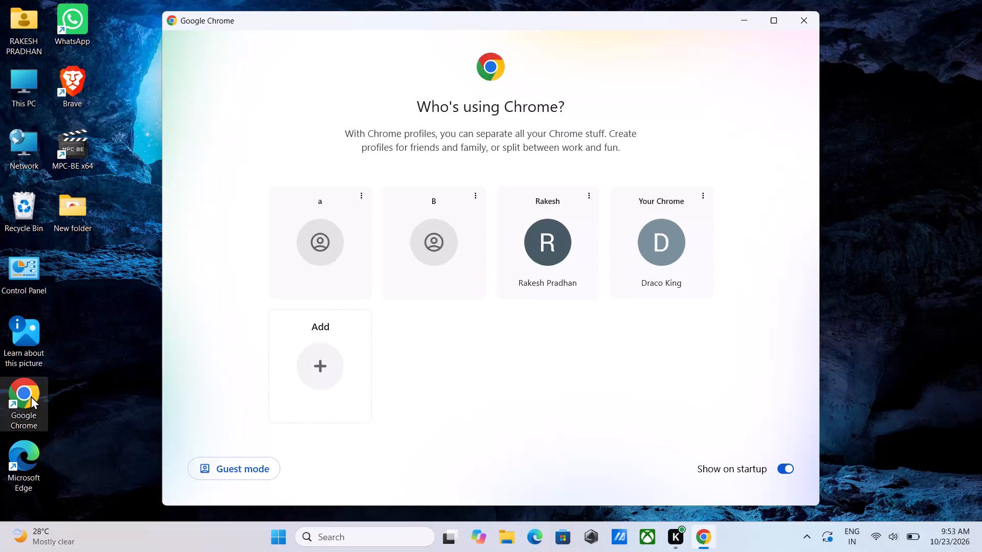
Open the Canva home page in a maximized window of the Your Chrome profile.
left_click(644, 211)
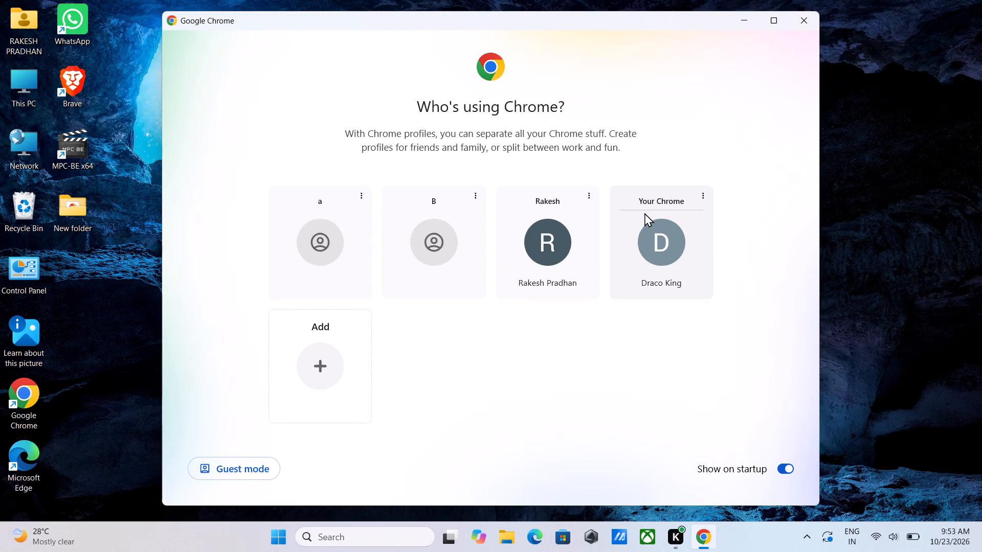
left_click(657, 238)
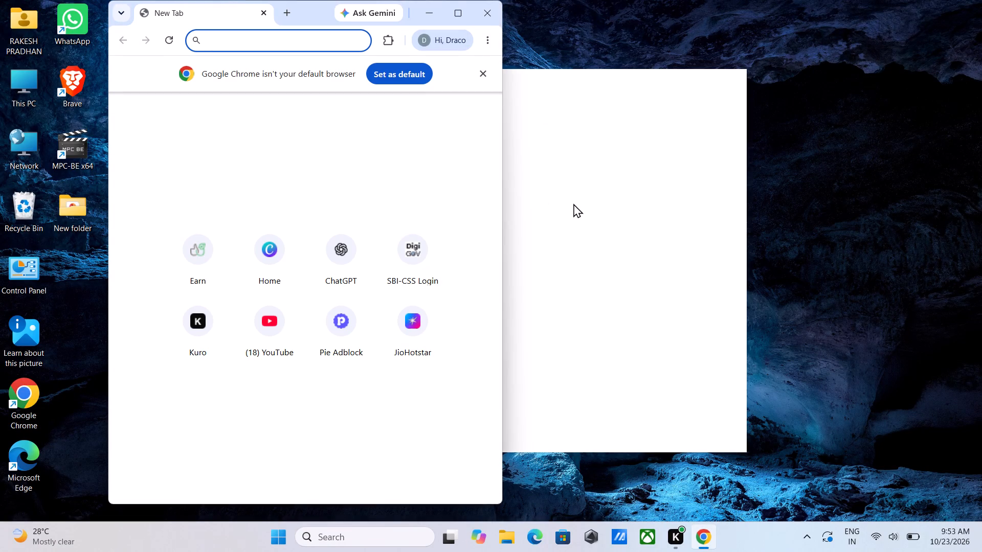
left_click(462, 12)
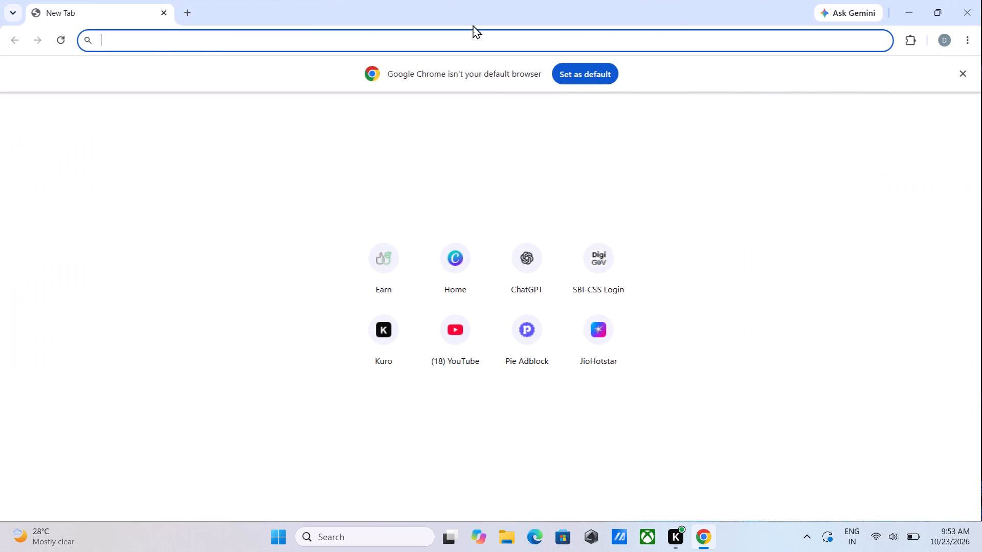
left_click(450, 258)
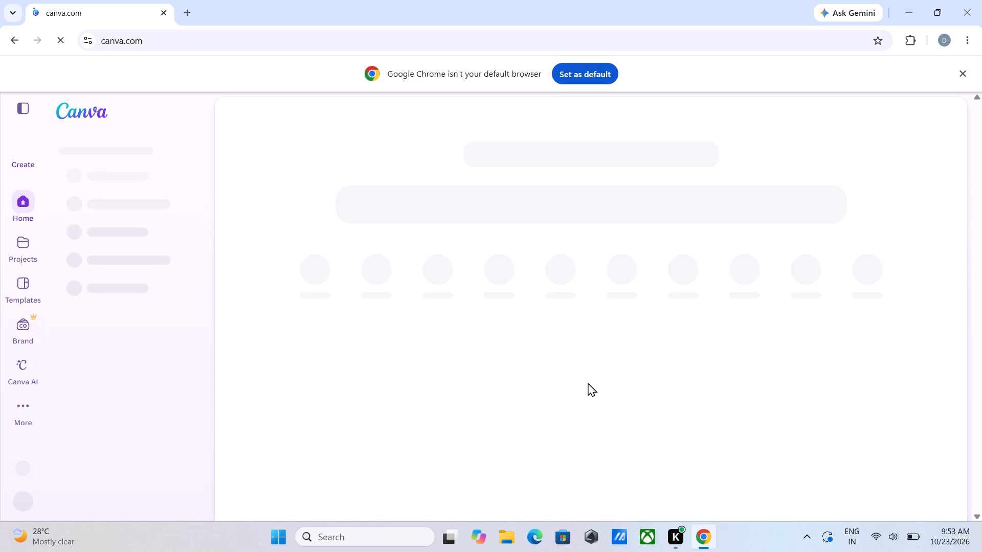
Open the recent Blue and Black Gradient presentation on sensor fusion for underwater glider navigation.
scroll(472, 329, "down", 2)
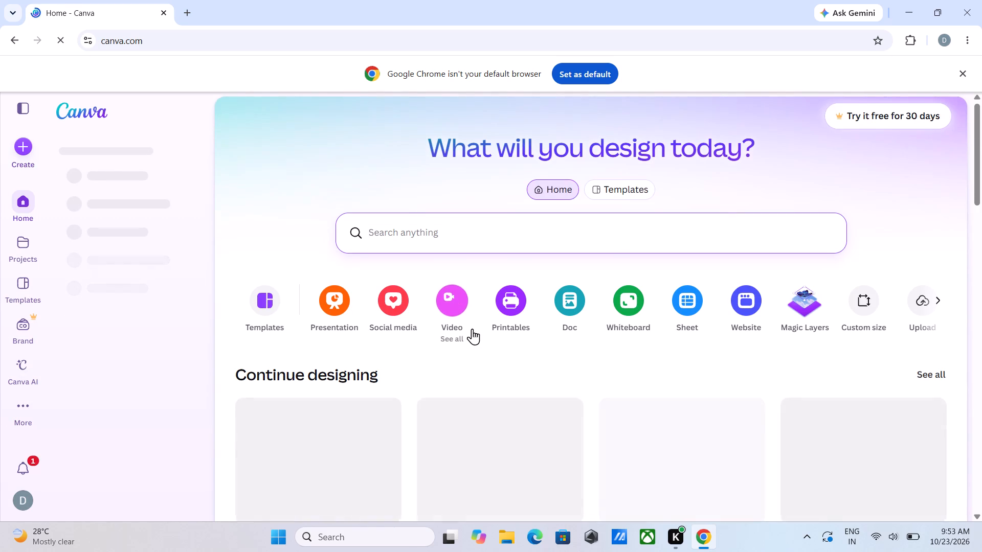
scroll(472, 329, "down", 1)
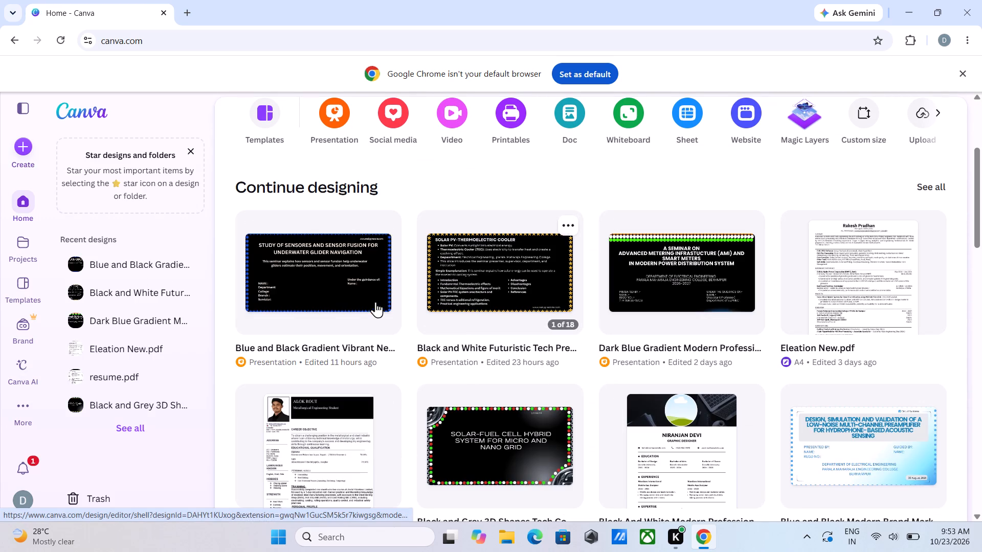
double_click(311, 266)
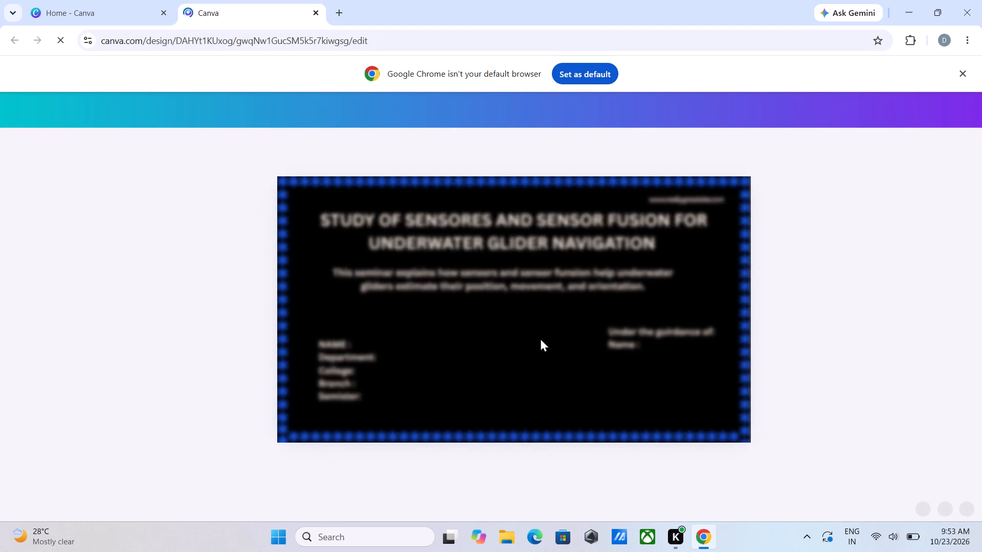
Look through the presentation's first three slides, examining their content and decorative borders, and return to the title slide.
scroll(475, 298, "down", 1)
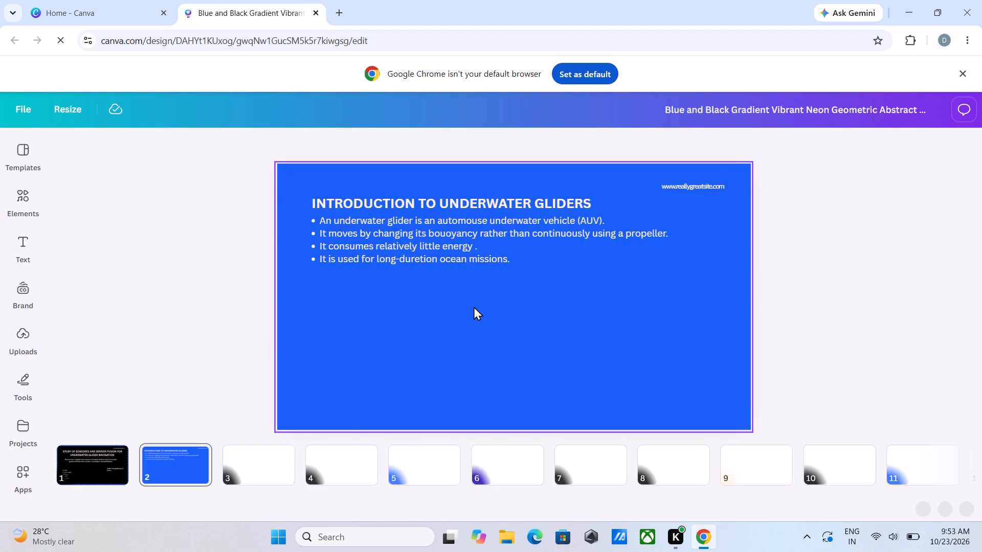
scroll(488, 329, "up", 4)
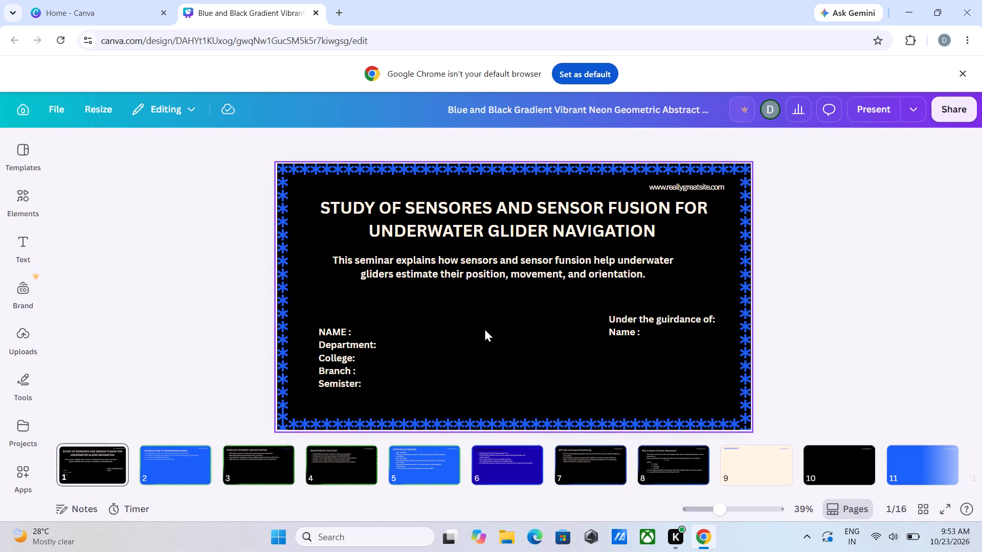
scroll(461, 342, "up", 15)
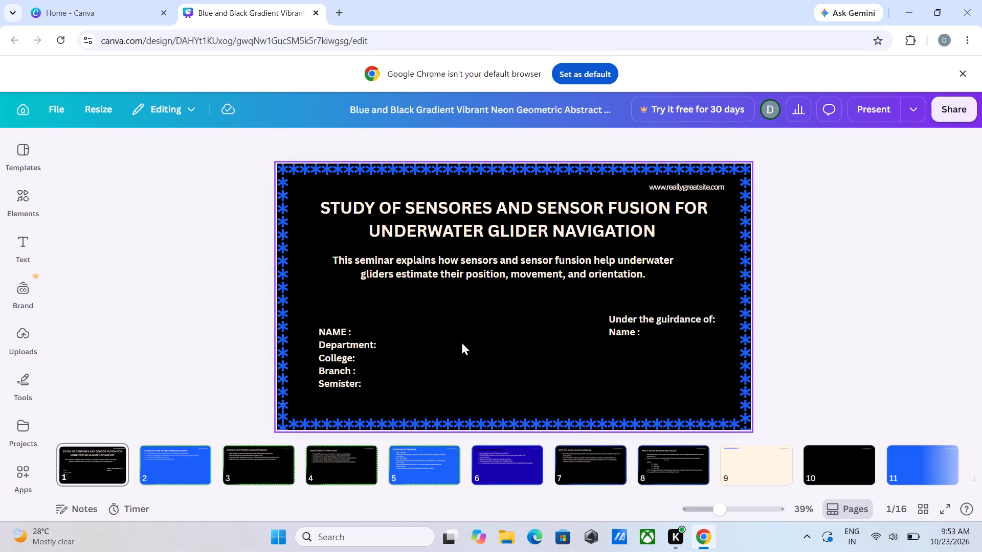
scroll(442, 341, "down", 7)
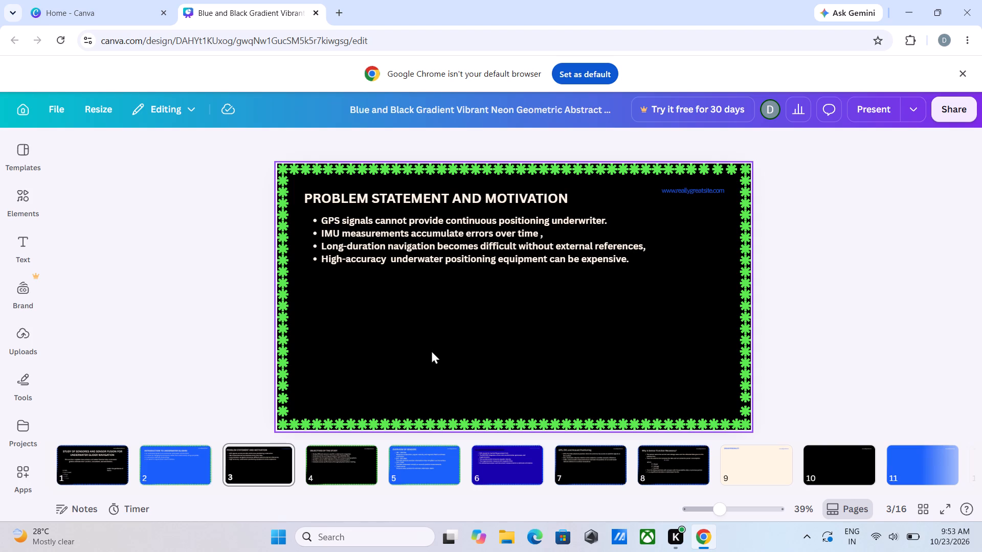
scroll(431, 350, "up", 8)
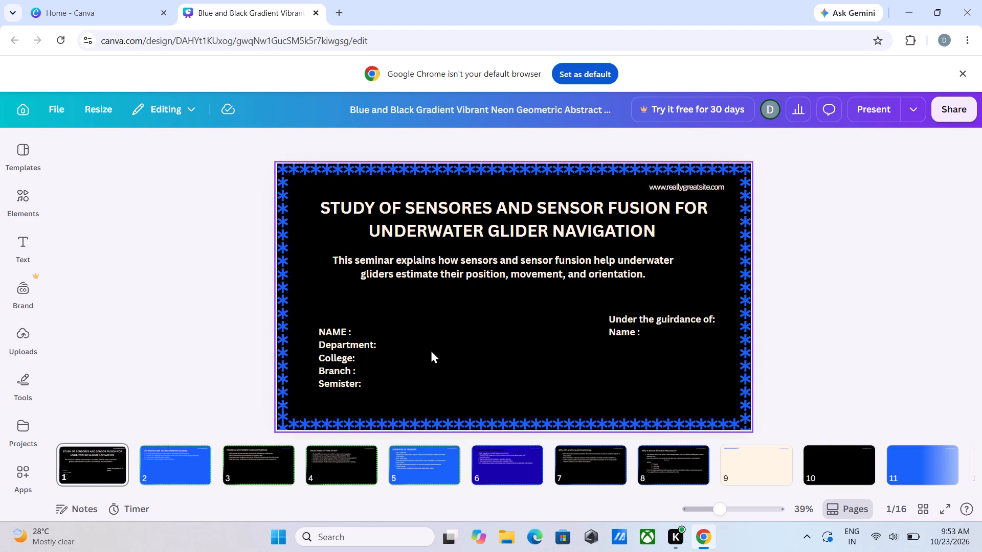
scroll(431, 350, "up", 6)
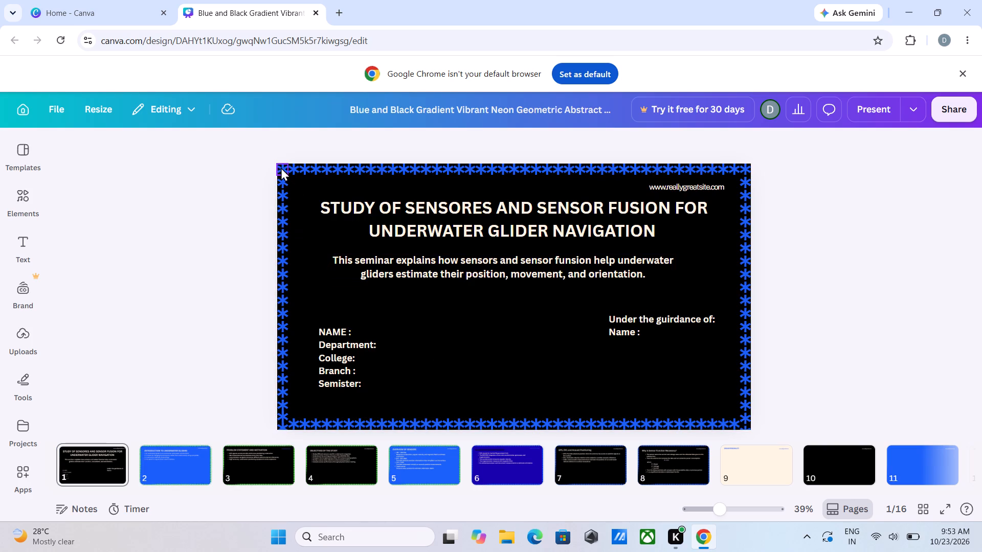
Delete the row of blue asterisk ornaments along the title slide's top edge.
left_click_drag(278, 164, 291, 170)
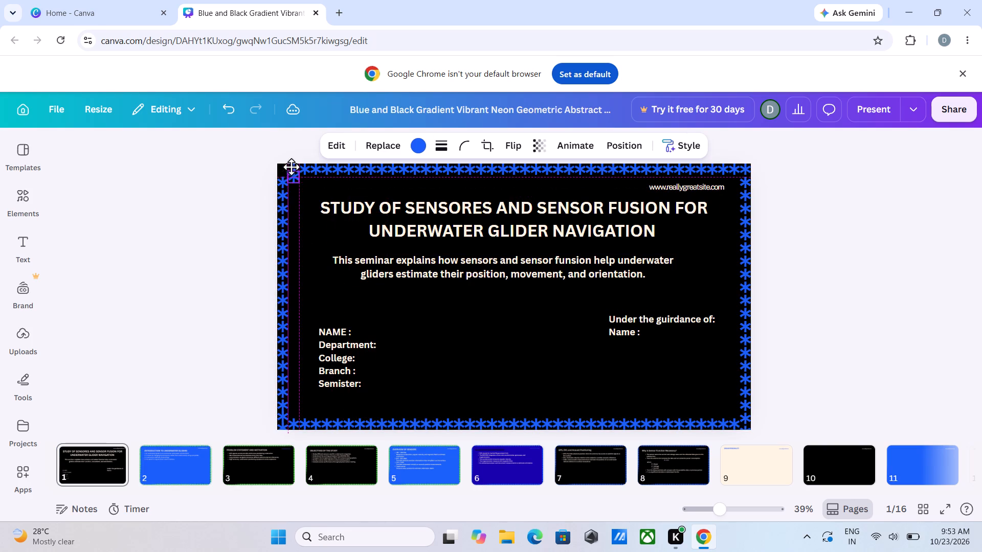
left_click(325, 180)
left_click_drag(292, 171, 305, 192)
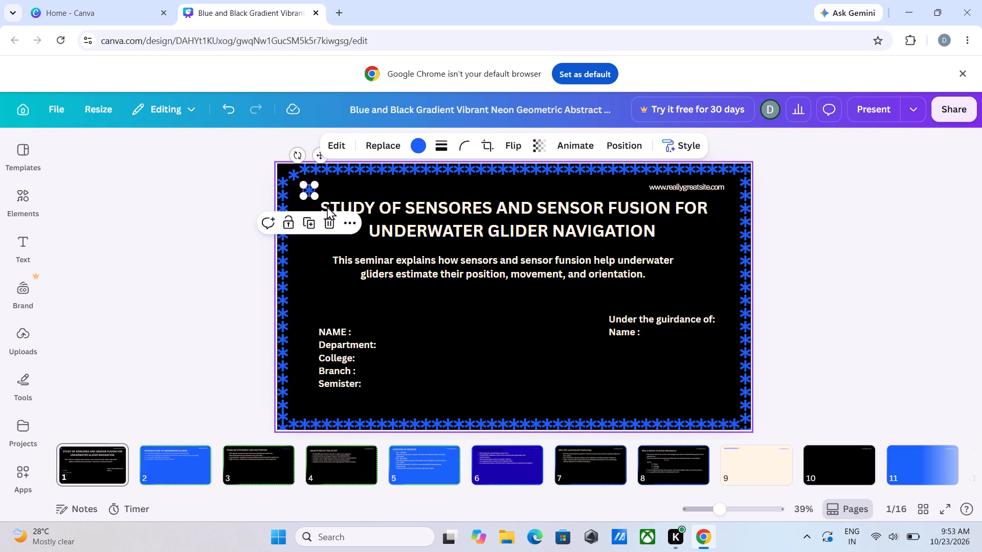
left_click(325, 219)
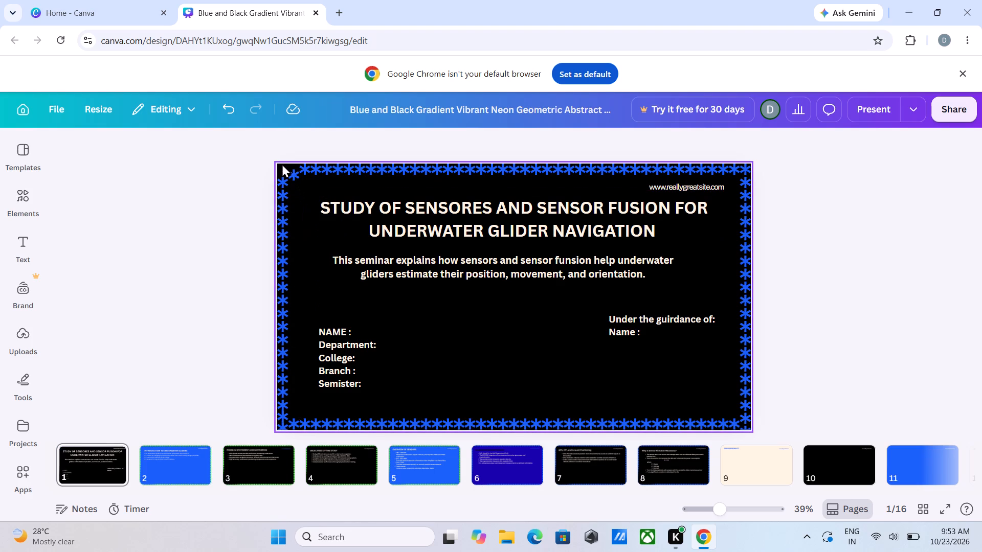
left_click_drag(282, 164, 566, 174)
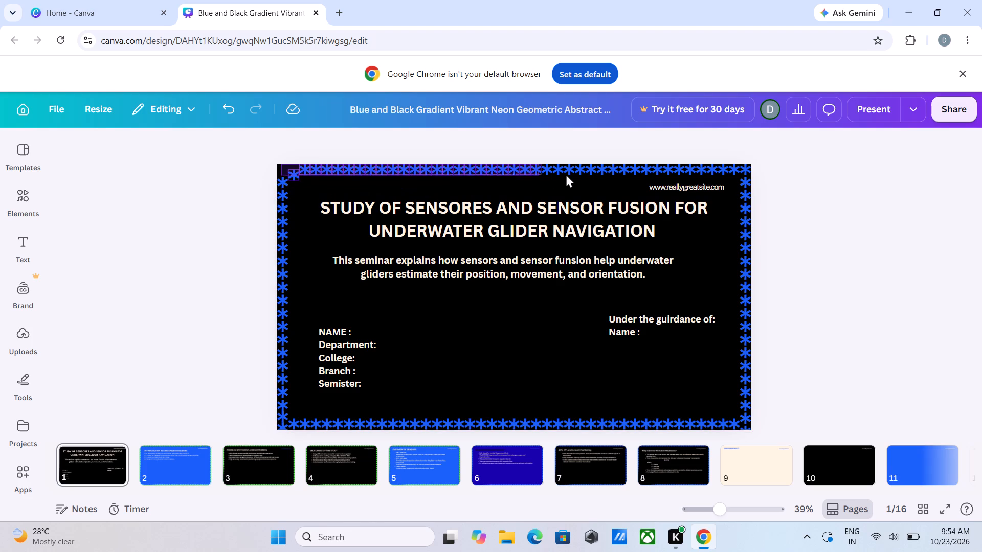
left_click_drag(566, 174, 747, 177)
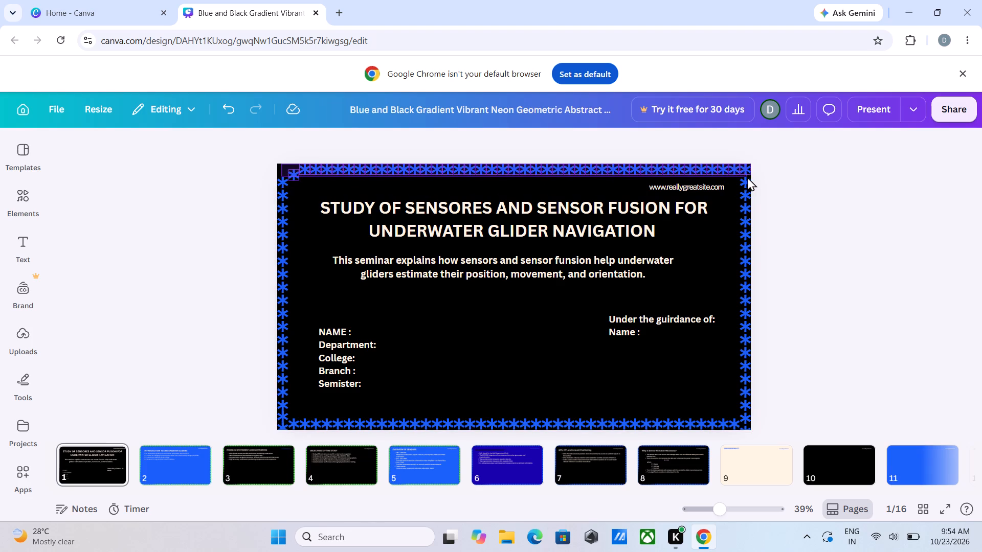
left_click(547, 200)
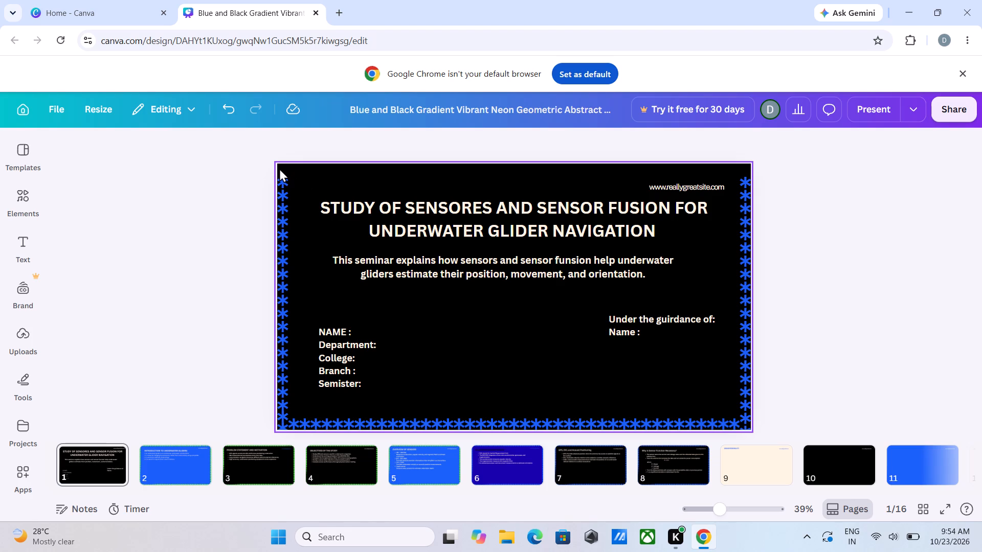
Delete the column of blue asterisk ornaments along the title slide's left edge, including the bottom-left corner.
left_click_drag(278, 167, 296, 300)
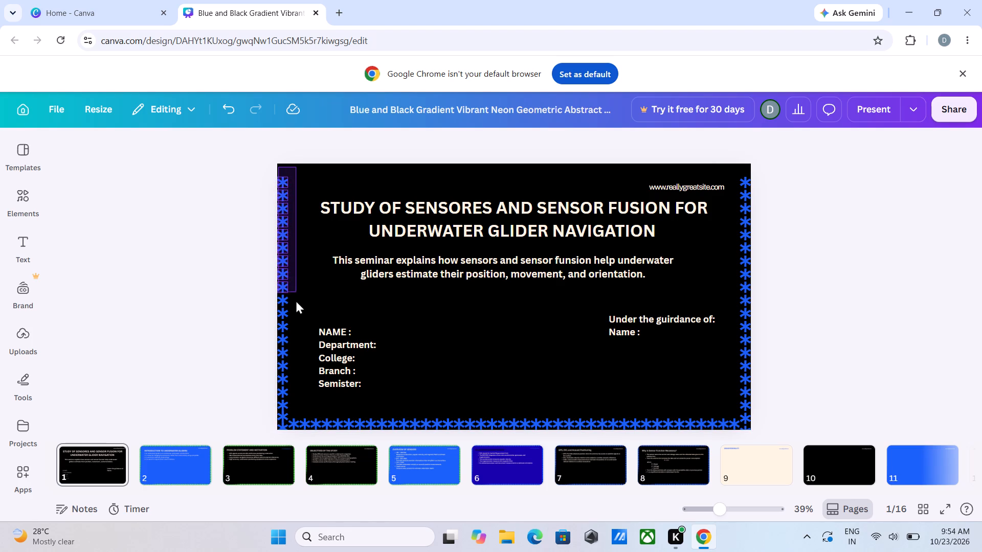
left_click_drag(296, 300, 291, 425)
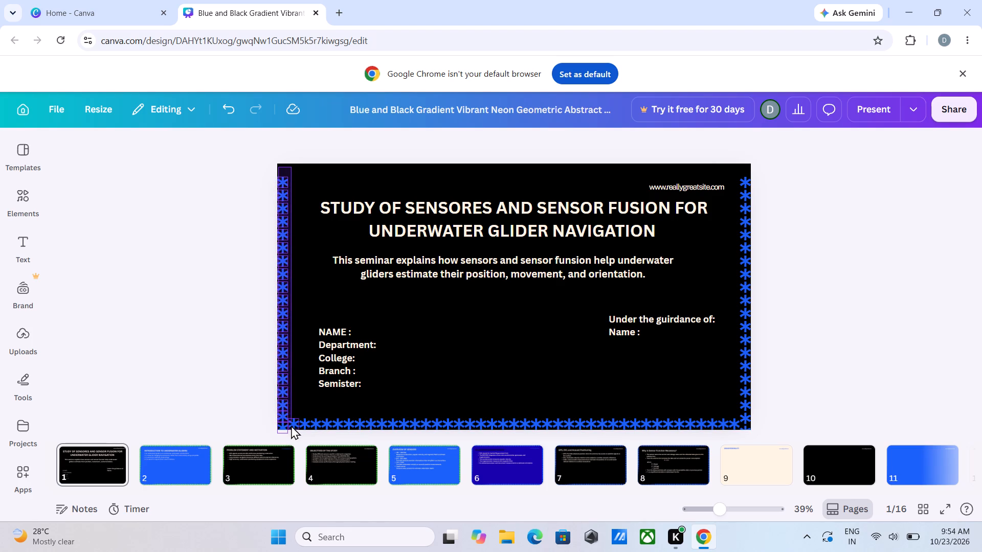
left_click_drag(291, 425, 288, 432)
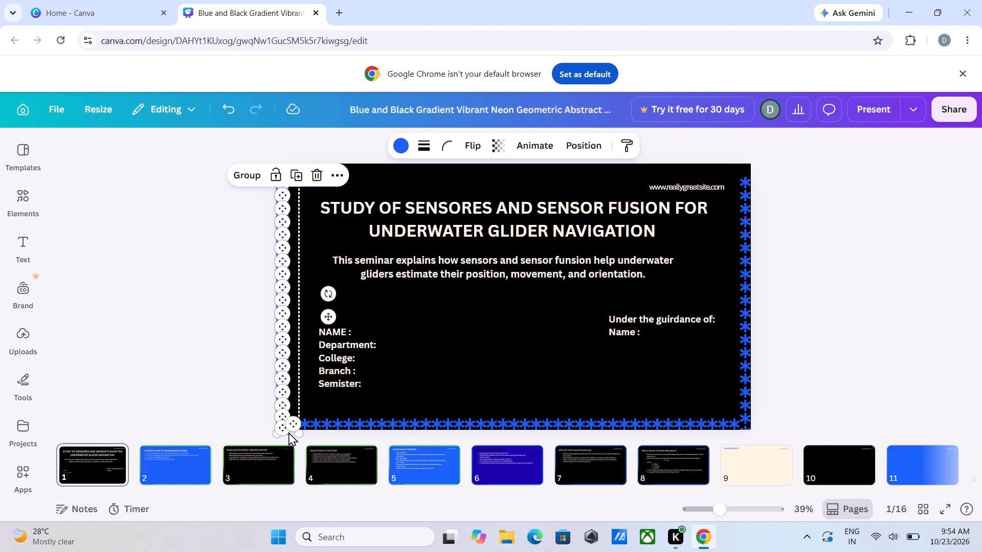
left_click(319, 175)
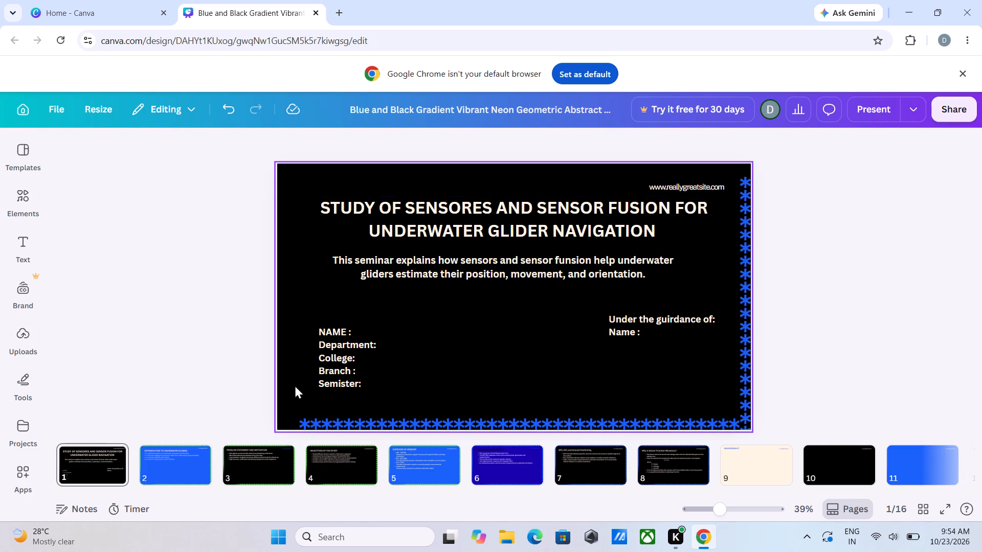
Delete the row of blue asterisk ornaments along the title slide's bottom edge, including the bottom-right corner.
left_click_drag(287, 413, 335, 430)
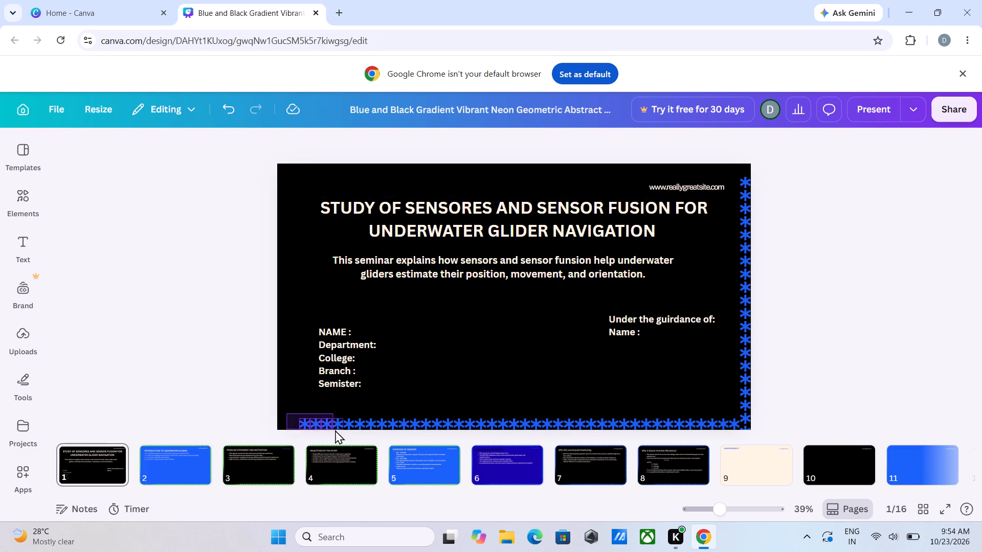
left_click_drag(335, 430, 615, 432)
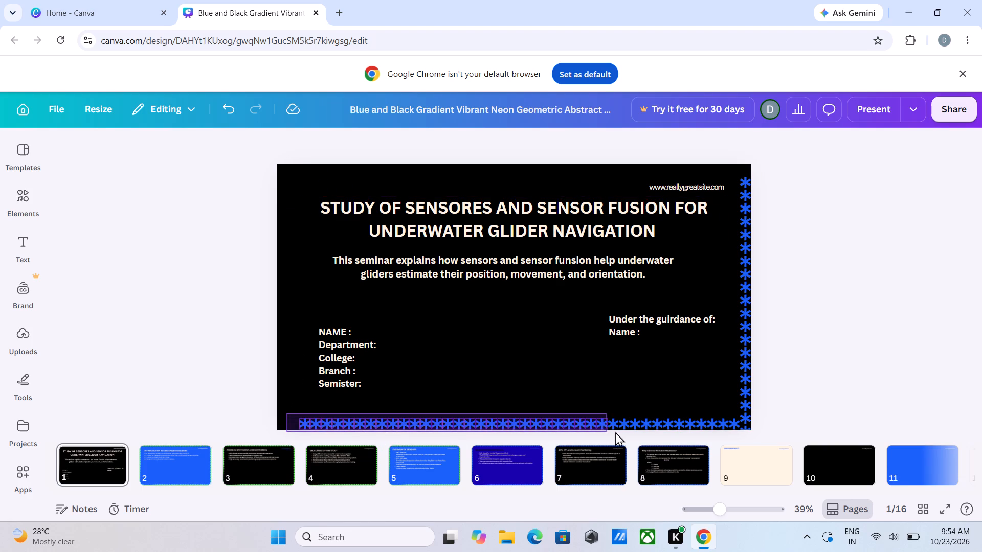
left_click_drag(615, 432, 745, 427)
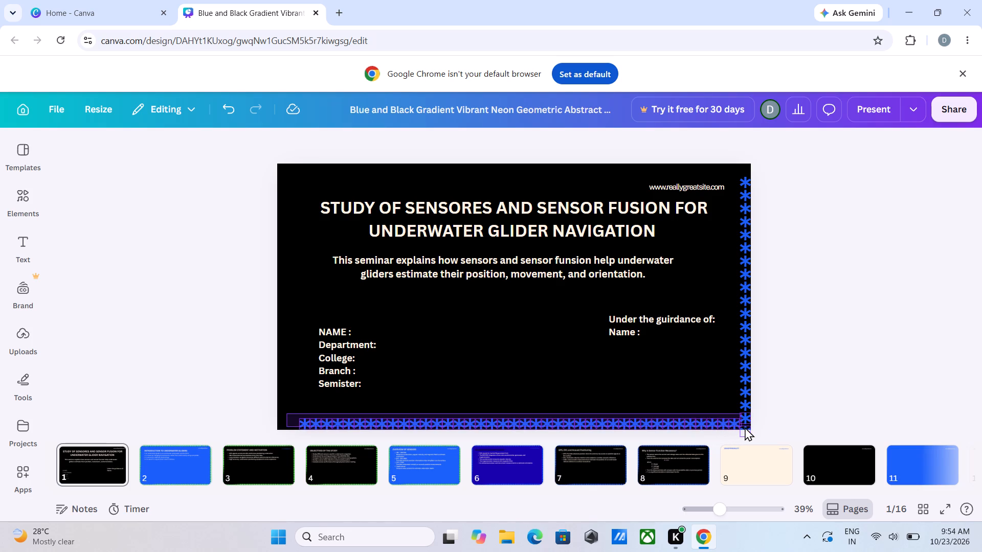
left_click_drag(745, 427, 753, 432)
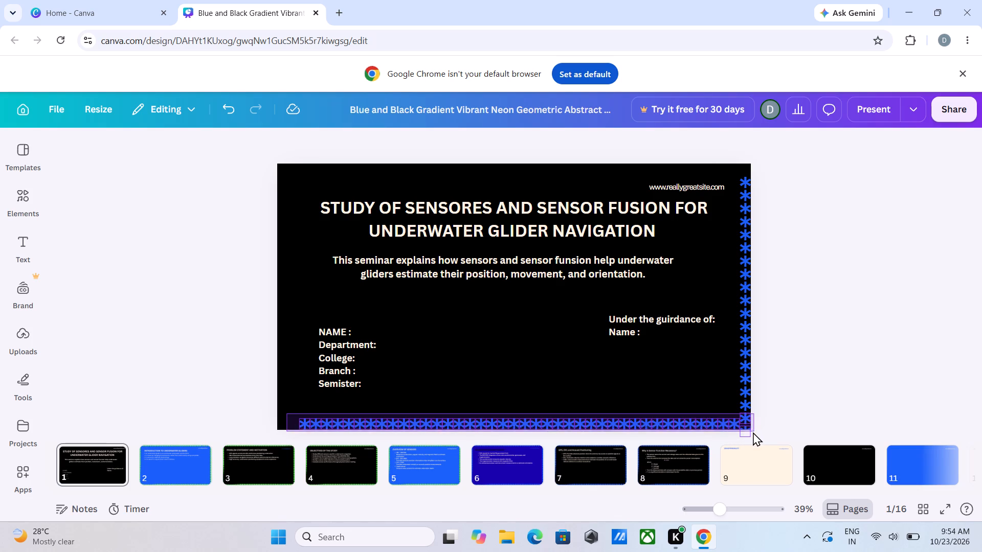
left_click_drag(753, 432, 751, 434)
left_click(551, 386)
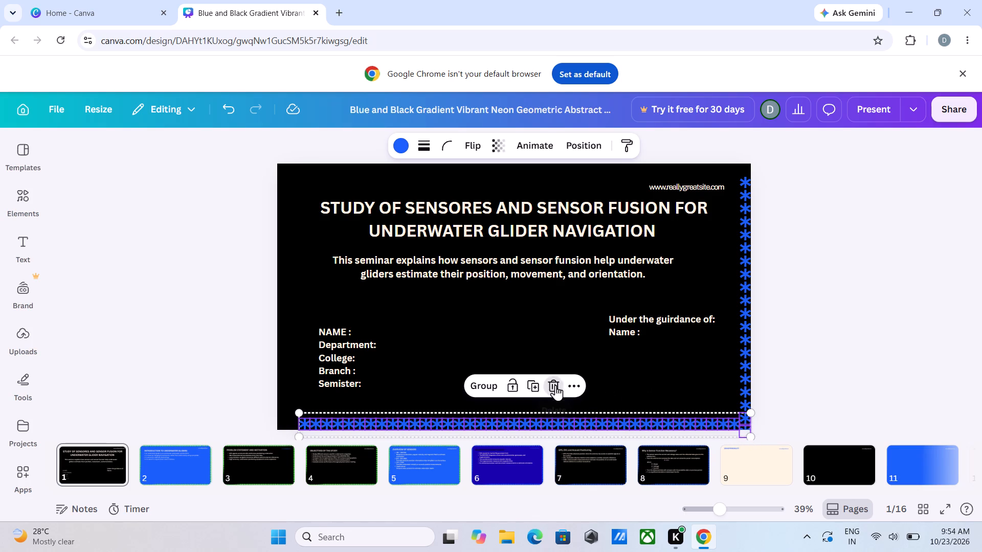
Delete the remaining column of blue asterisk ornaments along the title slide's right edge.
left_click_drag(731, 169, 763, 336)
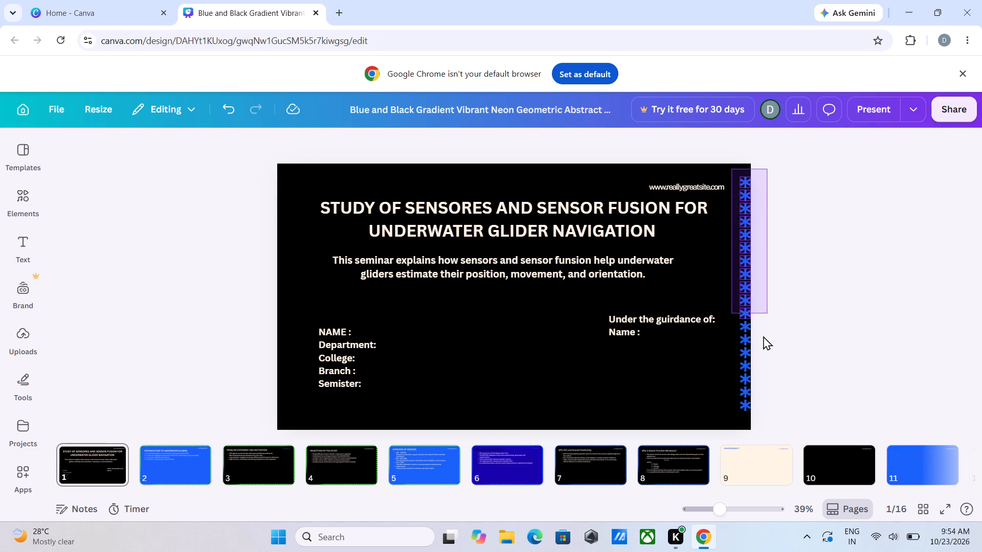
left_click_drag(763, 336, 753, 418)
left_click(773, 175)
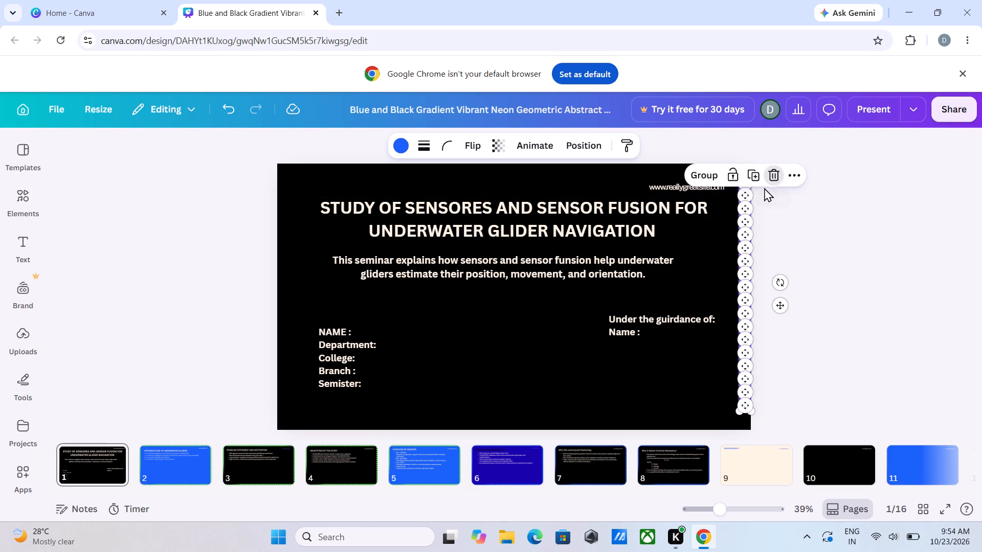
left_click(527, 333)
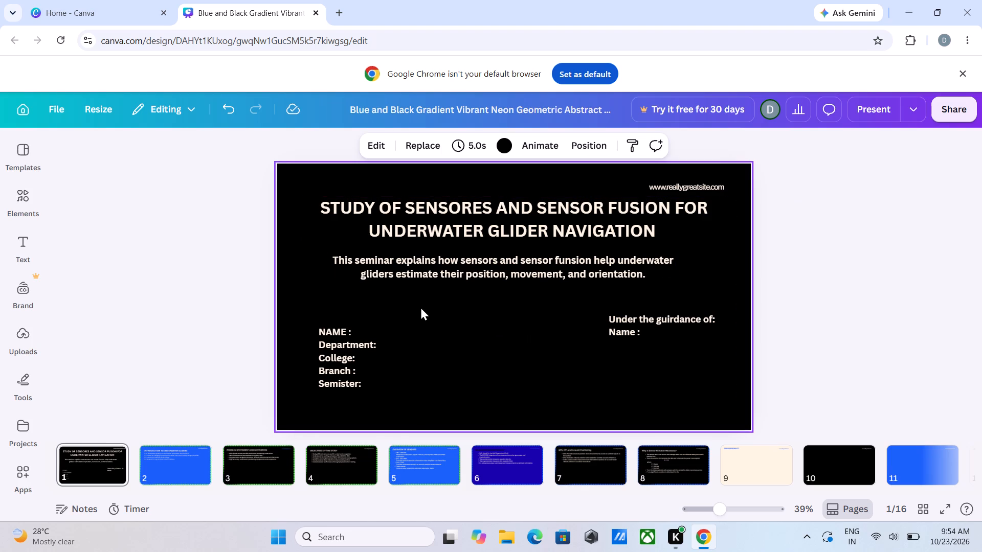
Duplicate slide 2's top-left green flower ornament, move the copy onto the title slide, and place it in the top-left corner.
scroll(420, 307, "down", 2)
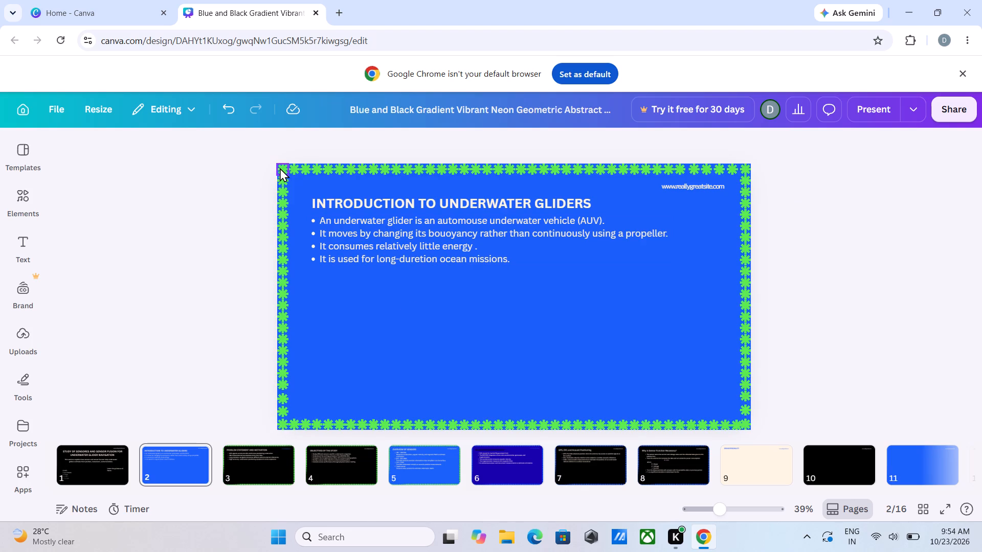
left_click(280, 168)
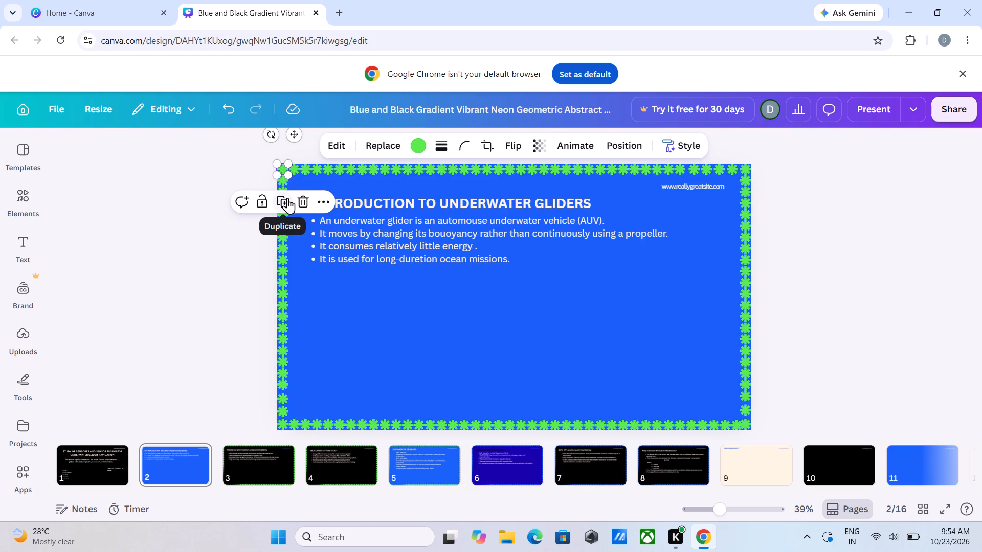
left_click(287, 198)
left_click_drag(297, 135, 248, 176)
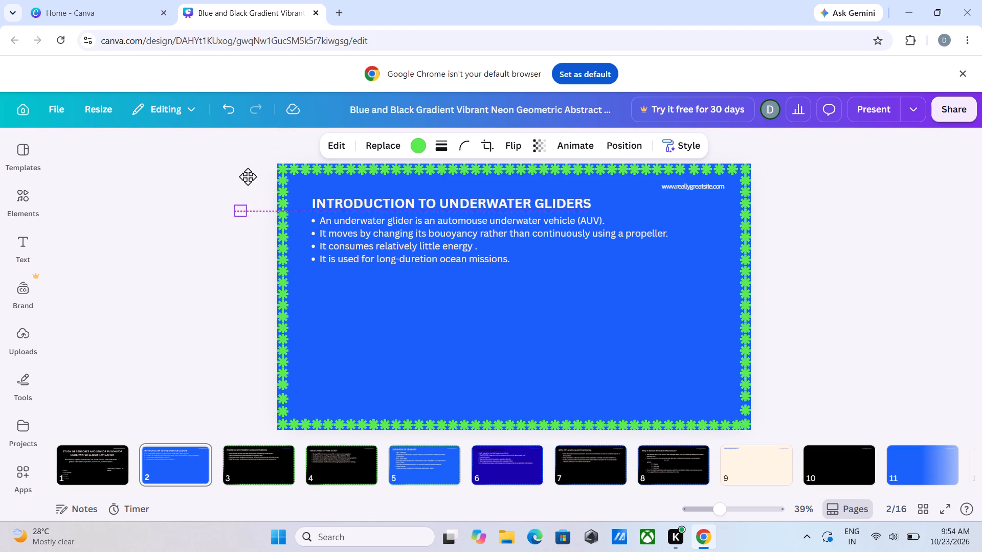
left_click_drag(248, 176, 101, 422)
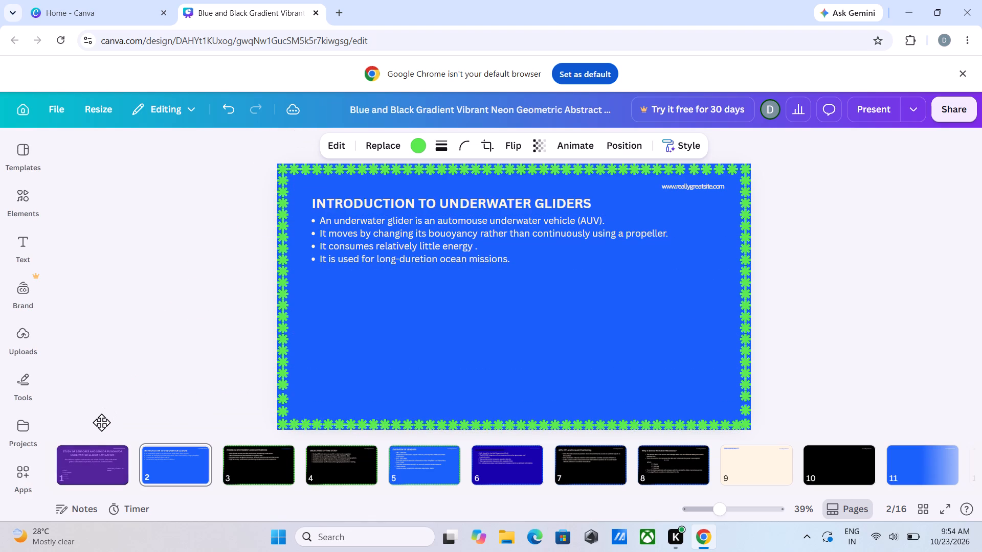
left_click_drag(101, 422, 101, 423)
left_click(332, 288)
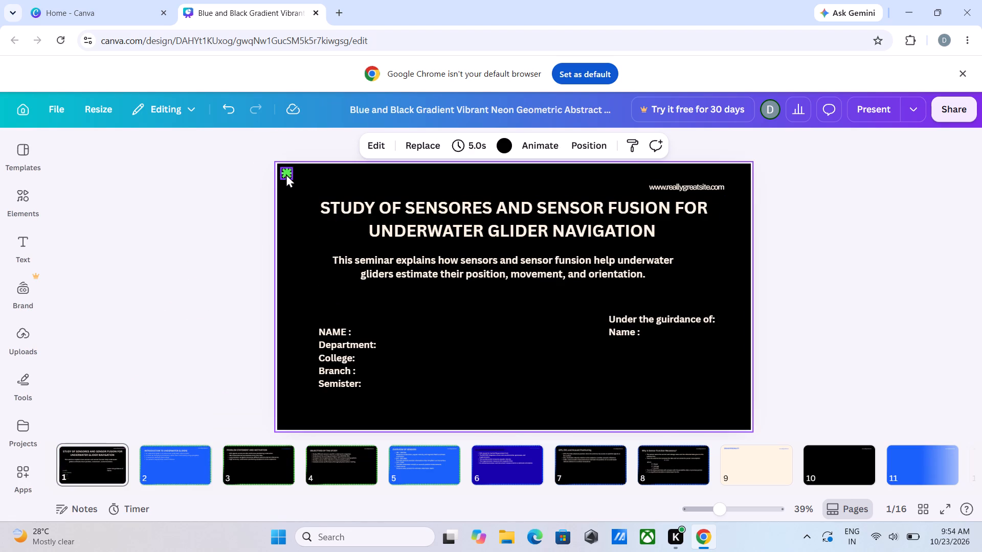
left_click_drag(287, 174, 284, 168)
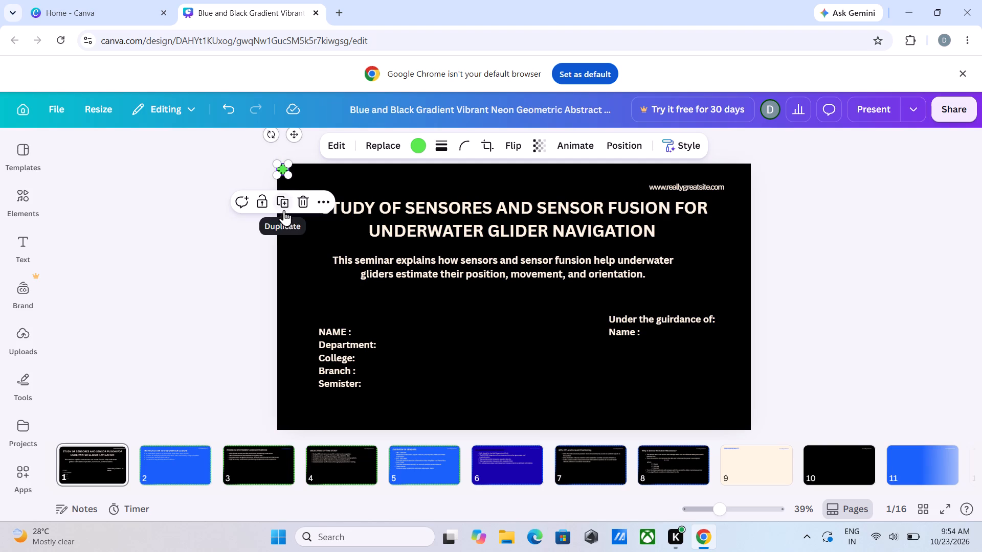
Duplicate the title slide's corner flower and place the copy directly beside it along the top edge.
left_click(283, 204)
left_click_drag(298, 137, 305, 141)
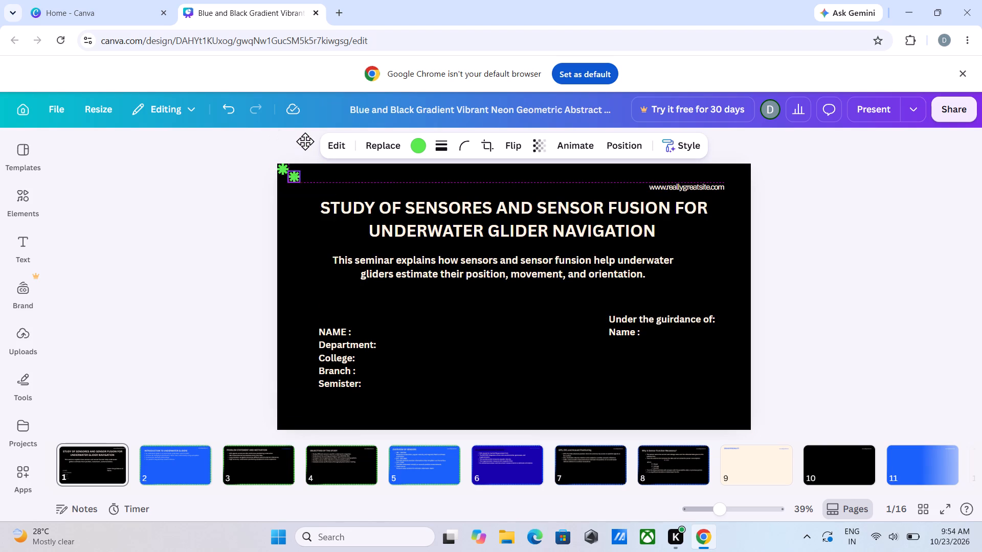
left_click_drag(305, 141, 307, 134)
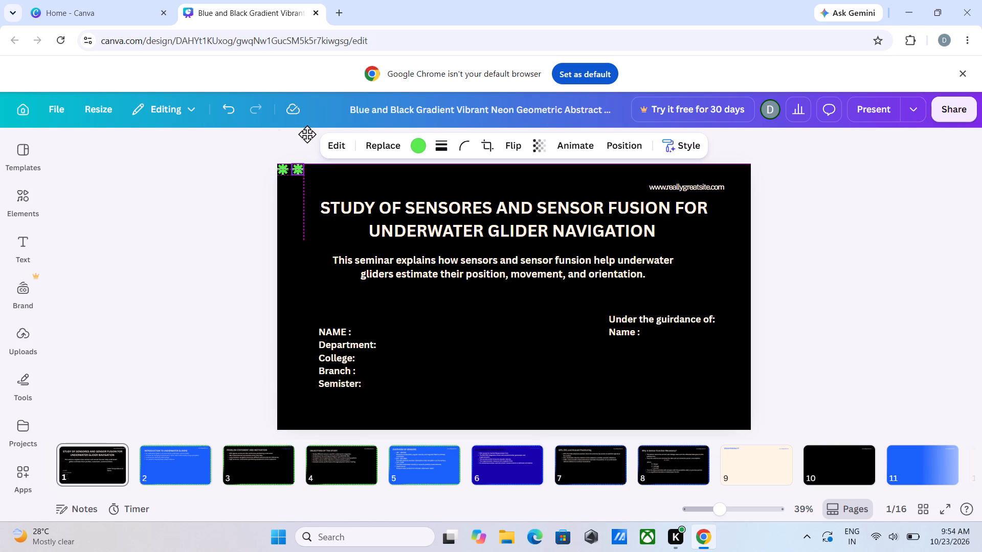
left_click_drag(307, 134, 305, 134)
Extend the row of evenly spaced green flowers along the title slide's top edge to about its middle by repeated duplication.
left_click(298, 202)
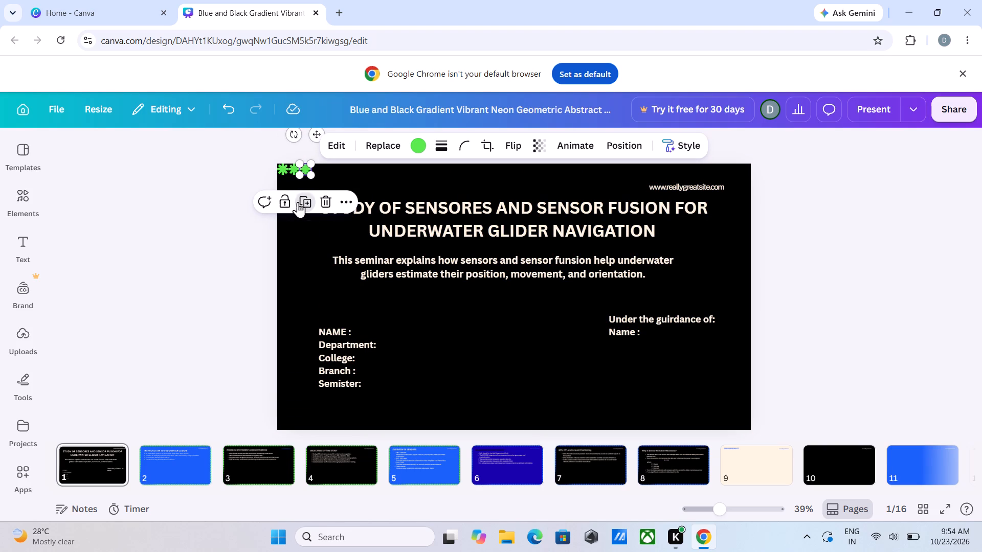
left_click(309, 204)
left_click(320, 206)
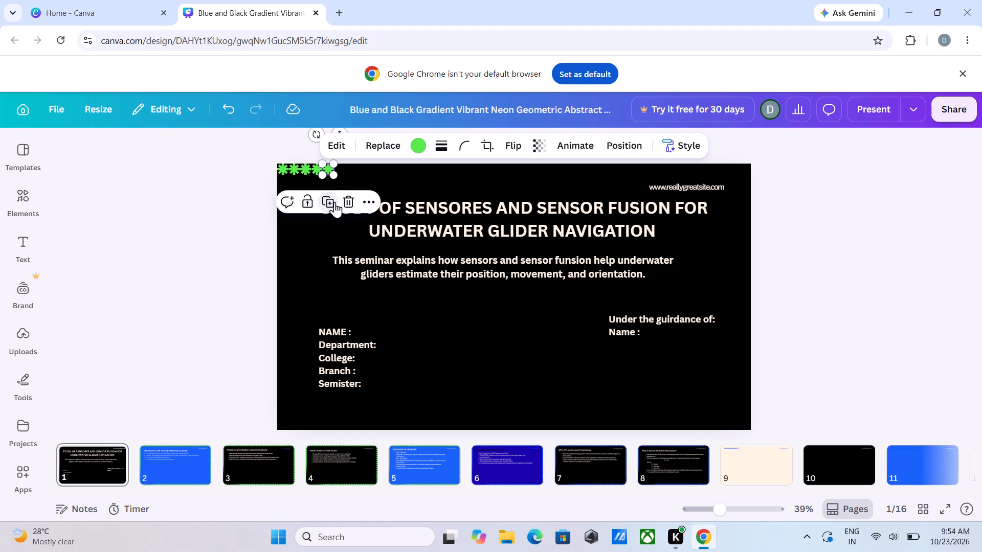
left_click(332, 201)
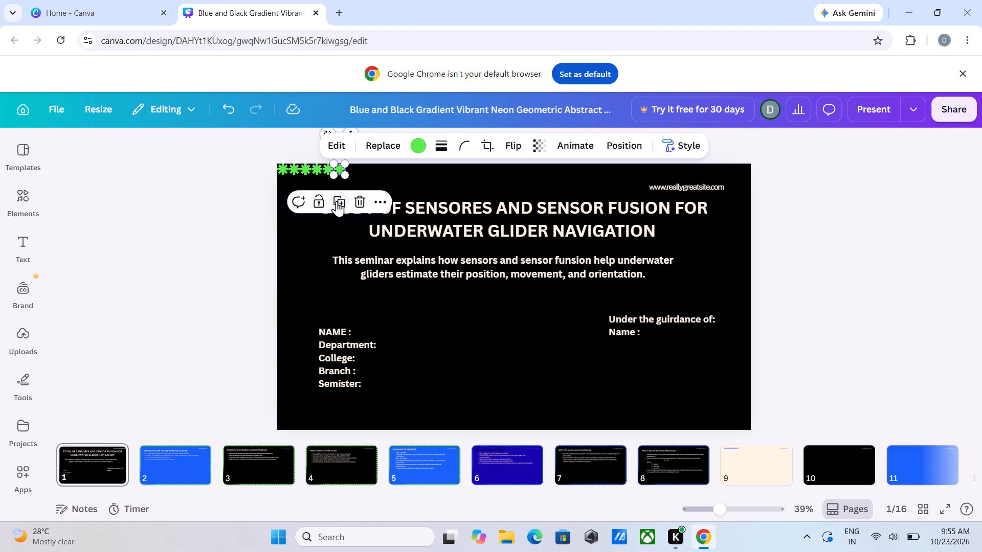
left_click(335, 201)
left_click(352, 202)
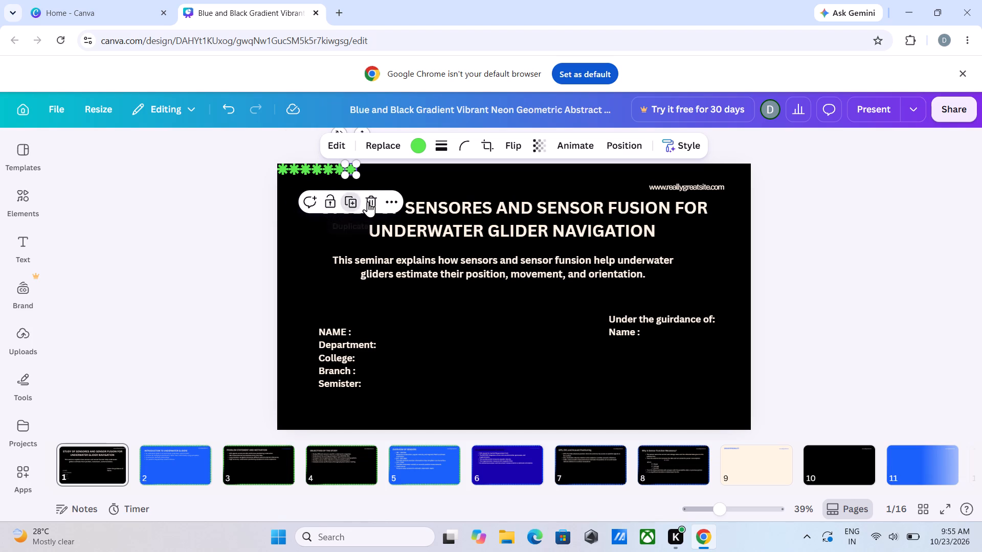
left_click(366, 201)
left_click(373, 201)
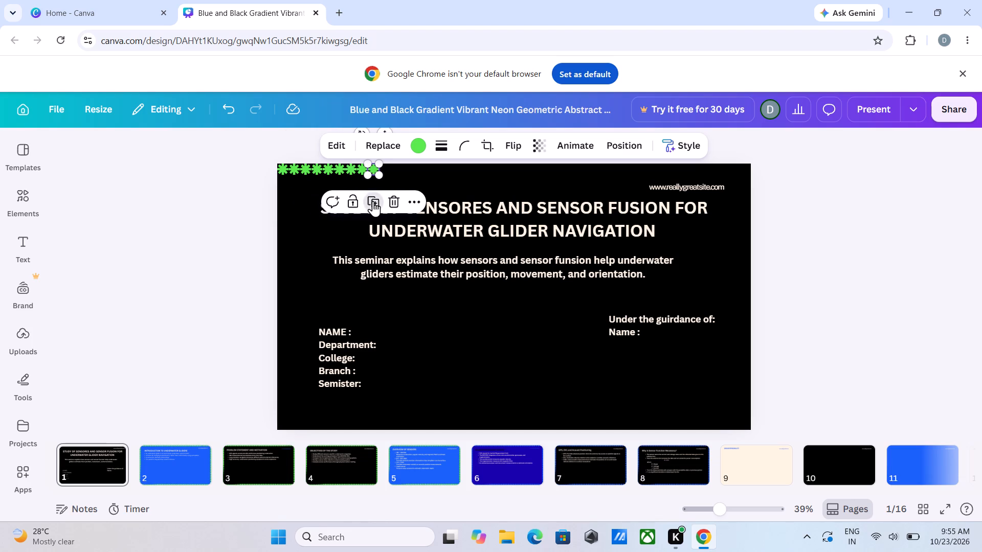
left_click(387, 201)
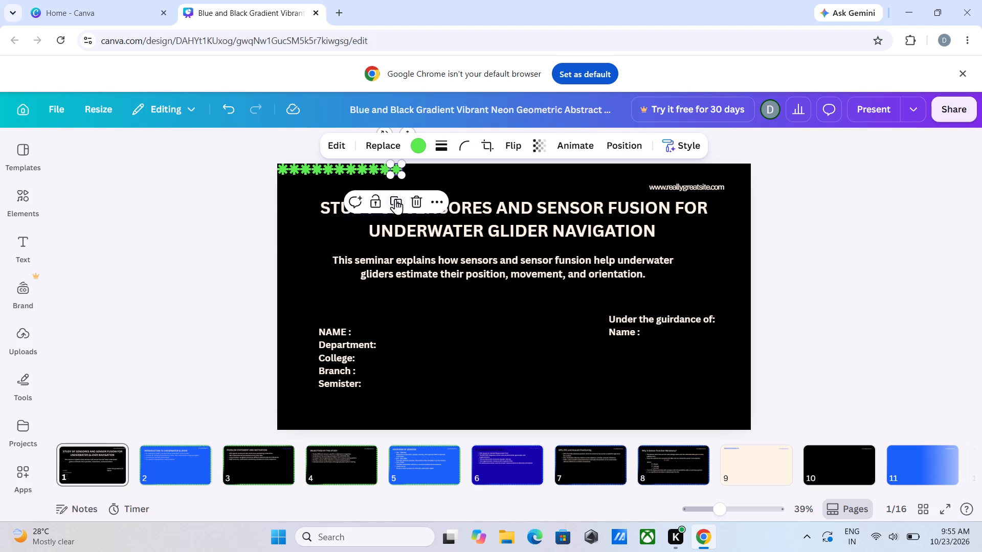
left_click(395, 199)
left_click(409, 200)
left_click(417, 200)
left_click(432, 204)
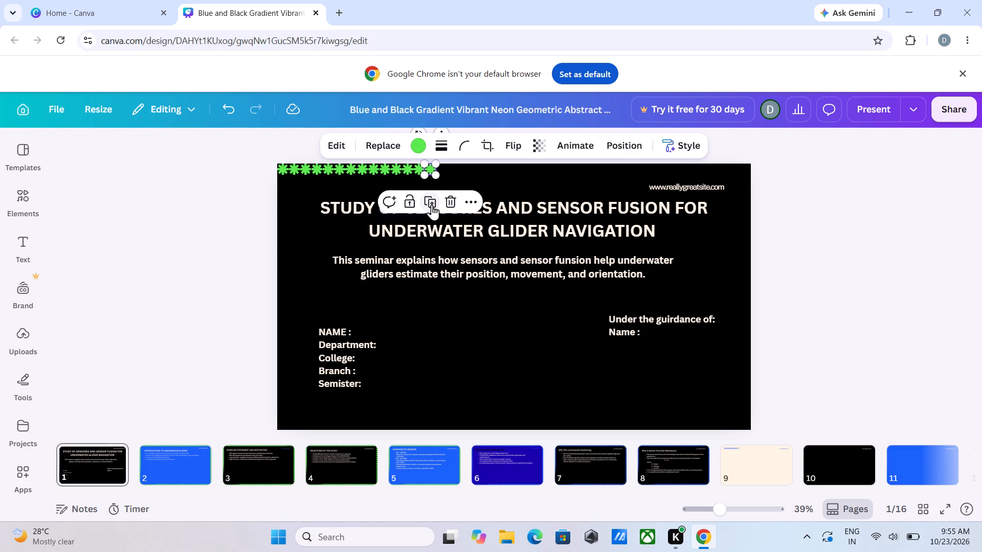
left_click(446, 200)
left_click(451, 201)
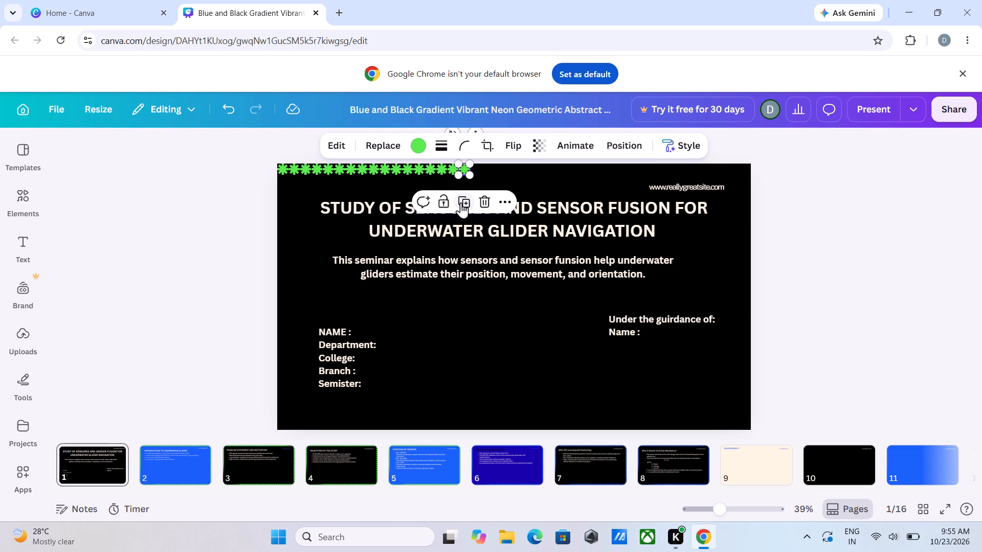
left_click(465, 202)
left_click(481, 203)
left_click(490, 204)
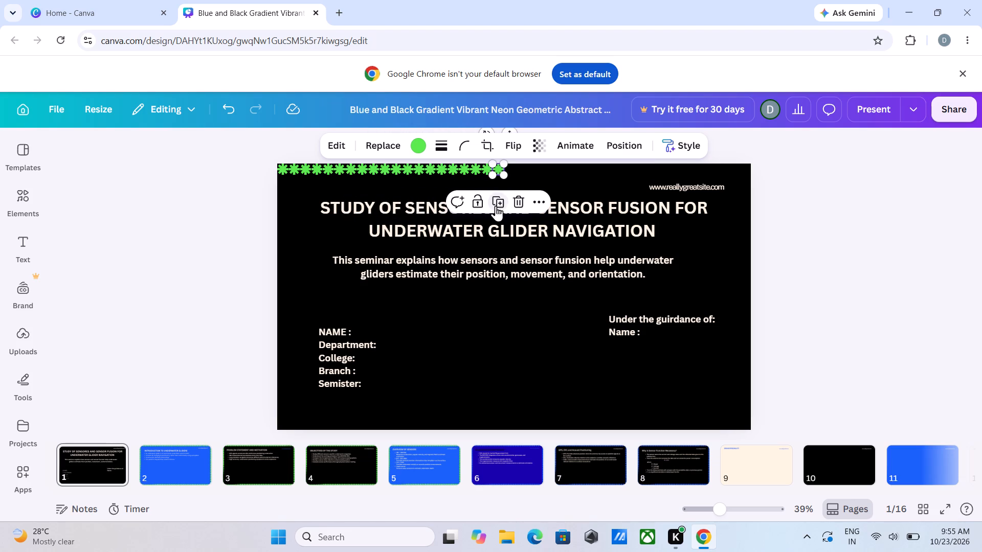
Continue duplicating green flowers along the title slide's top edge from about the middle until the row nearly reaches the top-right corner.
left_click(501, 204)
left_click(512, 204)
left_click(521, 201)
left_click_drag(529, 201, 538, 201)
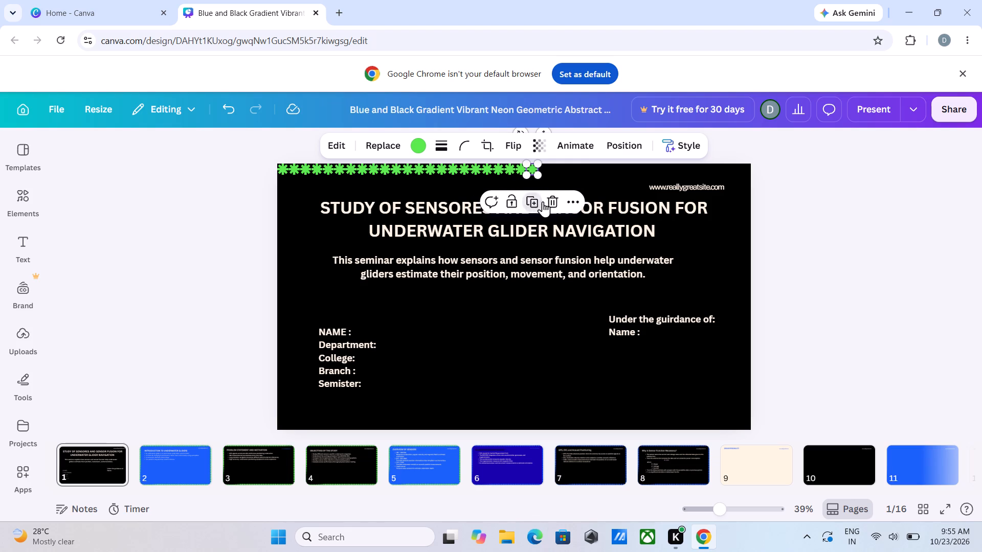
left_click(543, 202)
left_click(556, 202)
left_click(568, 203)
left_click(574, 203)
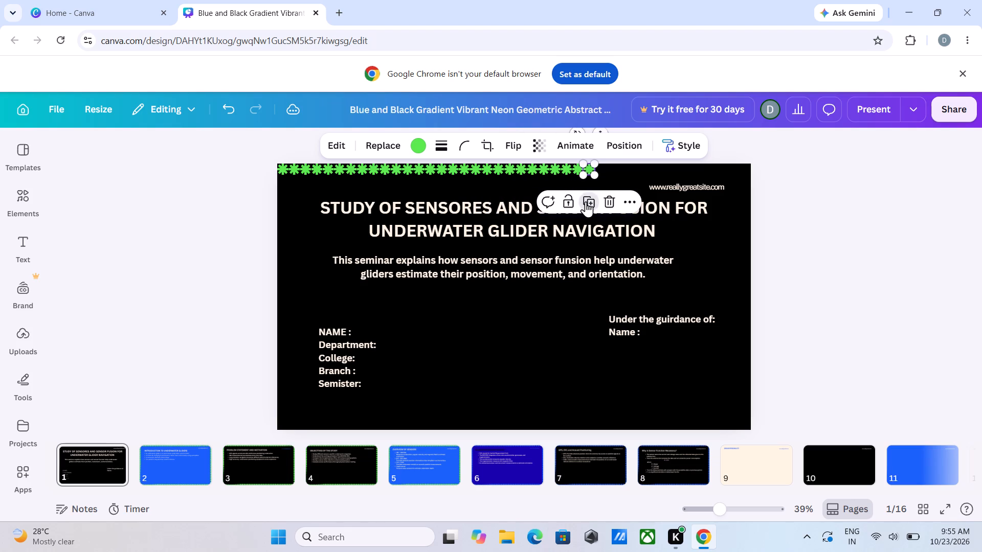
left_click_drag(590, 201, 596, 201)
left_click(603, 203)
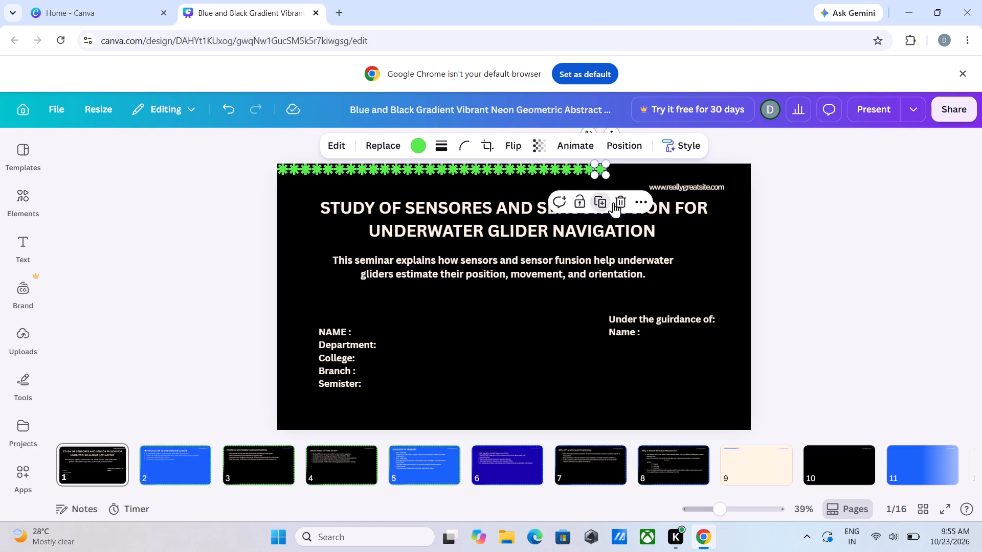
left_click(609, 202)
left_click_drag(621, 202, 631, 203)
left_click_drag(632, 203, 641, 203)
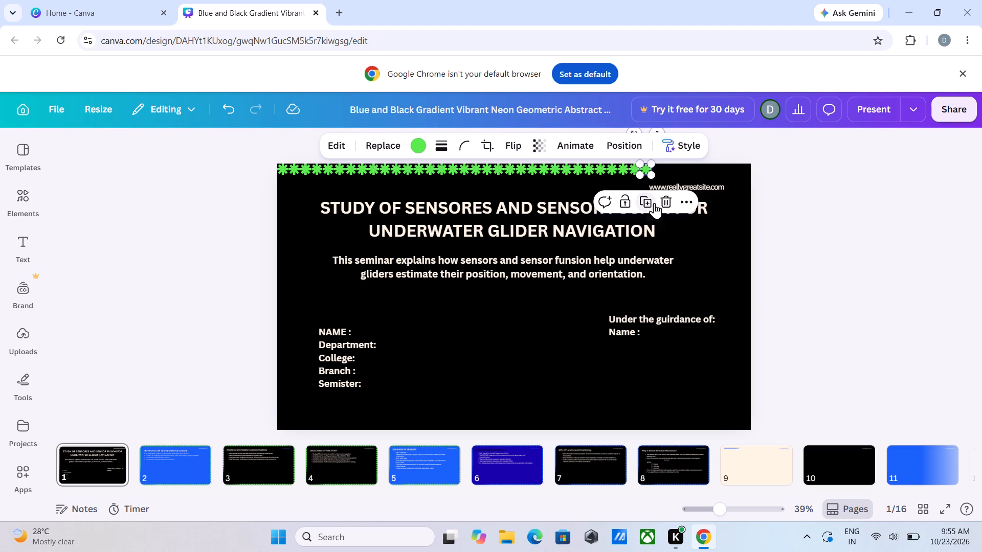
left_click_drag(644, 203, 649, 203)
left_click(656, 203)
left_click_drag(669, 204, 674, 204)
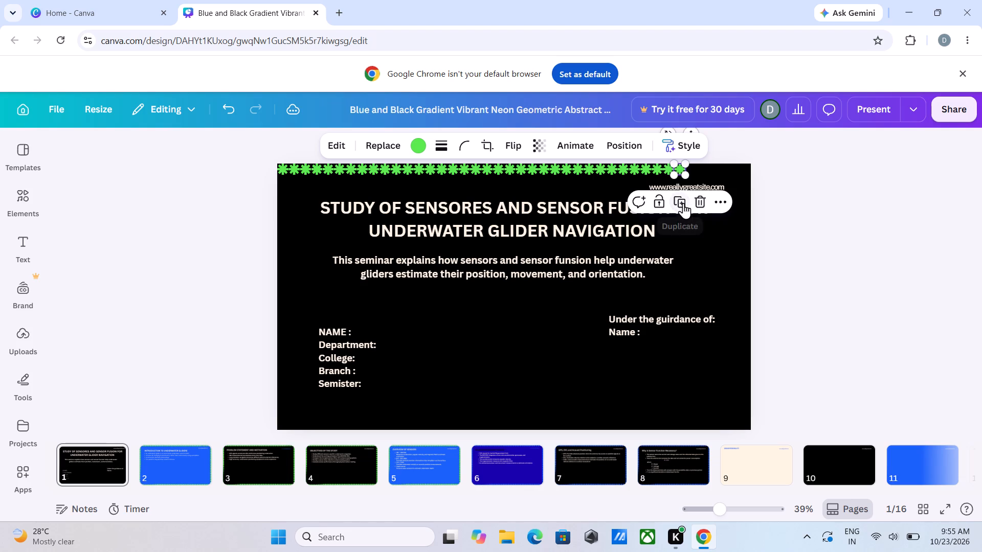
left_click(683, 203)
left_click(688, 200)
left_click(699, 201)
left_click(714, 202)
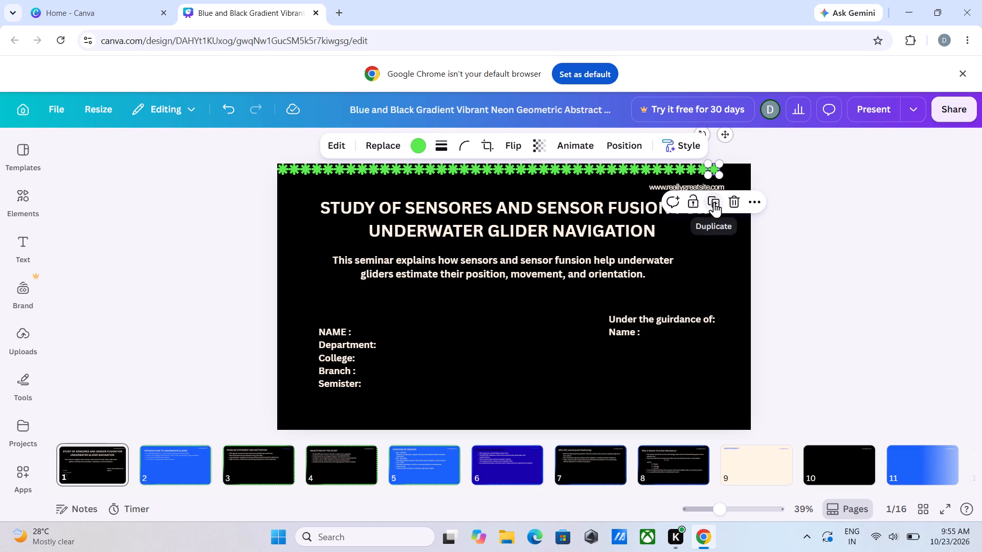
left_click(724, 200)
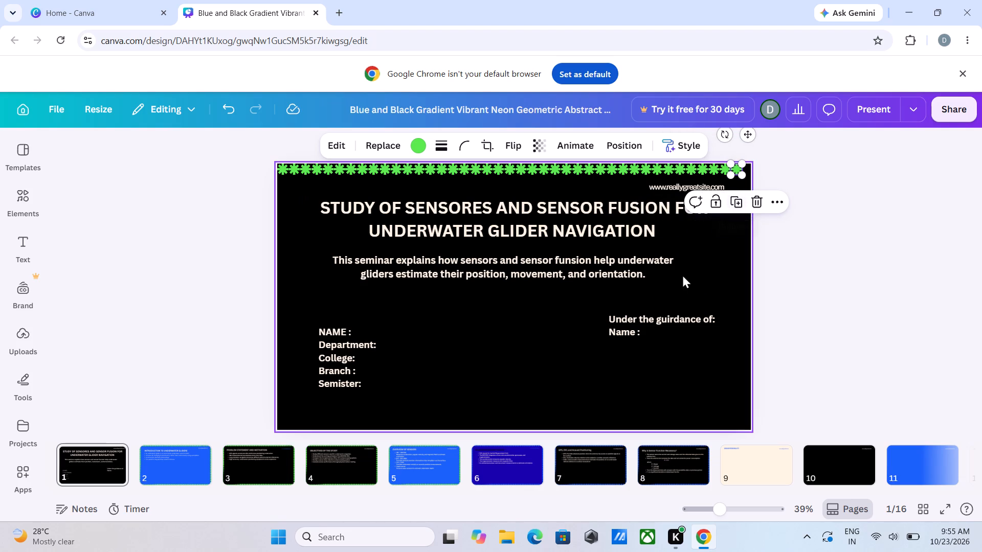
Move the last green flower of the top row flush into the title slide's top-right corner.
left_click(682, 275)
left_click_drag(736, 171, 741, 171)
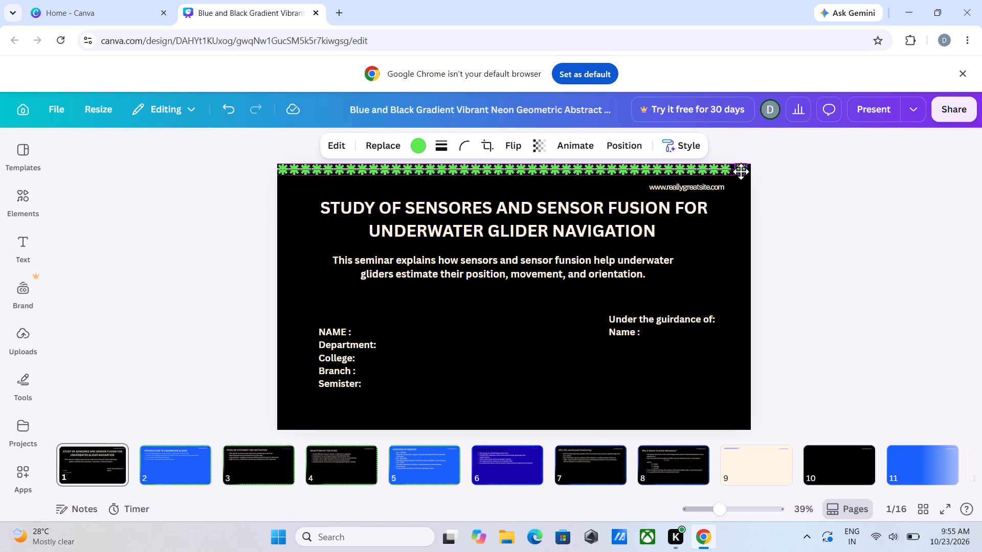
left_click_drag(741, 171, 742, 174)
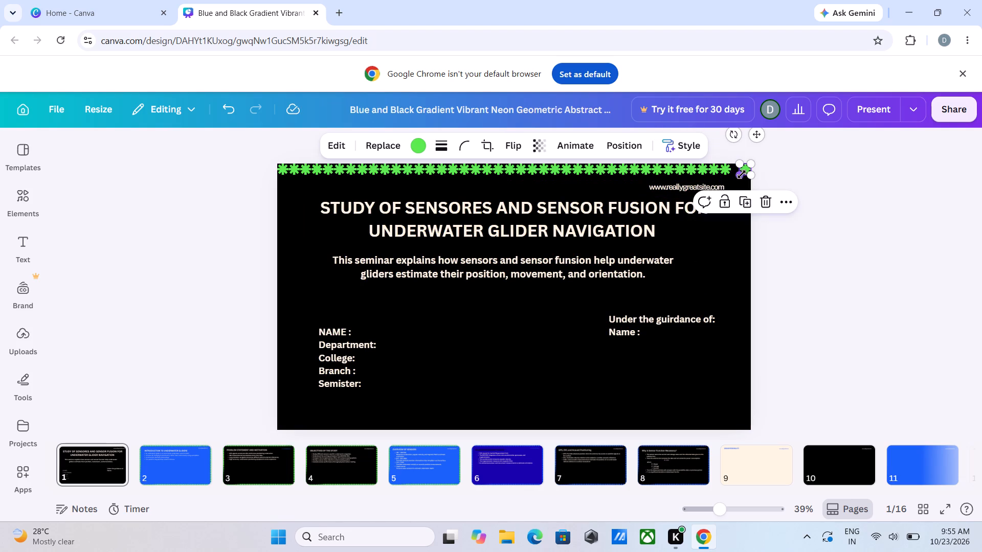
Shift the four flowers preceding the top-right corner flower slightly toward the corner to spread out the gap in the row.
left_click_drag(722, 168, 725, 168)
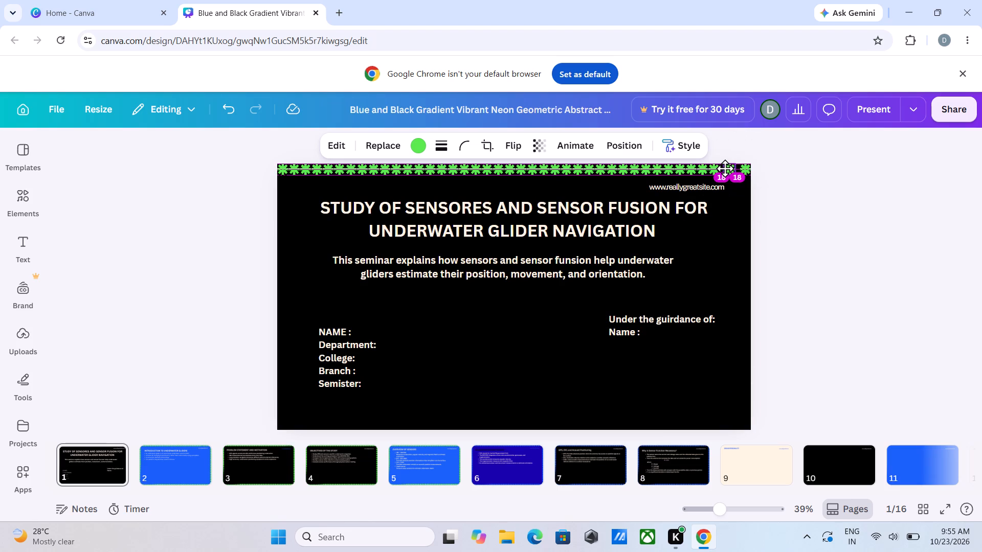
left_click_drag(725, 168, 727, 168)
left_click(712, 242)
left_click_drag(713, 169, 719, 169)
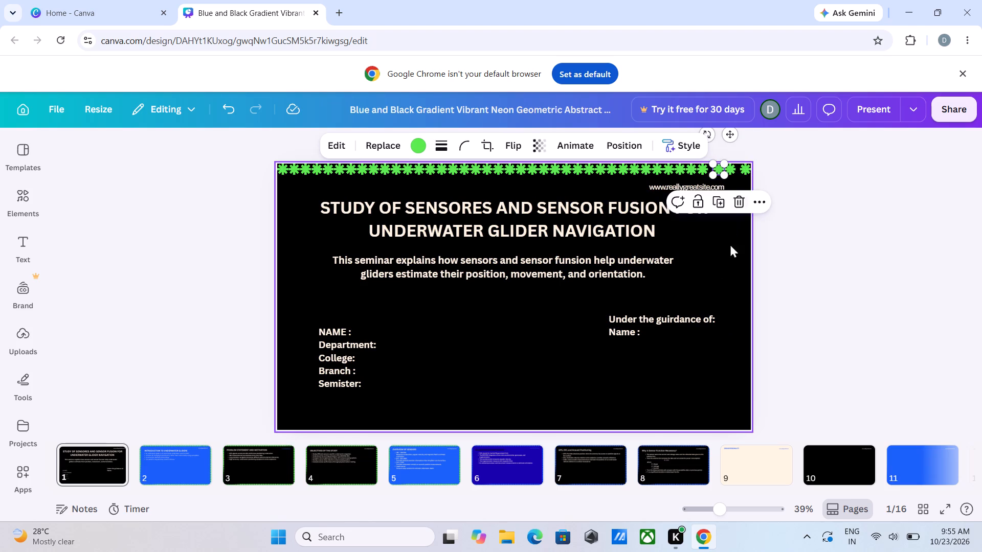
left_click(719, 264)
left_click(730, 168)
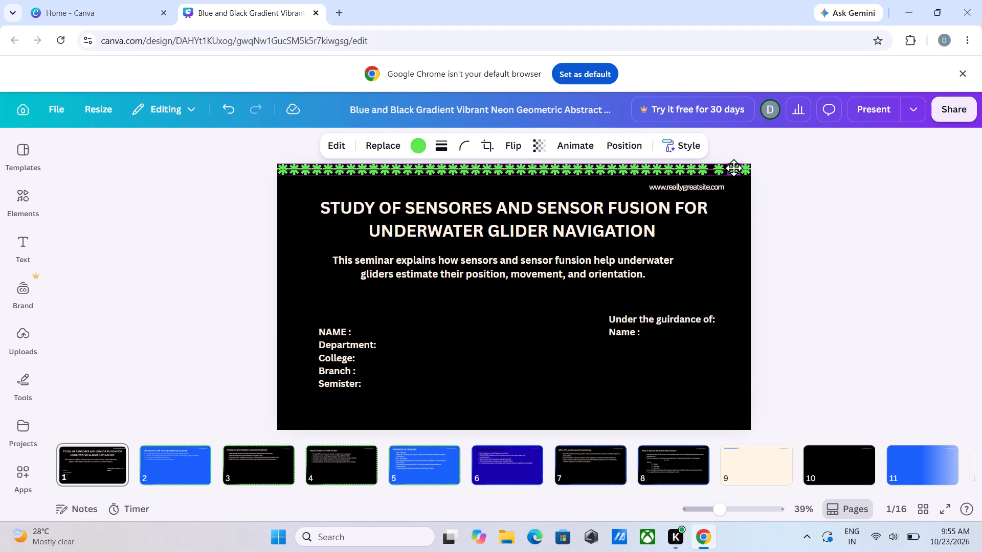
left_click(701, 257)
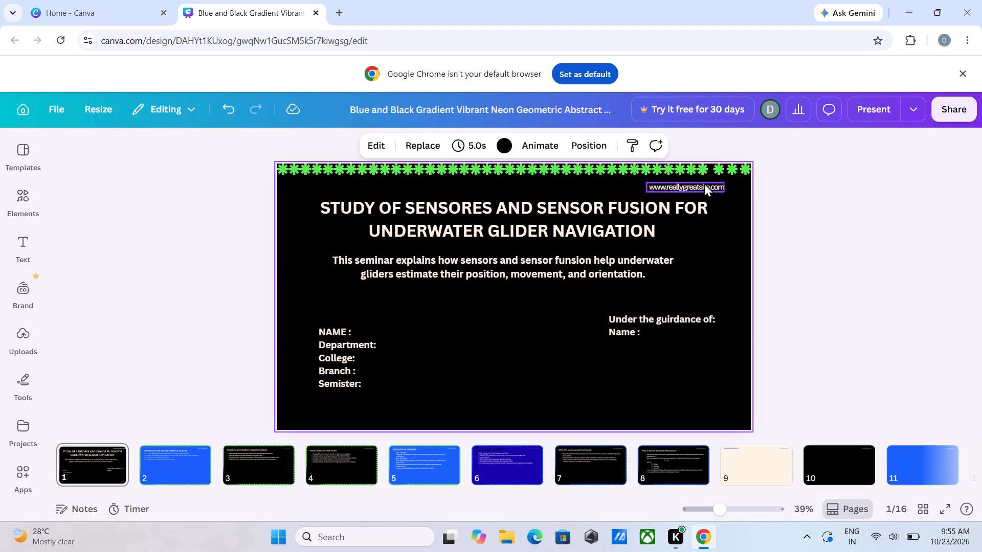
left_click(703, 169)
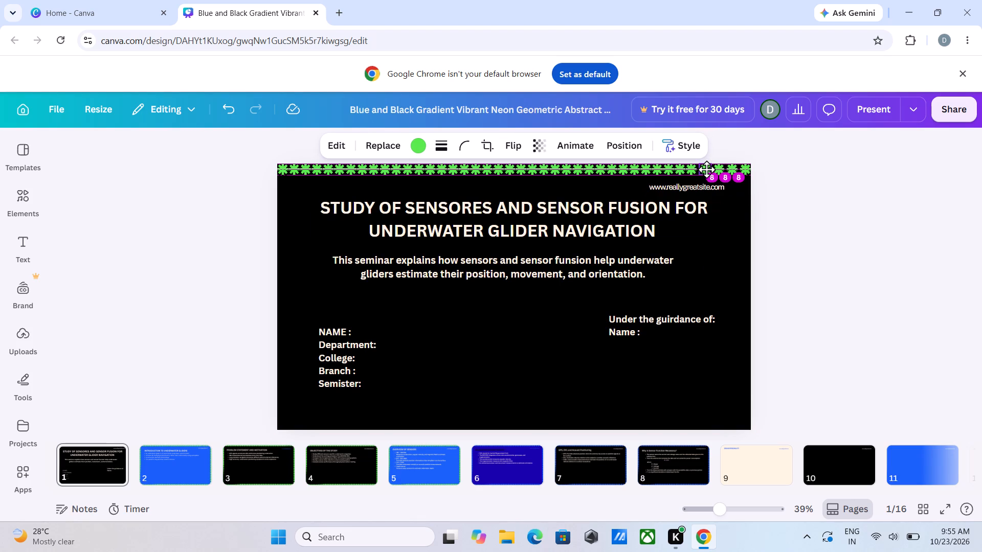
left_click(710, 254)
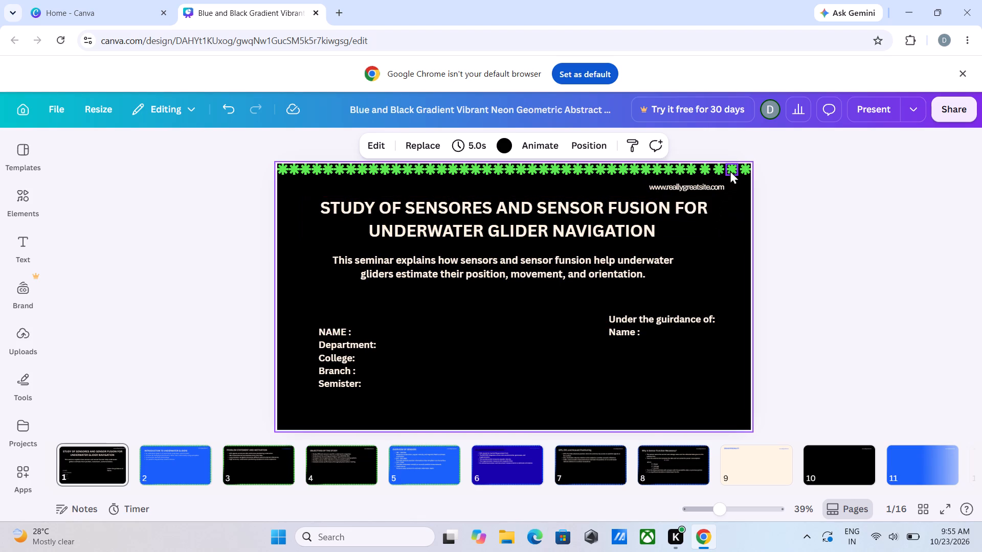
left_click(732, 170)
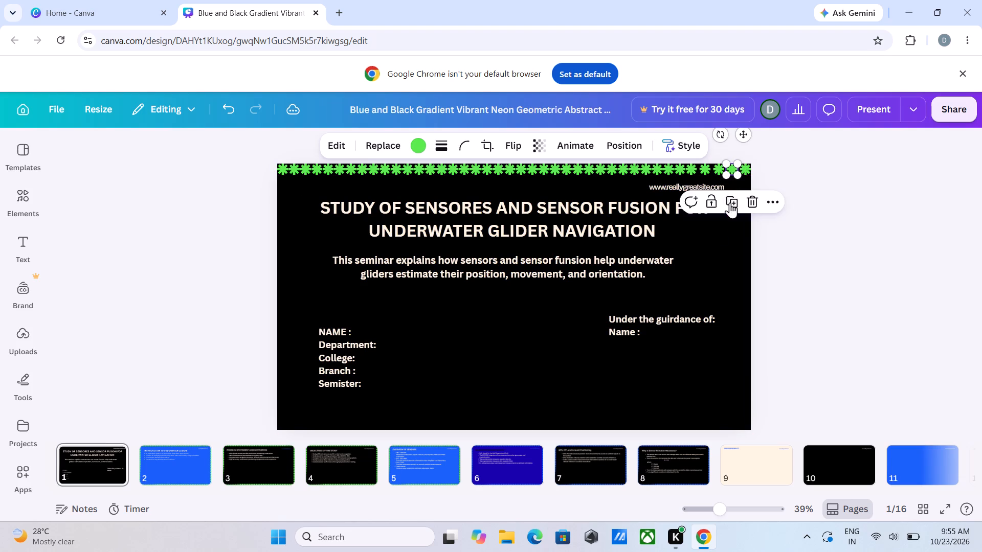
left_click(717, 228)
left_click(689, 171)
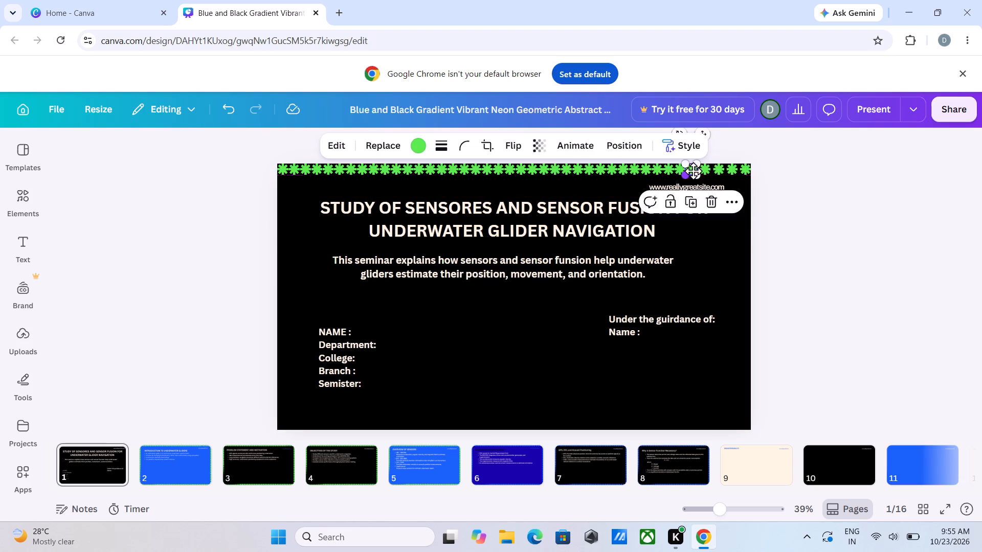
left_click(709, 215)
left_click(691, 264)
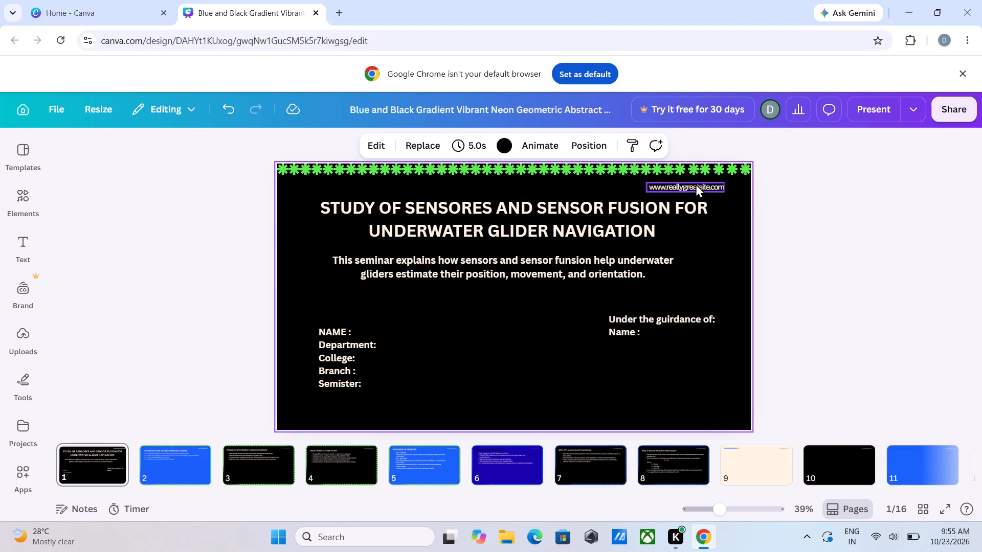
Fine-tune the positions of the three flowers before the title slide's top-right corner flower to even out their spacing.
left_click(705, 167)
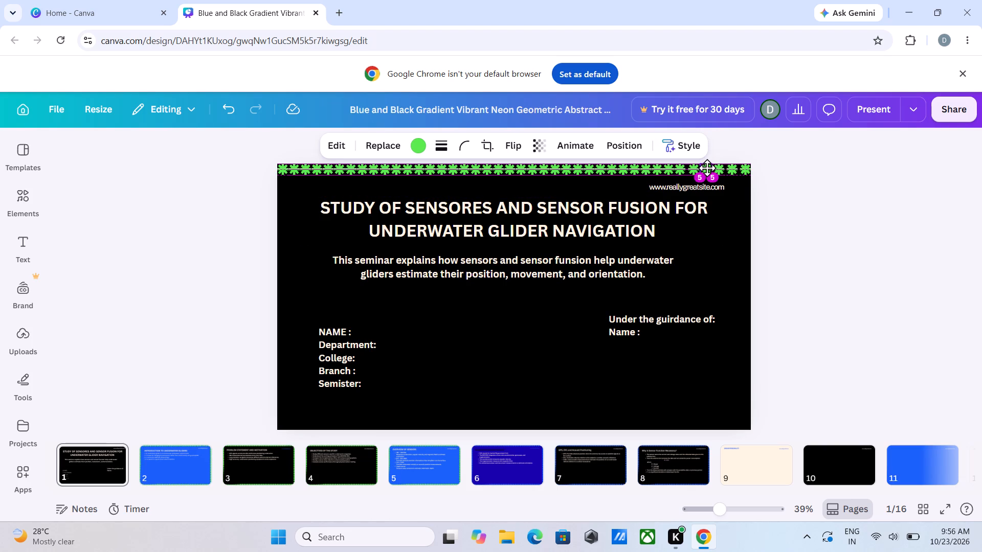
left_click(705, 238)
left_click(720, 168)
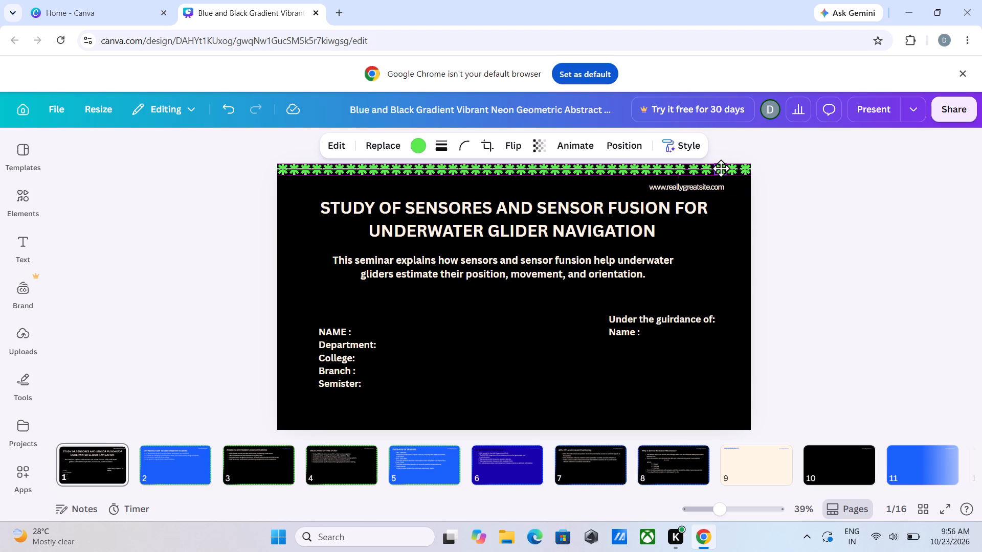
left_click(709, 254)
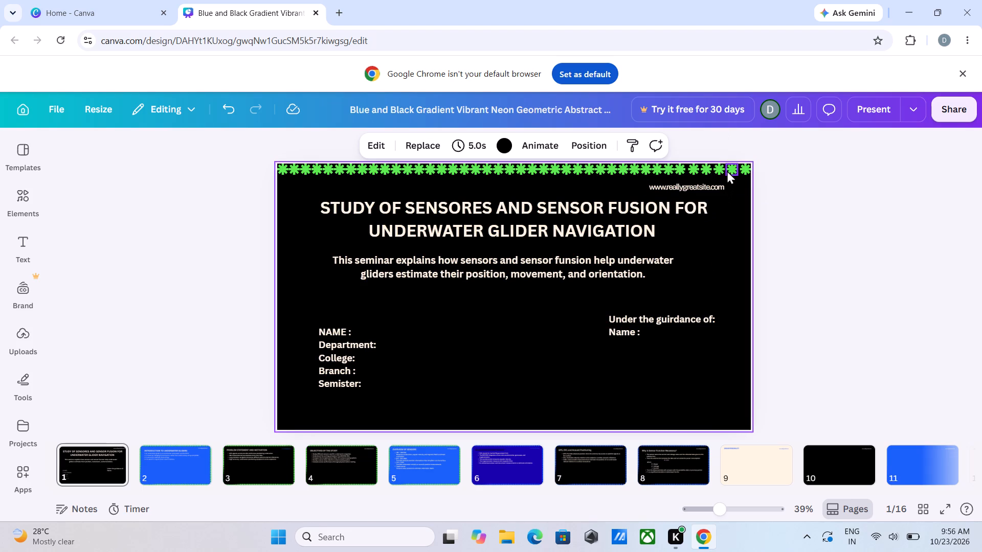
left_click(729, 169)
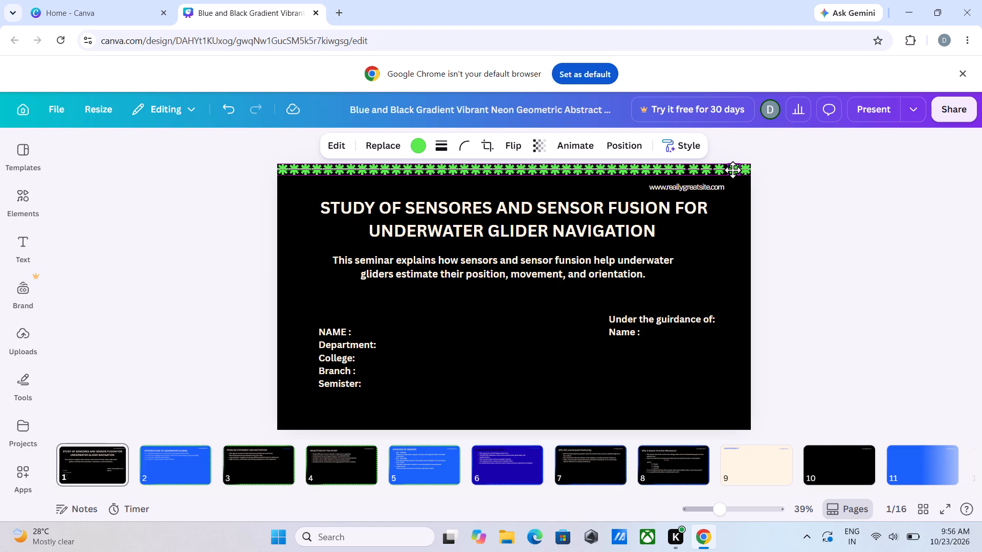
left_click(713, 239)
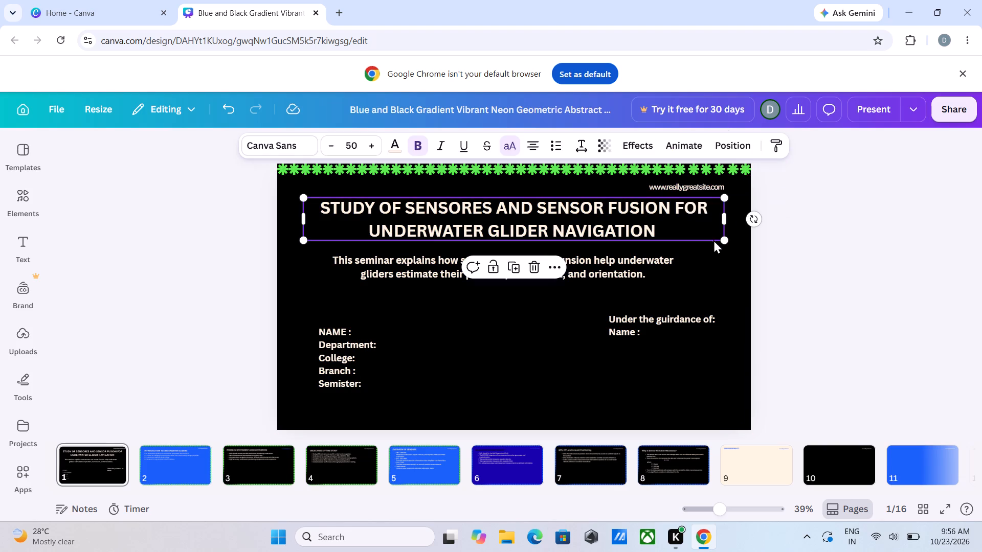
left_click(707, 269)
Duplicate the top-right corner flower and place the copy directly beneath it along the title slide's right edge.
left_click(747, 165)
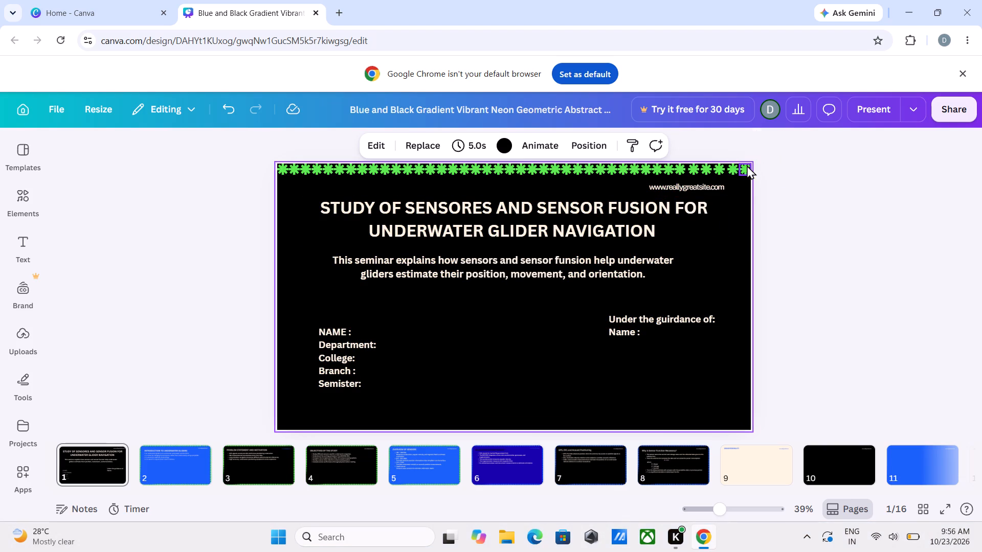
left_click(746, 199)
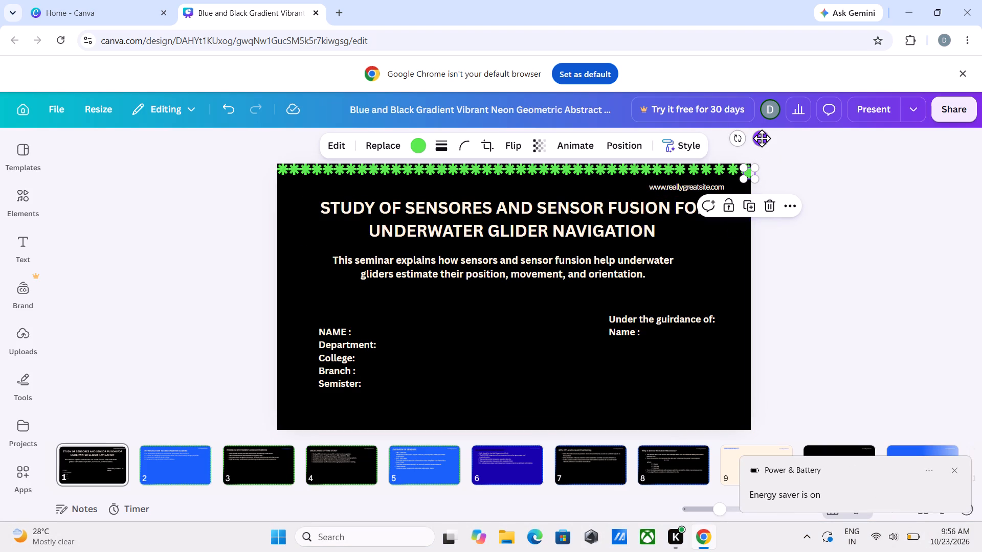
left_click_drag(764, 140, 761, 151)
left_click_drag(761, 151, 760, 150)
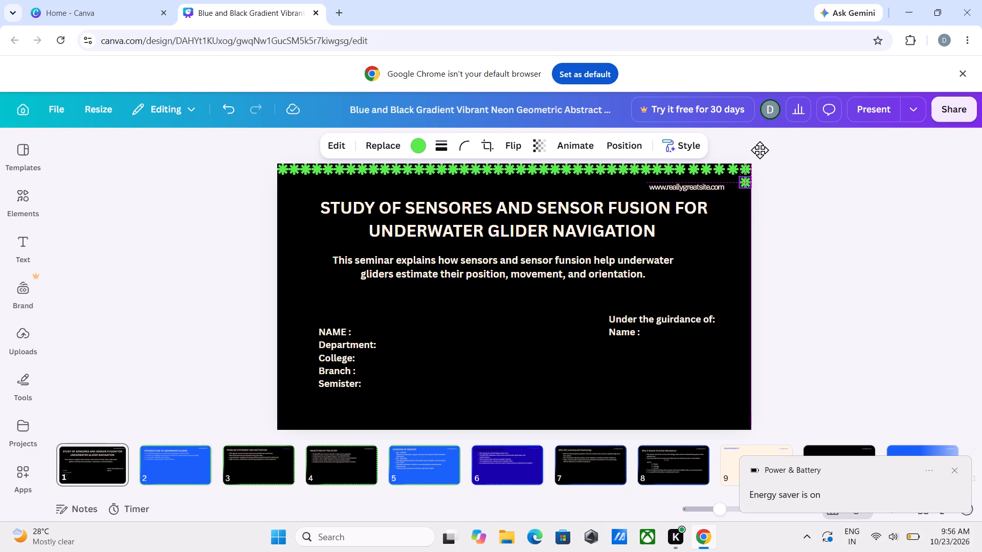
left_click_drag(760, 150, 760, 148)
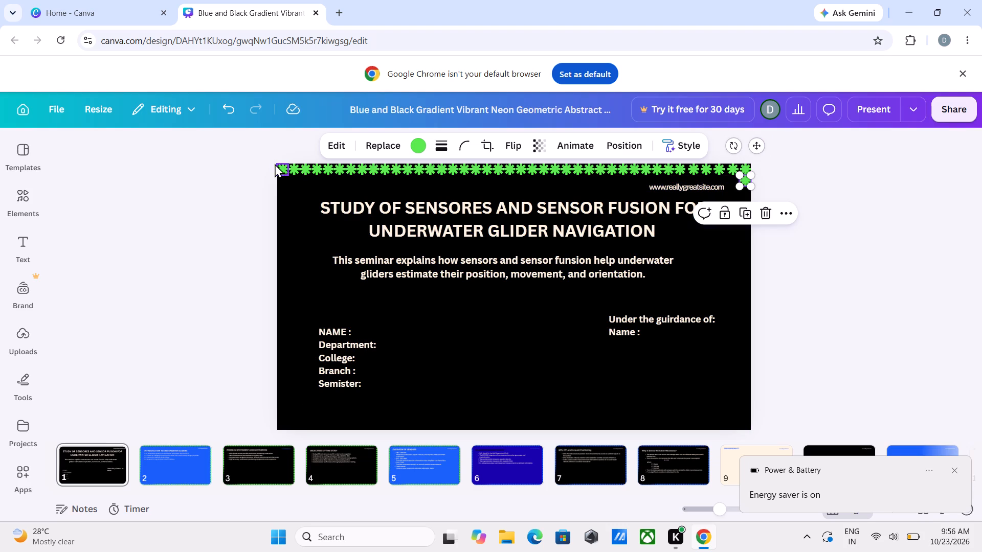
Duplicate the top-left corner flower and place the copy directly beneath it along the title slide's left edge.
left_click(282, 166)
left_click(280, 200)
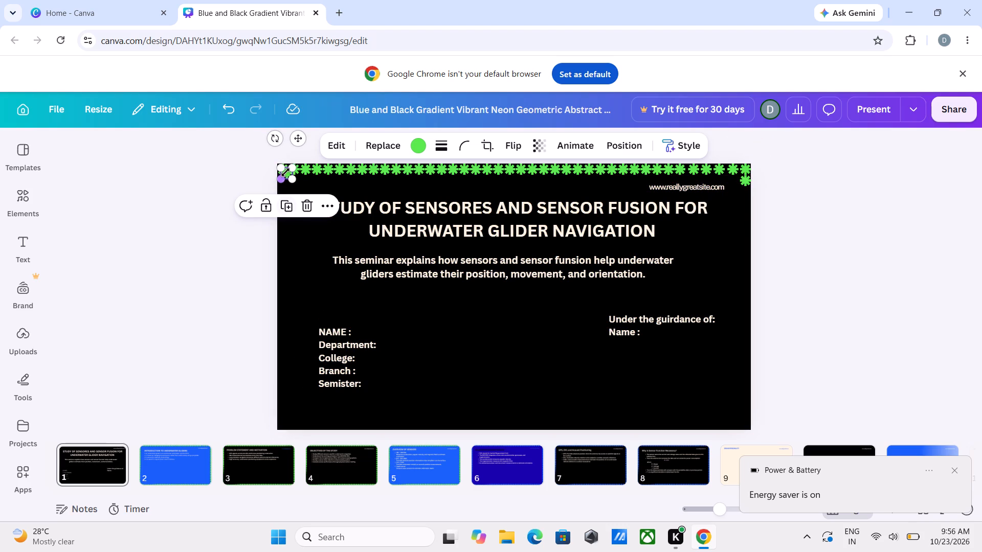
left_click_drag(298, 138, 296, 157)
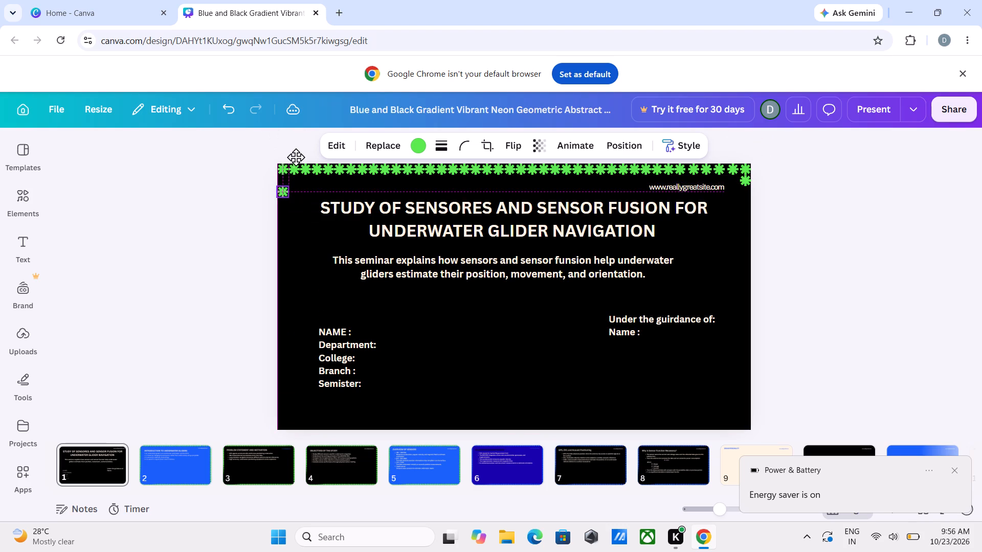
left_click_drag(296, 157, 294, 148)
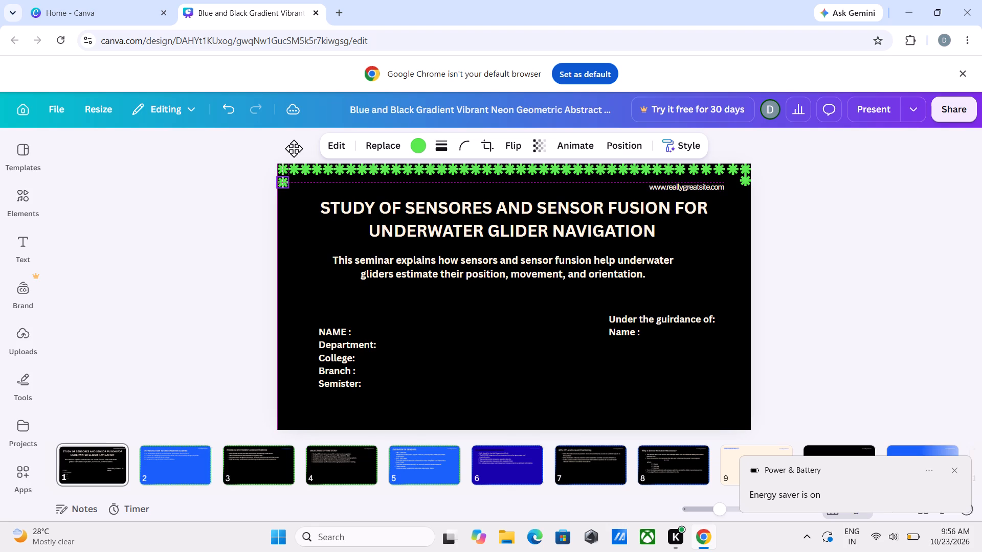
left_click_drag(294, 148, 294, 145)
left_click_drag(279, 284, 289, 284)
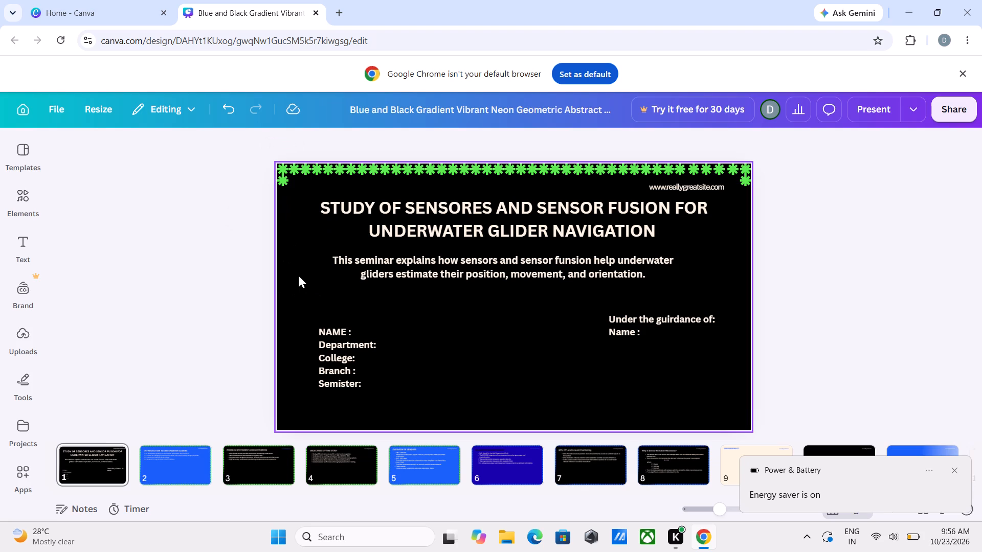
Extend the column of evenly spaced green flowers down the title slide's left edge to just past its middle by repeated duplication.
left_click(282, 179)
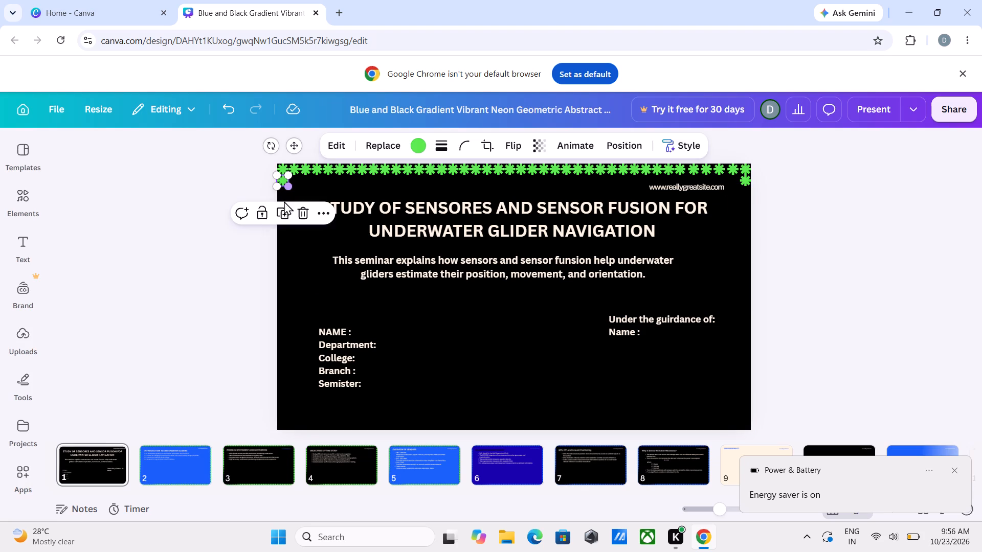
left_click(282, 216)
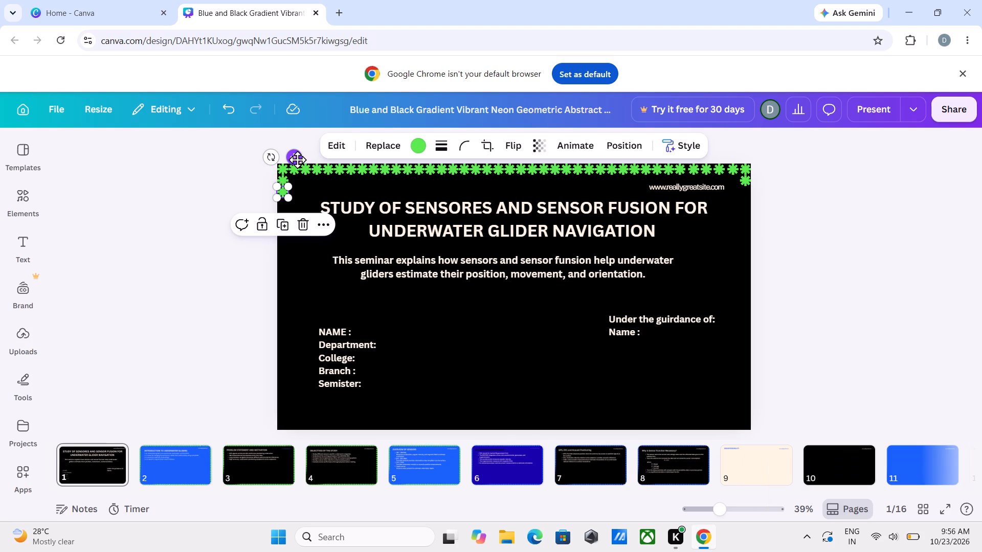
left_click(282, 220)
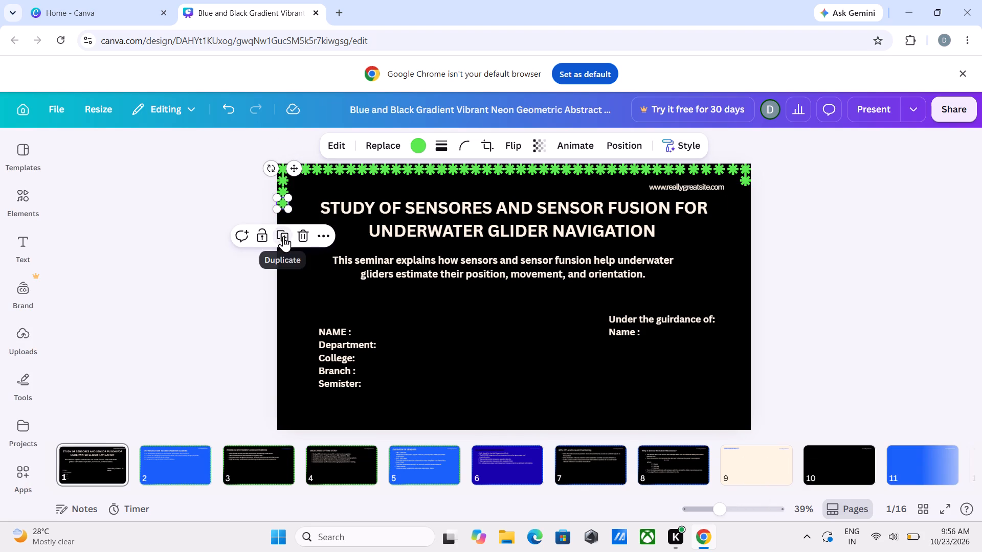
left_click(283, 236)
left_click(285, 180)
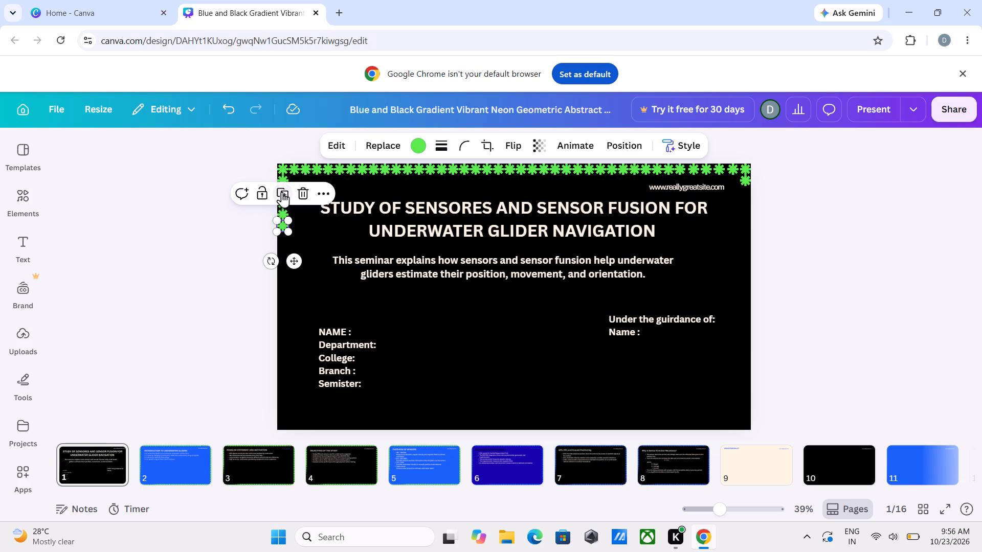
left_click(282, 192)
left_click(284, 203)
left_click(286, 214)
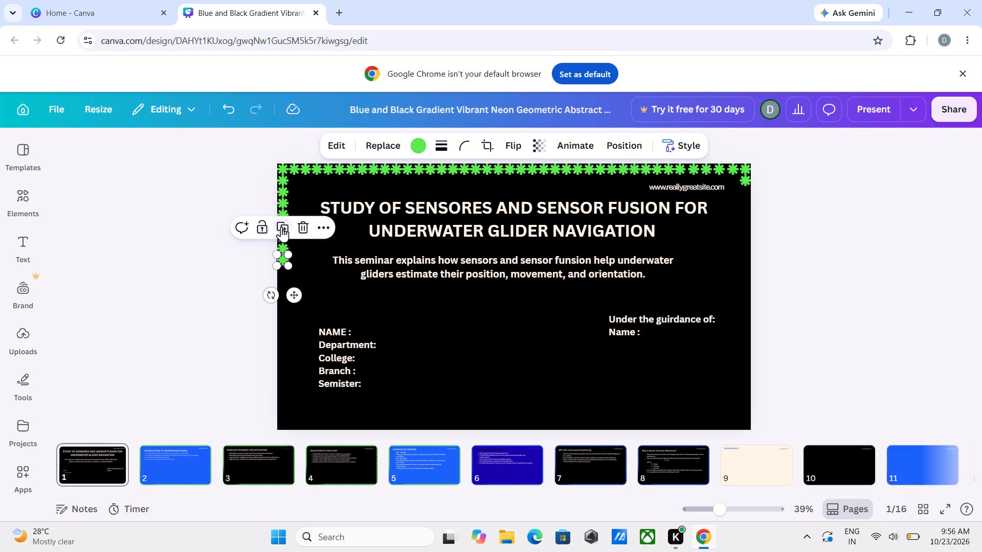
left_click(281, 226)
left_click(283, 239)
left_click(284, 250)
left_click(284, 257)
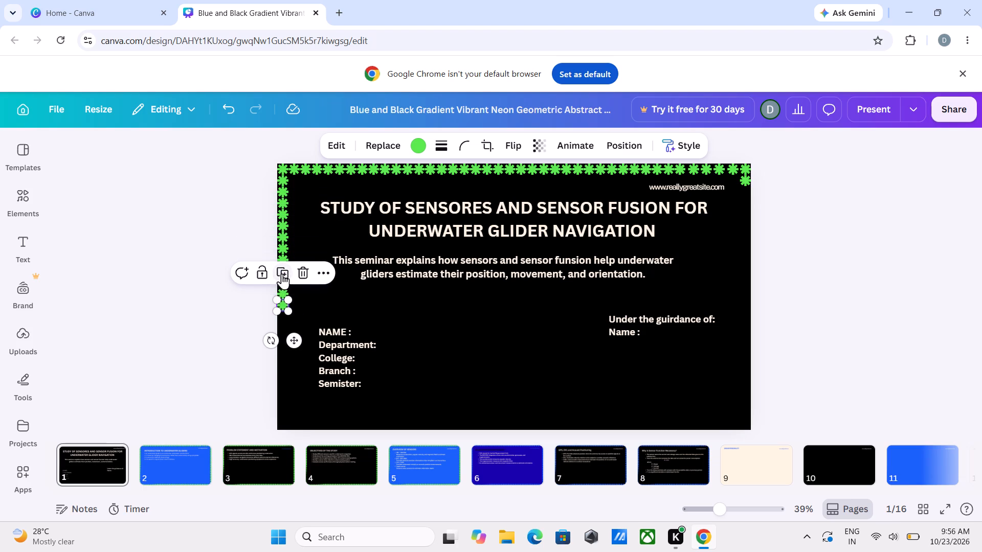
Continue duplicating green flowers down the title slide's left edge from just past the middle until the column nearly reaches the bottom-left corner.
left_click(282, 274)
left_click(283, 286)
left_click(284, 297)
left_click(284, 305)
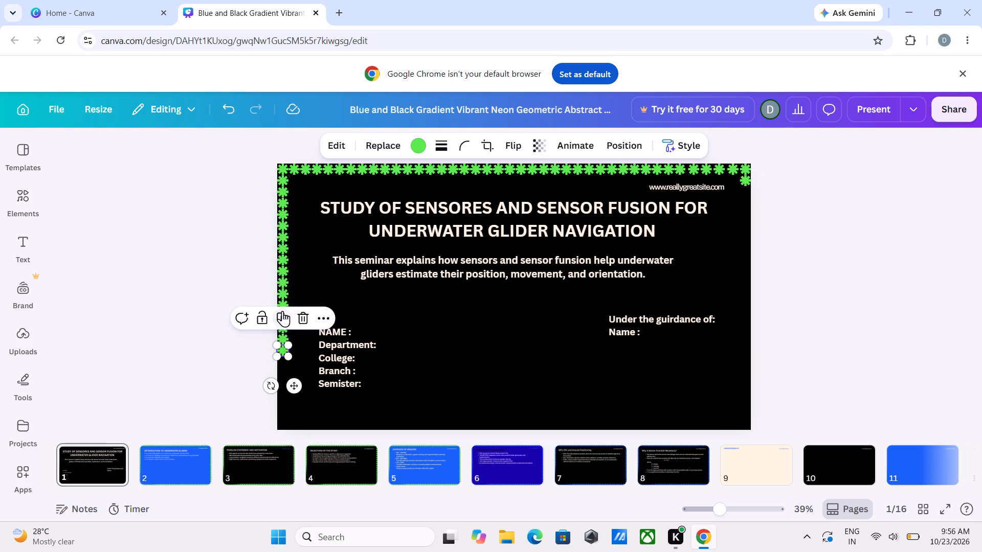
left_click(281, 320)
left_click(283, 329)
left_click(284, 336)
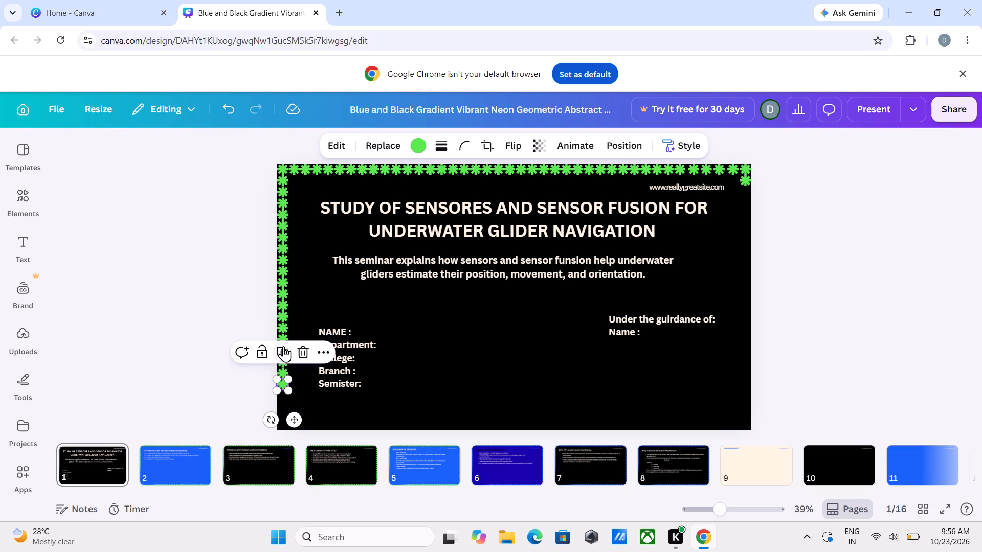
left_click(285, 352)
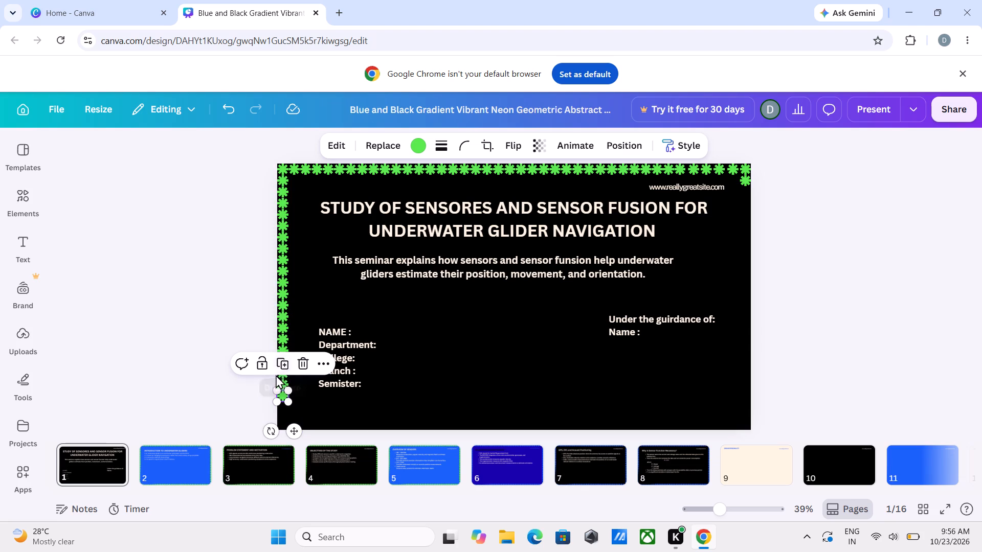
left_click(282, 363)
left_click(283, 370)
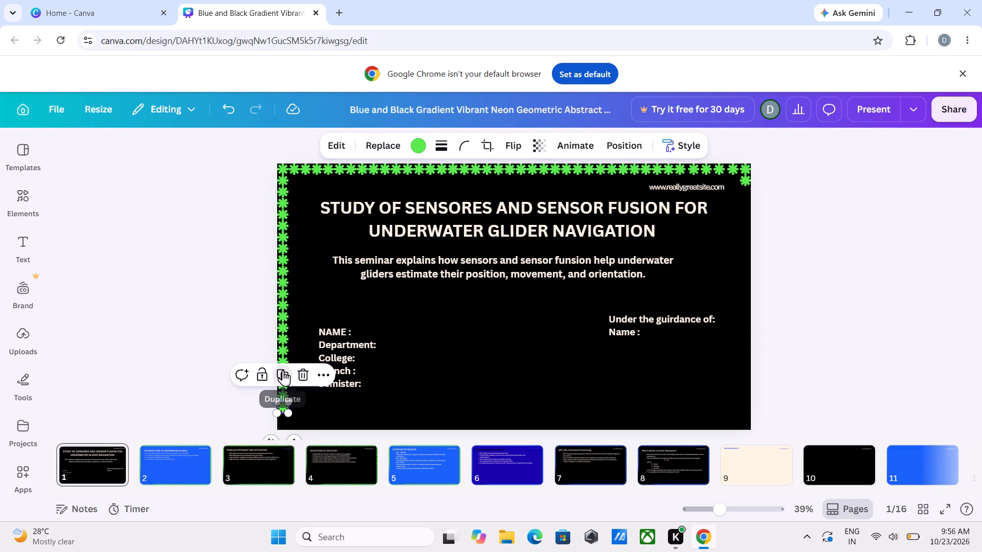
left_click(415, 406)
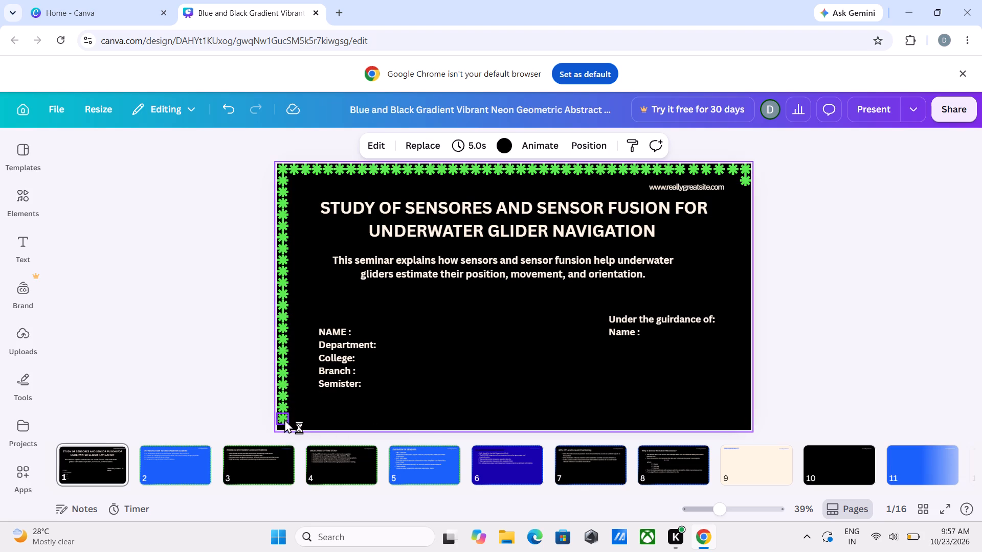
Move the last green flower of the left column flush into the title slide's bottom-left corner.
left_click(282, 417)
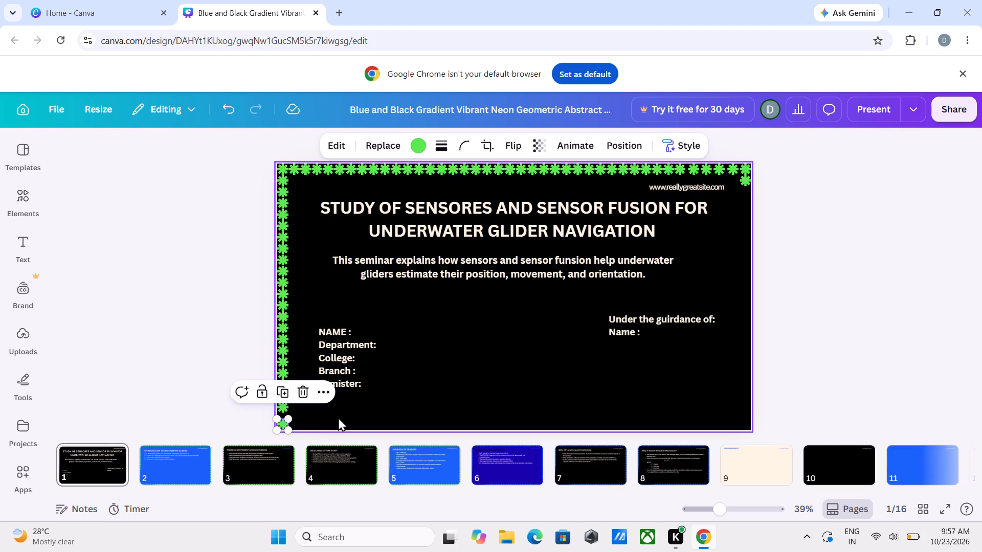
left_click(345, 412)
Shift the two flowers above the bottom-left corner flower slightly down to spread out the gap in the left column.
left_click(281, 407)
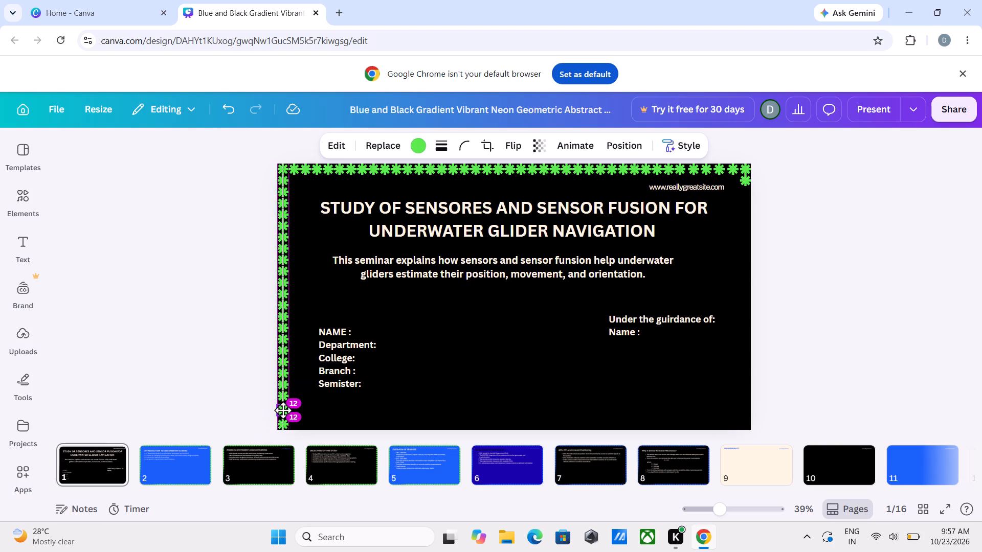
left_click(350, 415)
left_click(283, 397)
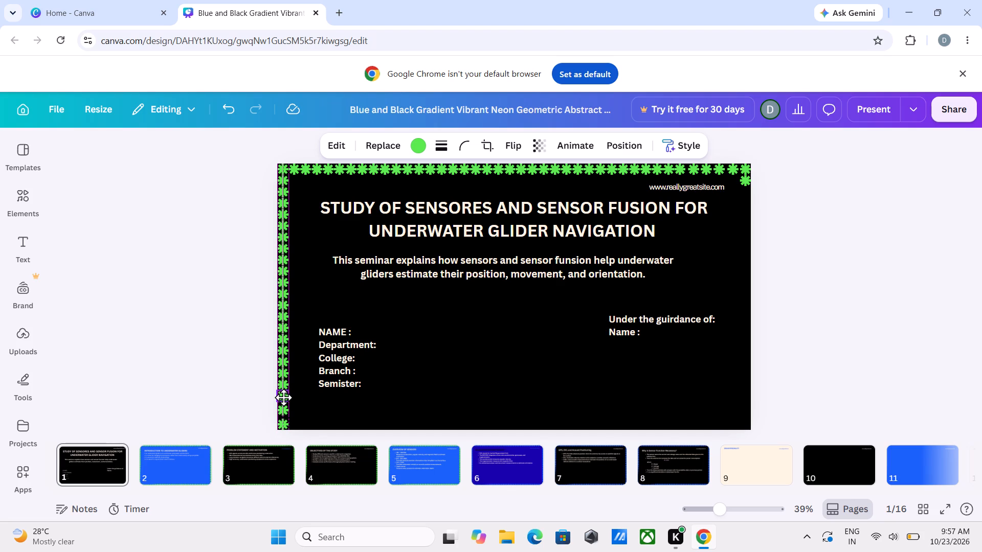
left_click(337, 408)
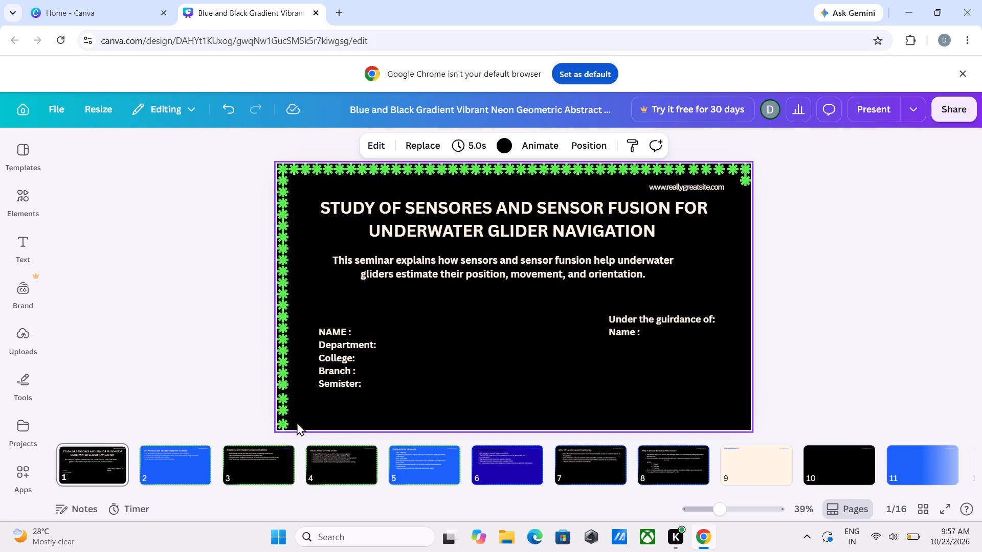
left_click(283, 408)
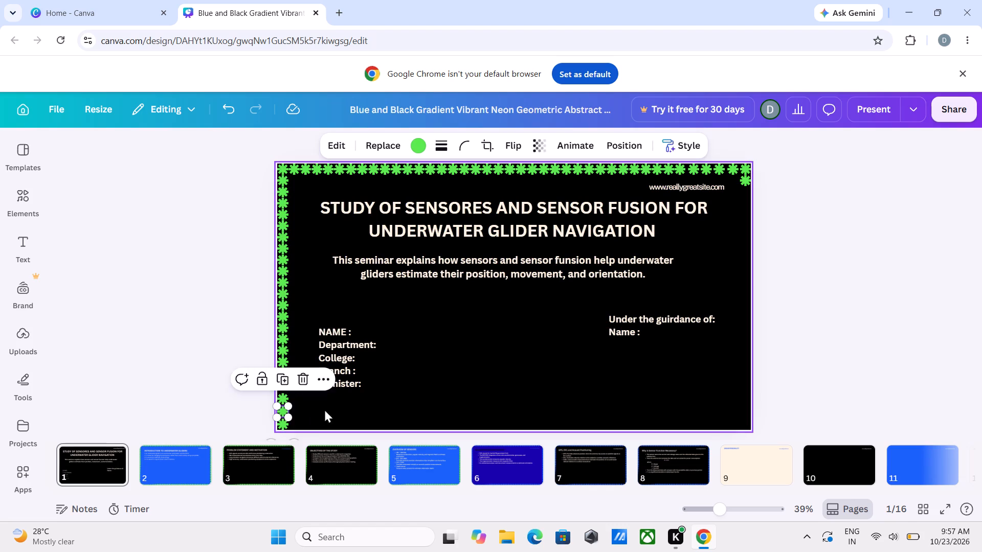
left_click(337, 397)
left_click(280, 421)
left_click(338, 410)
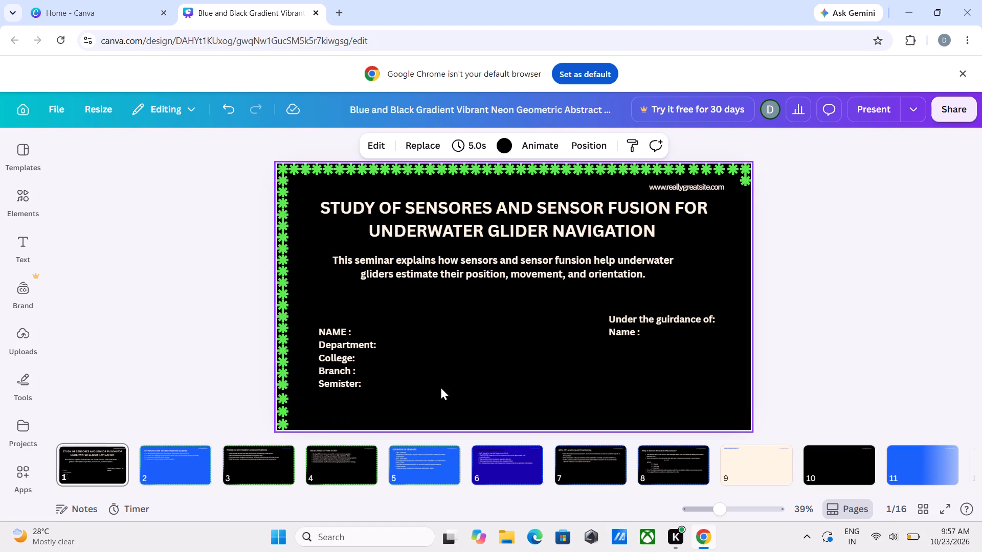
Duplicate the flower just below the title slide's top-right corner and place the copy directly beneath it against the right edge.
left_click(744, 178)
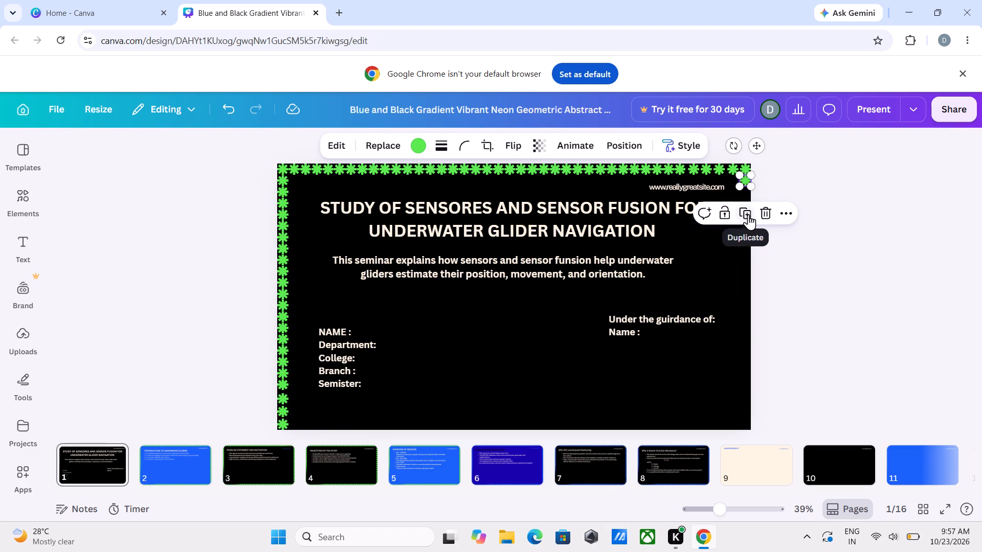
left_click(748, 214)
left_click_drag(761, 149, 761, 157)
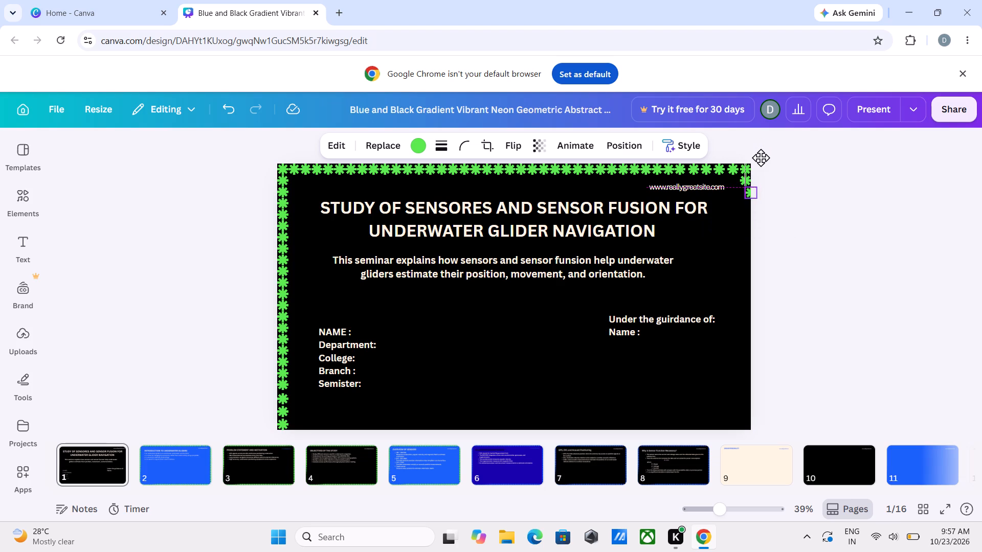
left_click_drag(761, 157, 758, 163)
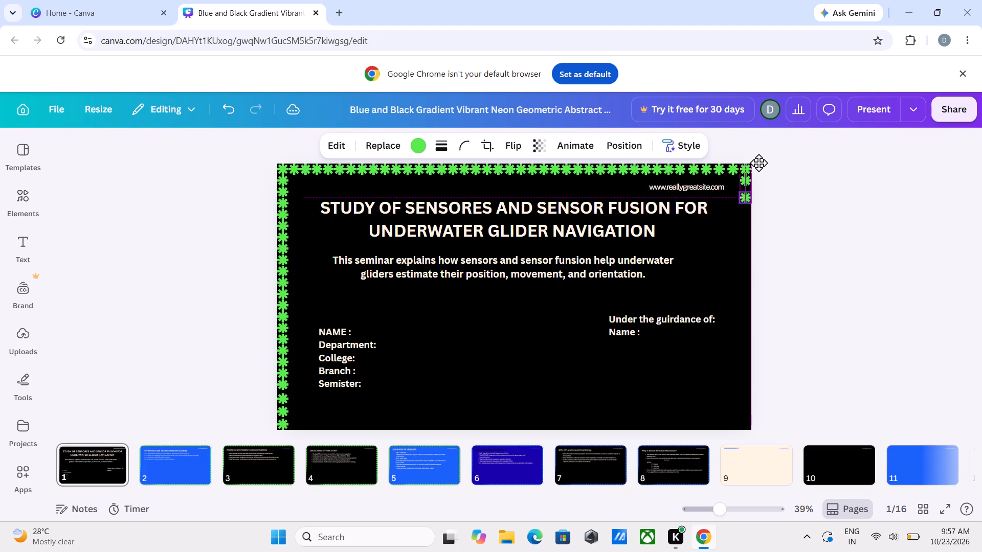
left_click_drag(758, 163, 757, 158)
Extend the column of evenly spaced green flowers down the title slide's right edge to just past its middle by repeated duplication.
left_click(745, 223)
left_click(748, 238)
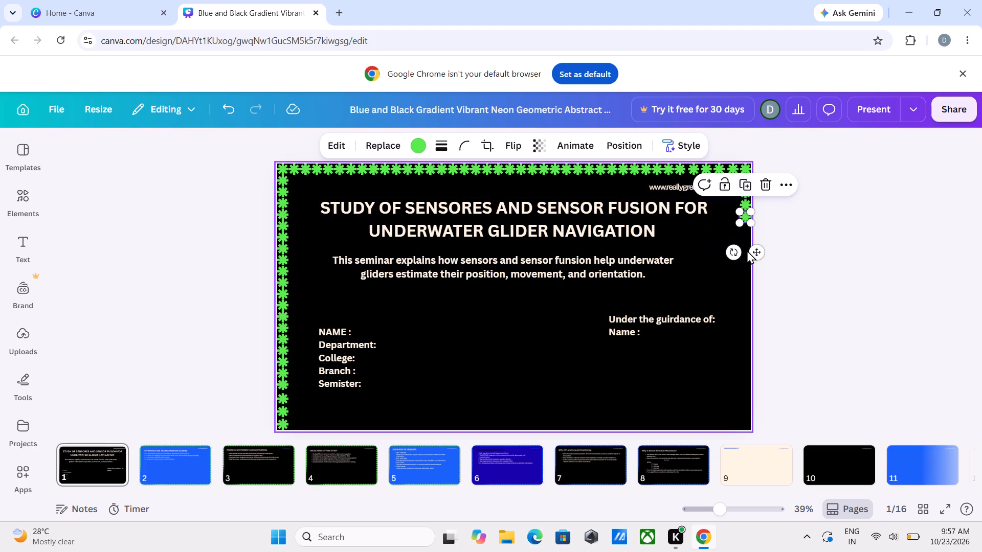
left_click(743, 184)
left_click_drag(745, 194, 747, 199)
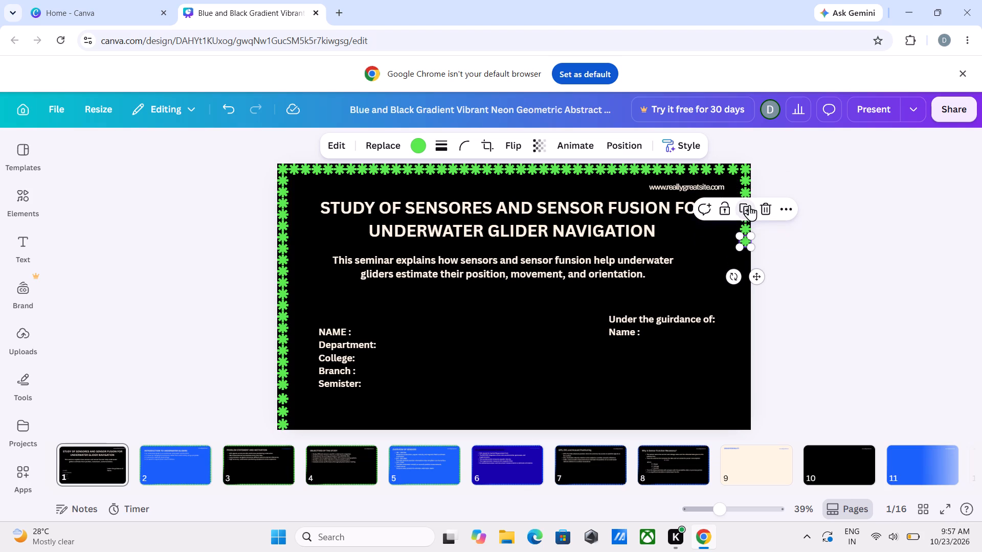
left_click_drag(749, 205, 749, 210)
left_click(747, 223)
left_click(747, 233)
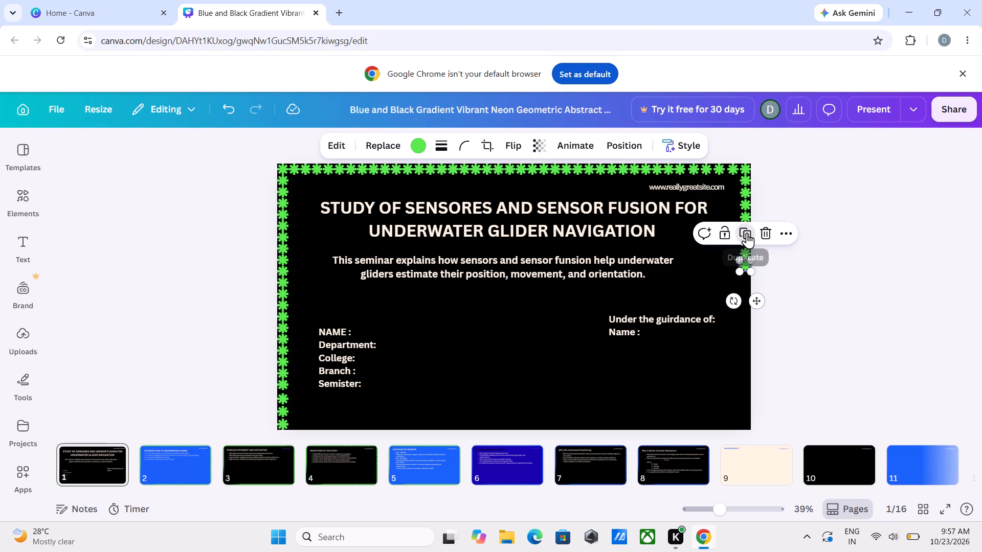
left_click(746, 242)
left_click(746, 255)
left_click(747, 268)
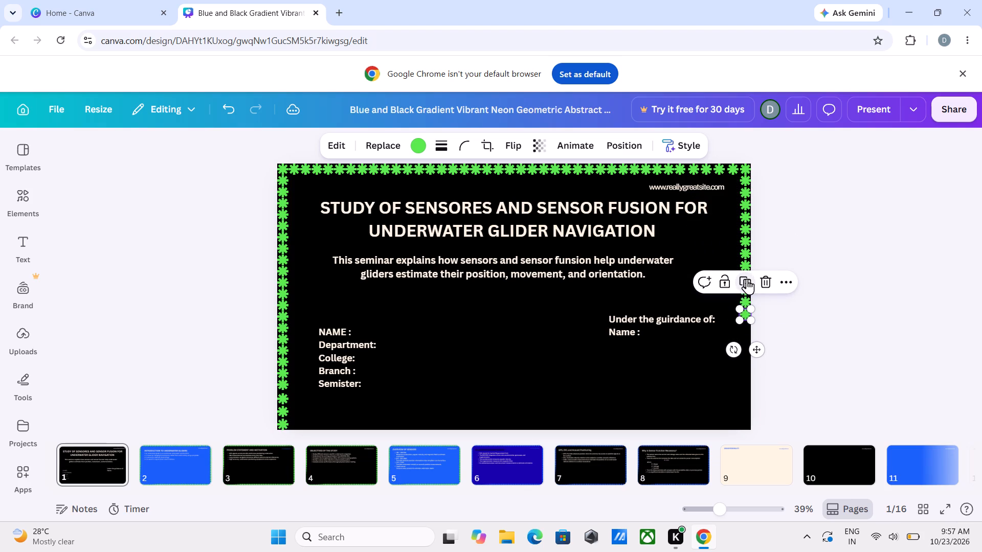
Continue duplicating green flowers down the title slide's right edge until the column reaches the bottom-right corner.
left_click(747, 279)
left_click_drag(745, 289, 745, 294)
left_click_drag(745, 304, 746, 309)
left_click(747, 313)
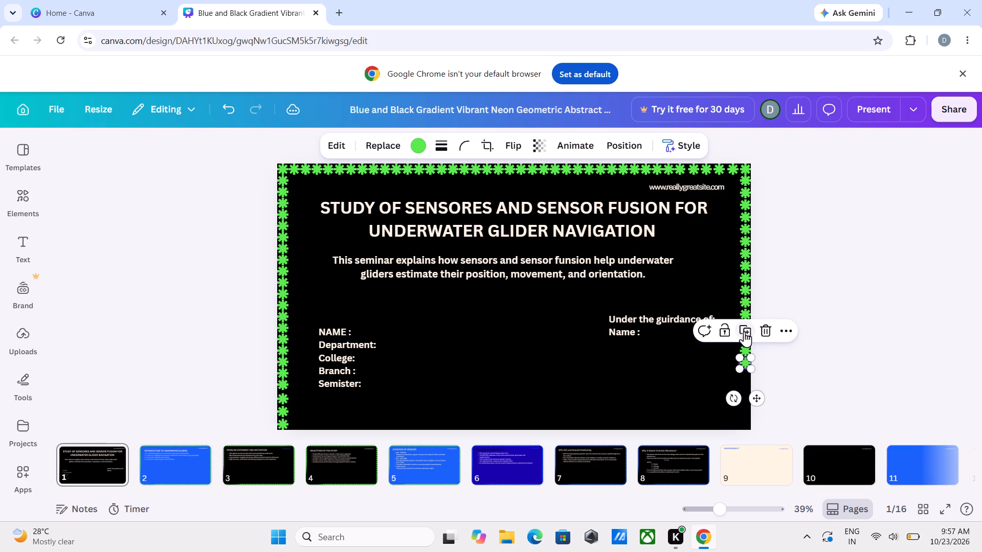
left_click(744, 331)
left_click(744, 339)
left_click(744, 354)
left_click(744, 367)
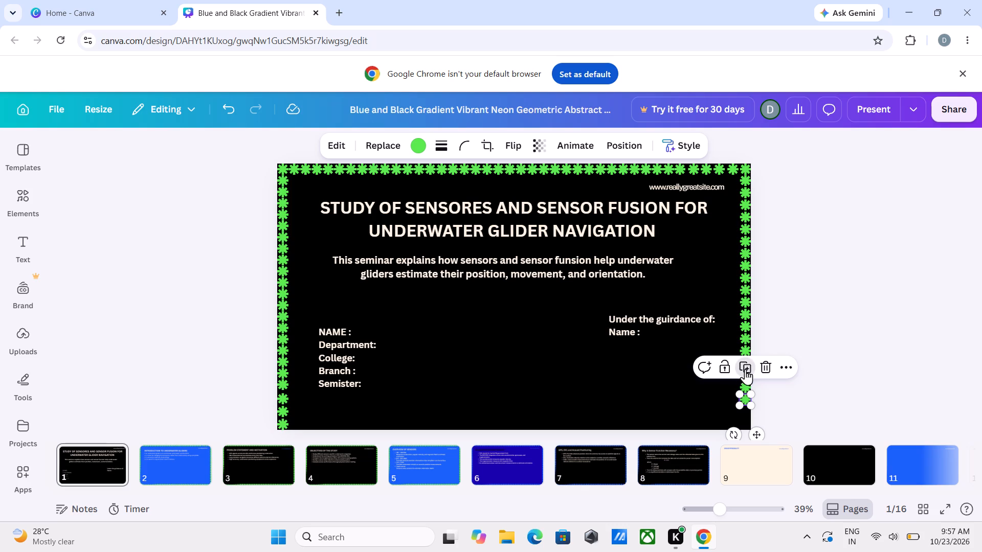
left_click(746, 379)
left_click(546, 358)
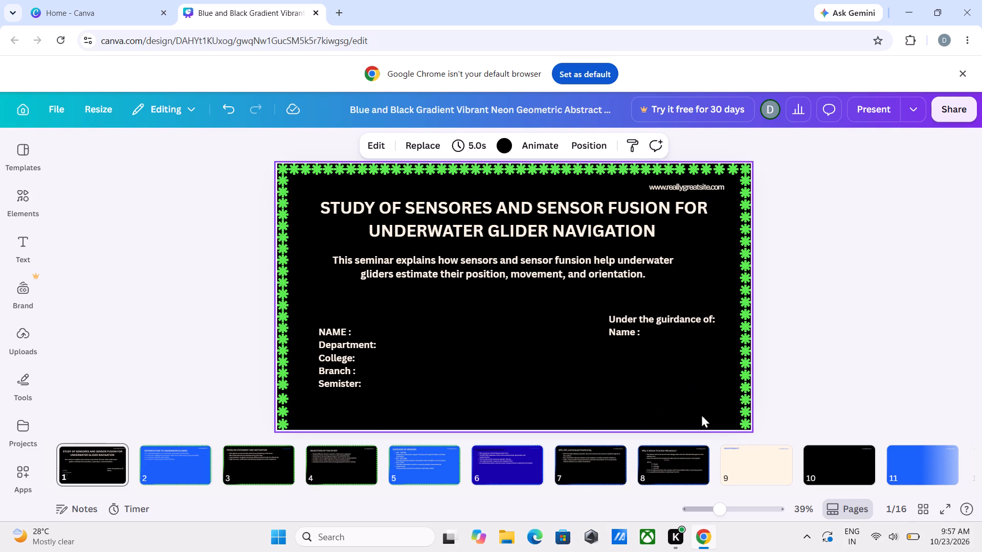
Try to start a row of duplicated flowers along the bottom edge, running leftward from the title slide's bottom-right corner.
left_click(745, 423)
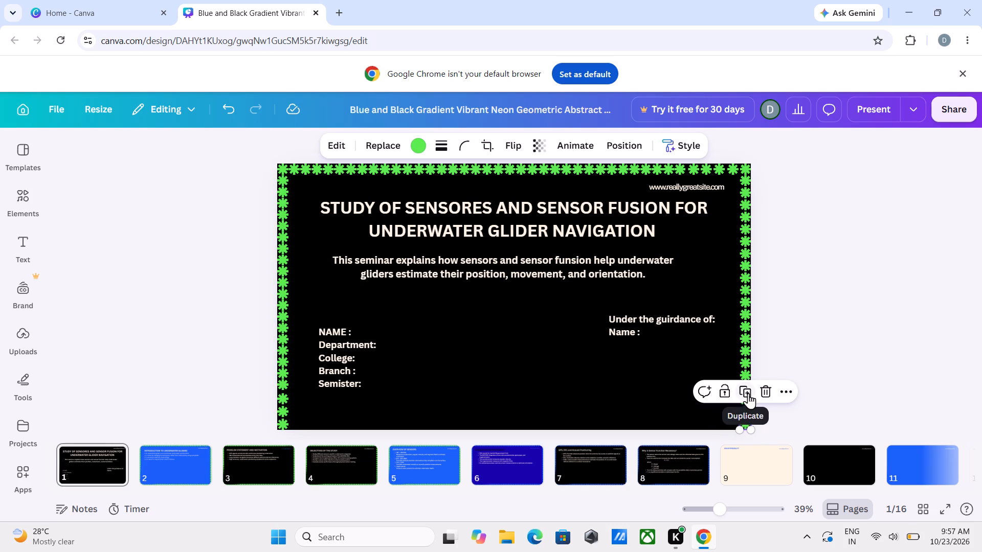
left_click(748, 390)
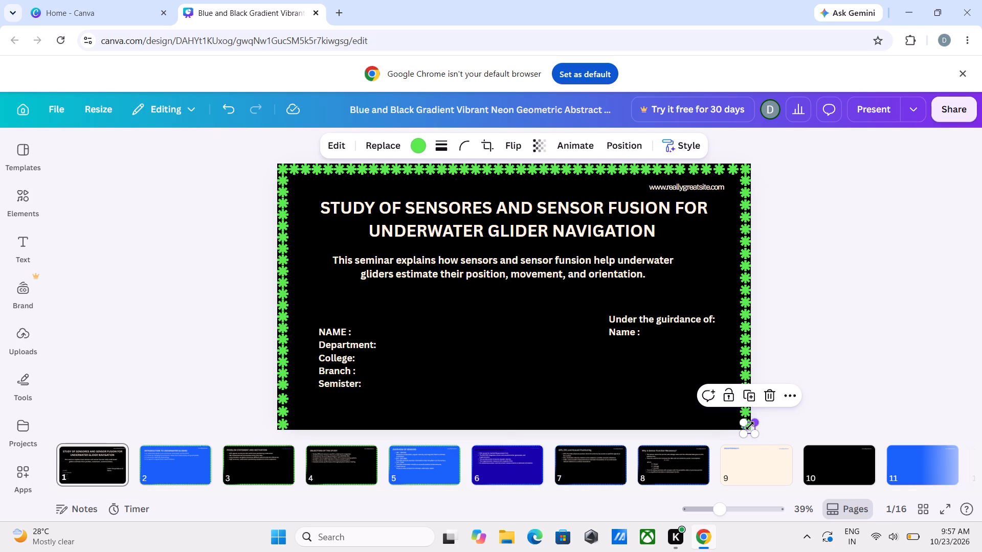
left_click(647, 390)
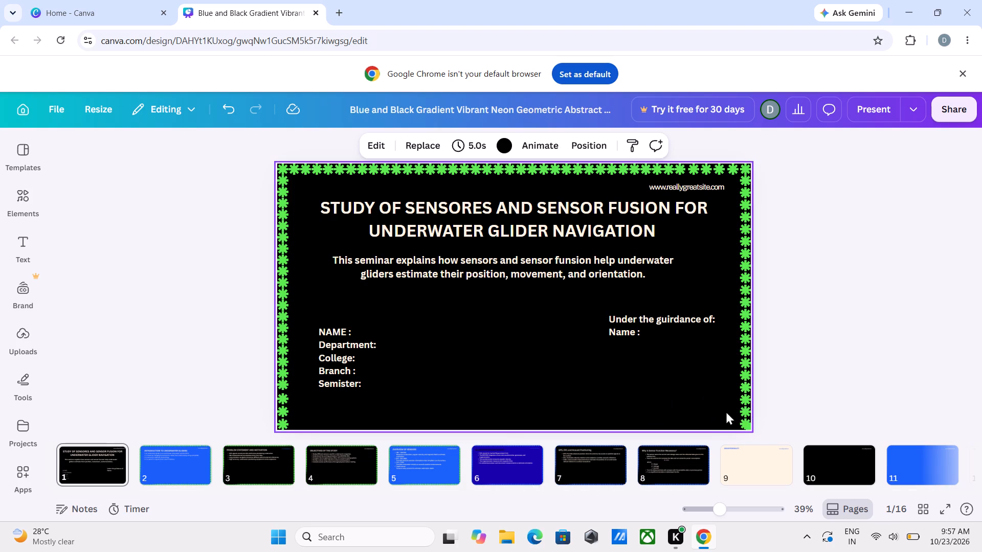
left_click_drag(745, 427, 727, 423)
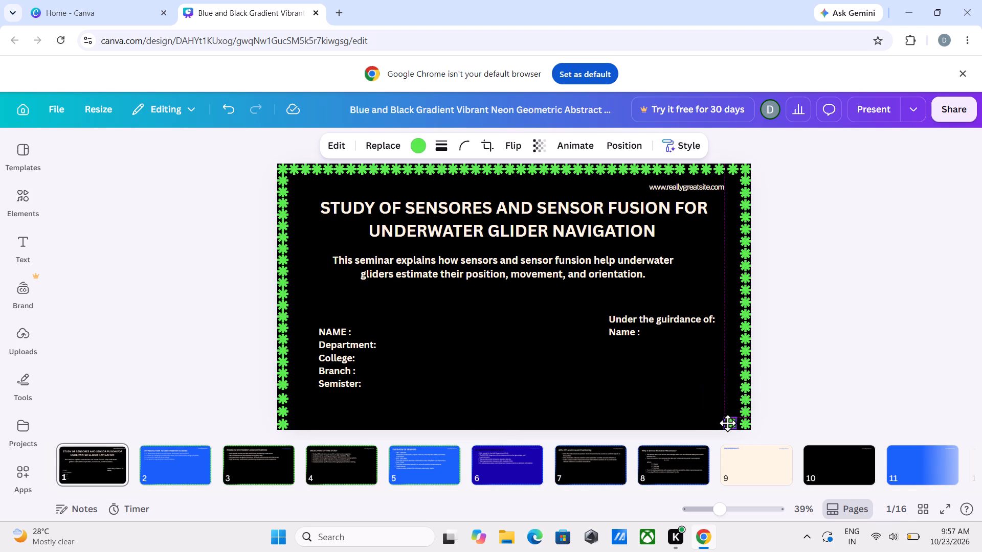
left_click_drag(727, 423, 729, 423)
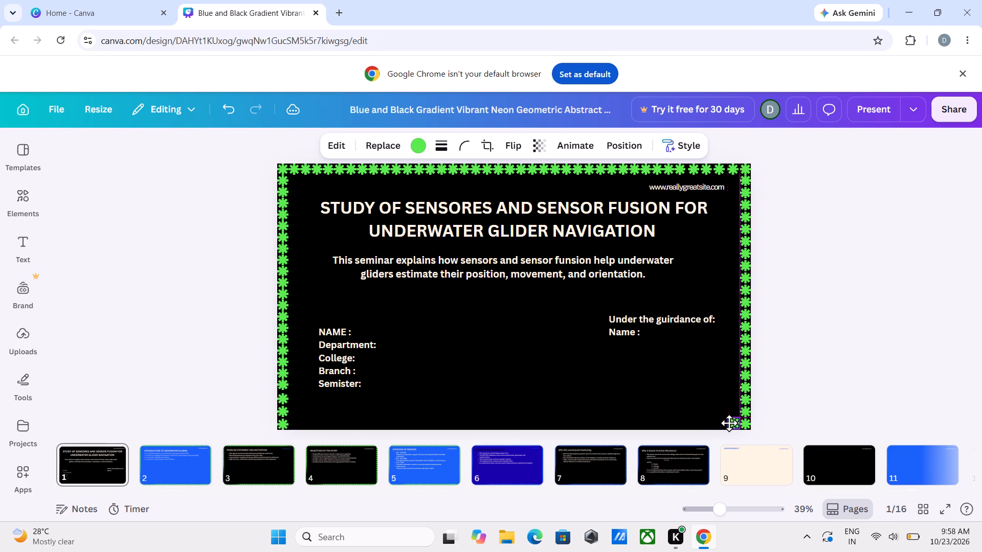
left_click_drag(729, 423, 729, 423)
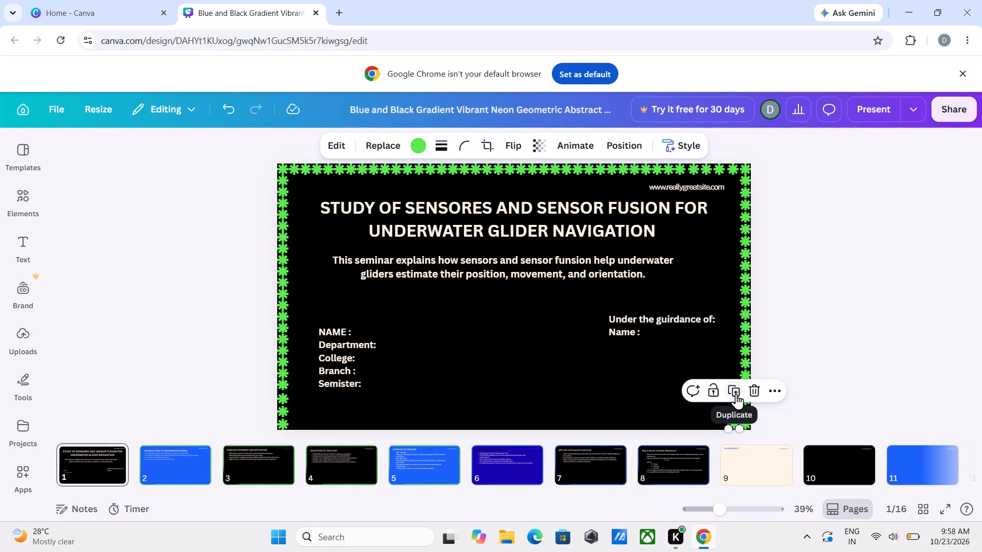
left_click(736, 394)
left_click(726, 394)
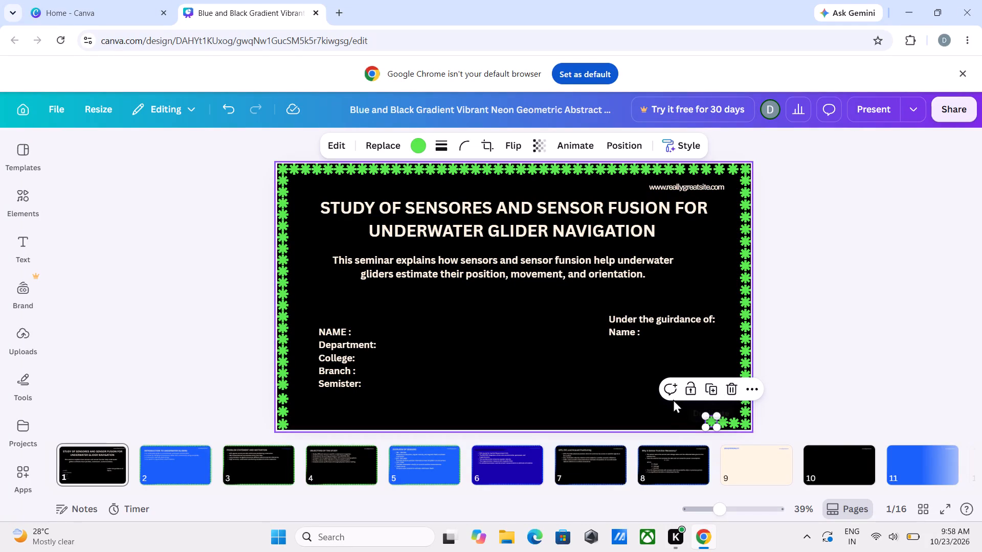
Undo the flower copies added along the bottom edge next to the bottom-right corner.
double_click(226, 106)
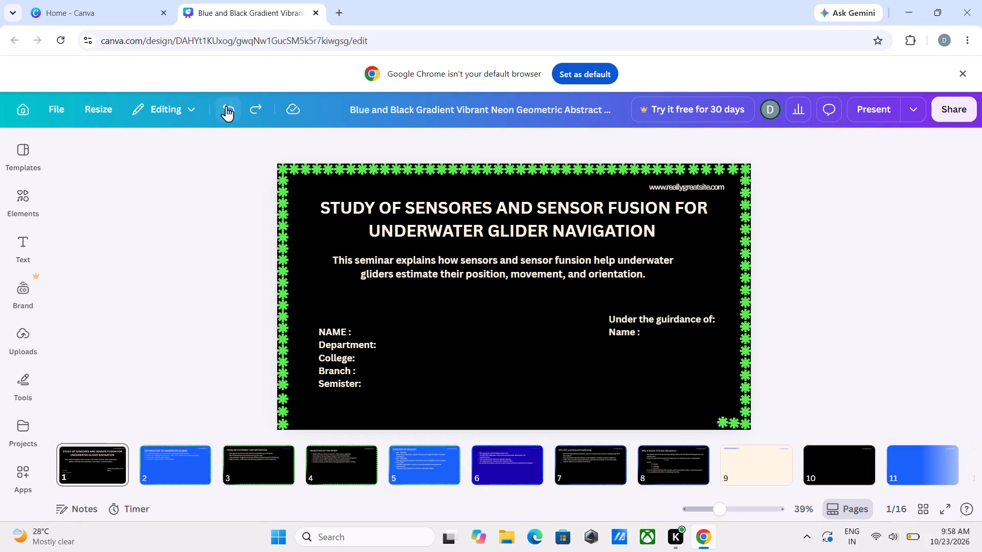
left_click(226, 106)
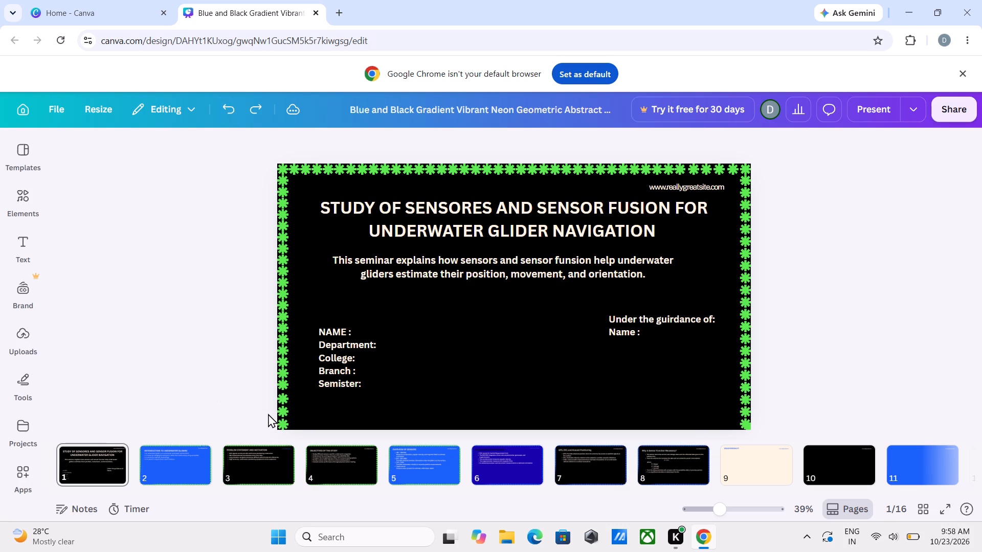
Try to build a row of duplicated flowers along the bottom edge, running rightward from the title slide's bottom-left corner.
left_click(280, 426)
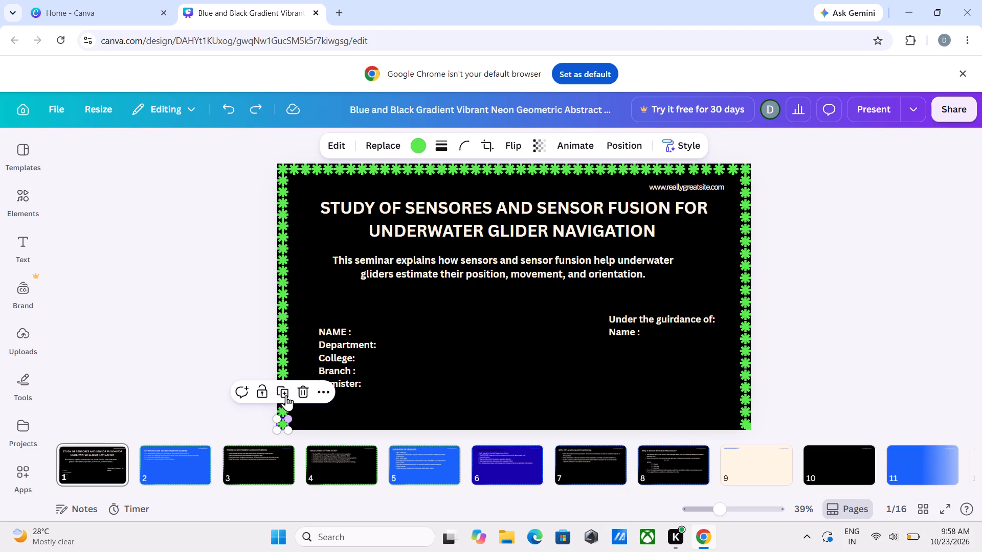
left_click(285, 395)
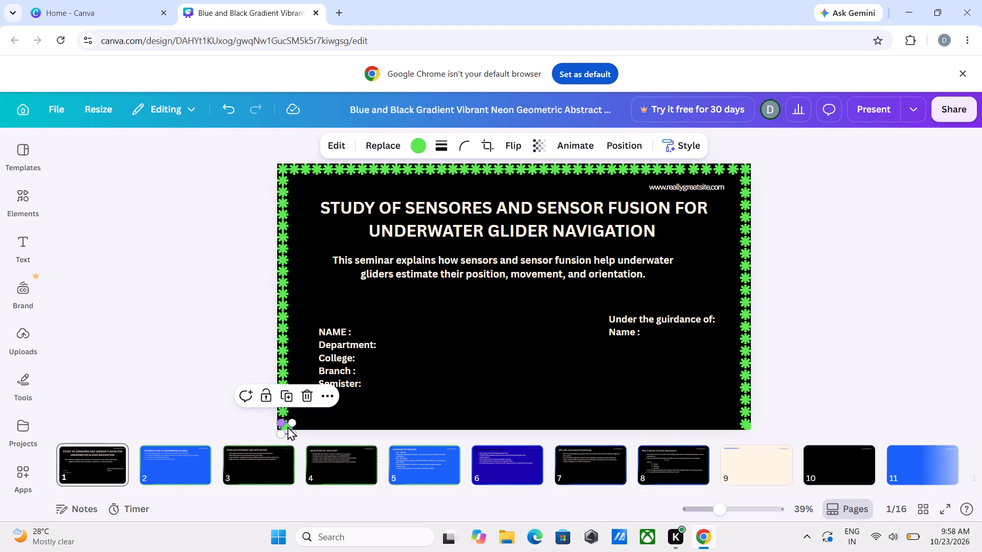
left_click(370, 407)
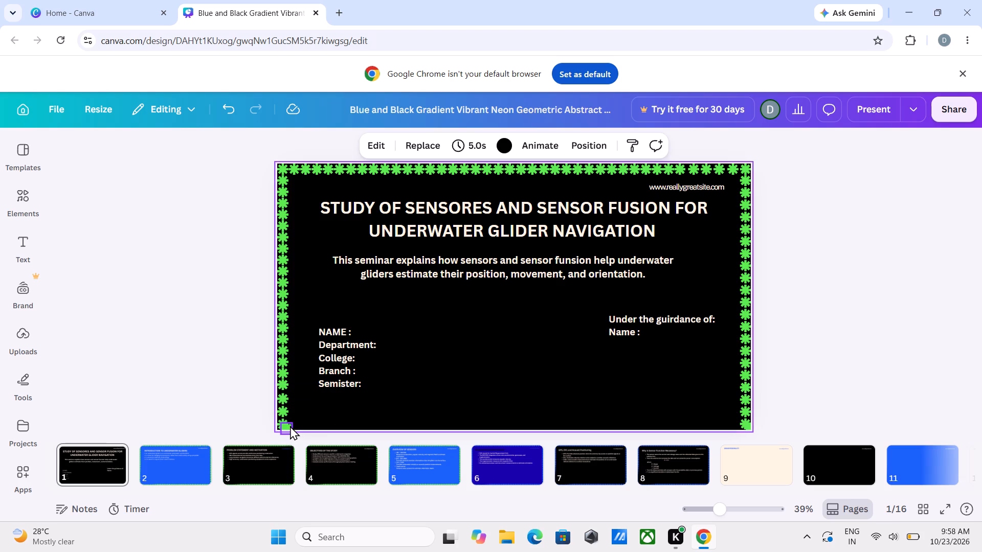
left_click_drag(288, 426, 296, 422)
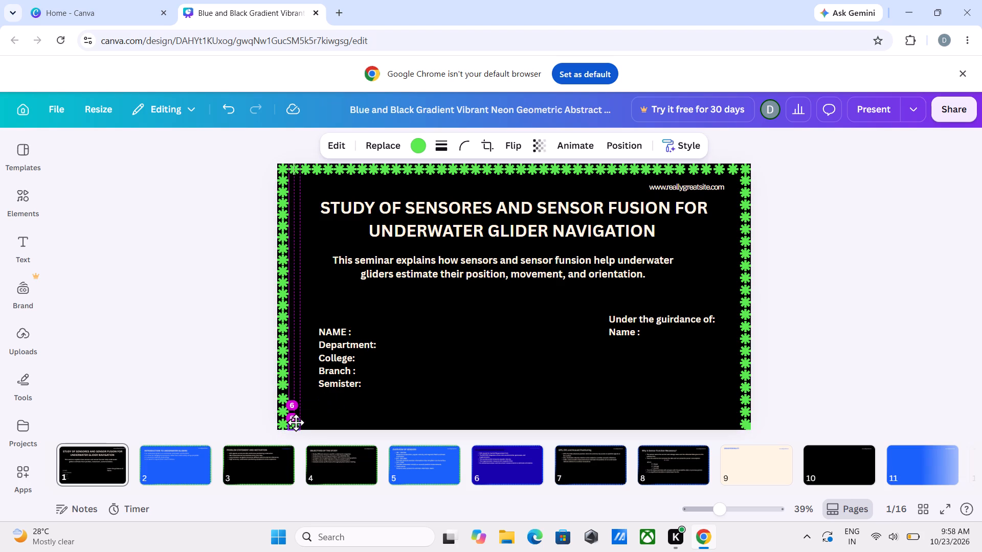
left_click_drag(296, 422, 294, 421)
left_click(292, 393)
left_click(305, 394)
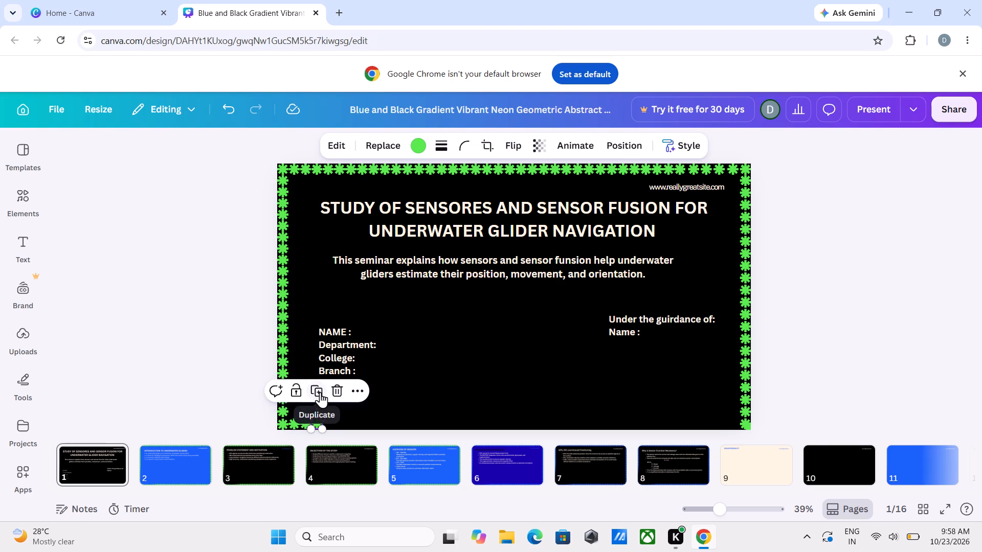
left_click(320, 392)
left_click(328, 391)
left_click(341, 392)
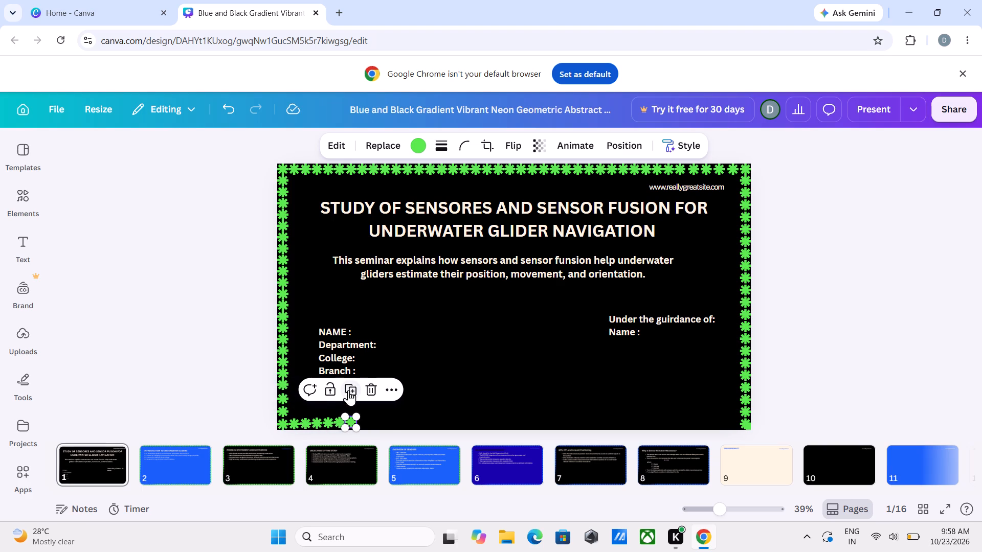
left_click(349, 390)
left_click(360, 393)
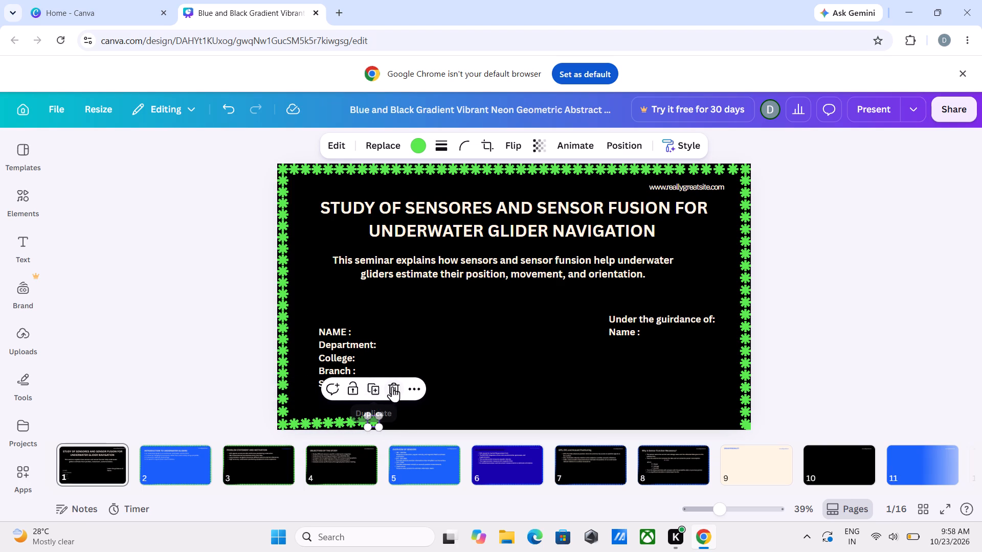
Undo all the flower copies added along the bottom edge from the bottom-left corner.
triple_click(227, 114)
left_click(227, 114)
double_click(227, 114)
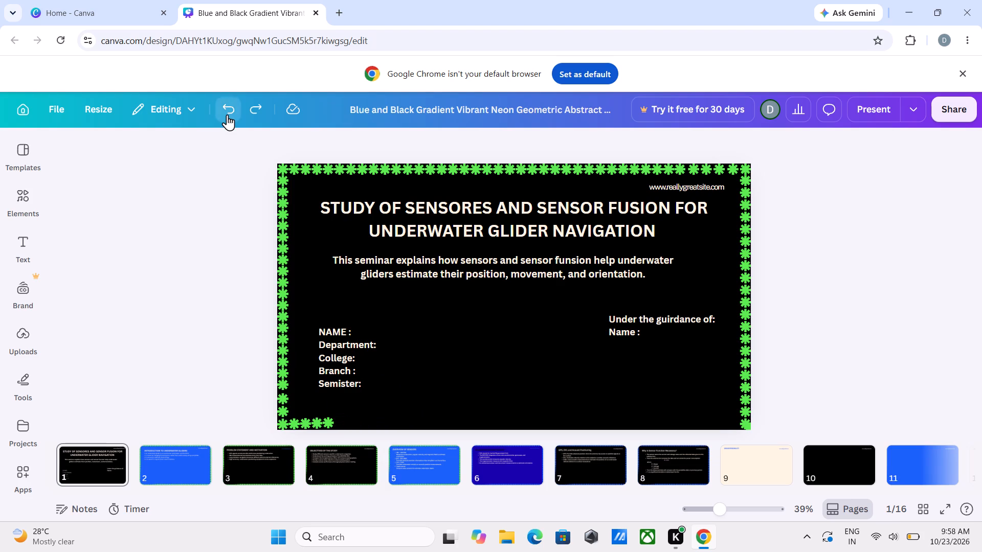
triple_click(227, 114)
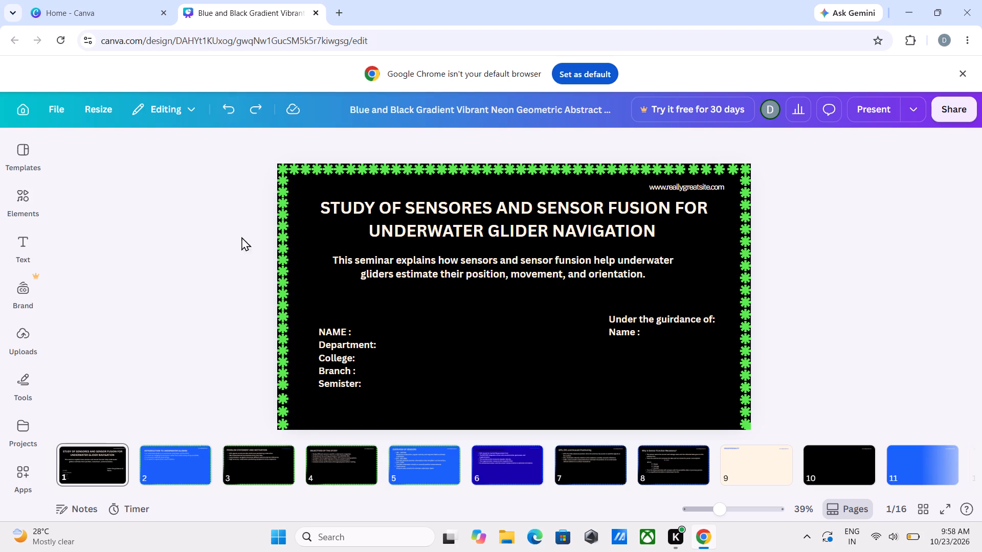
Duplicate the title slide's bottom-left corner flower and place the copy directly beside it on the bottom edge.
left_click(284, 424)
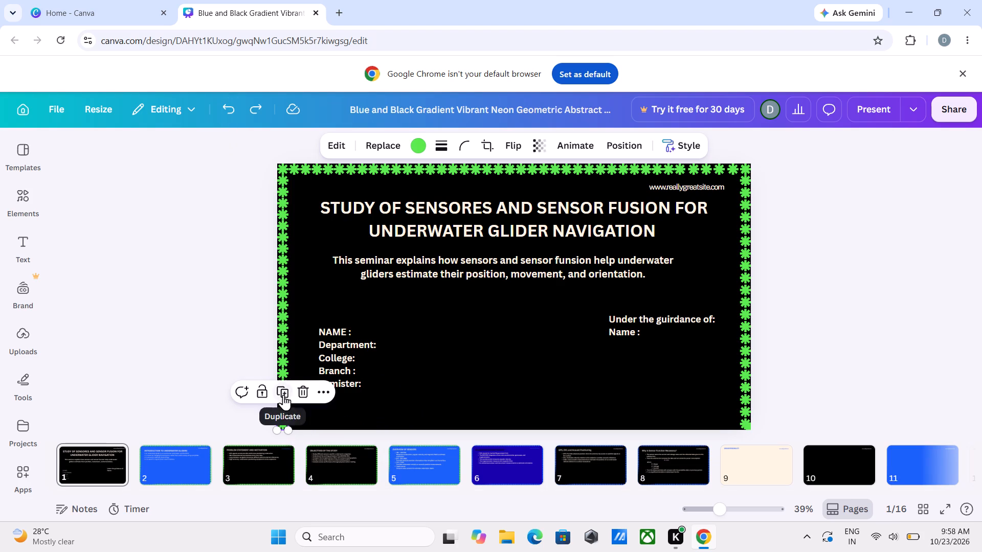
left_click(283, 395)
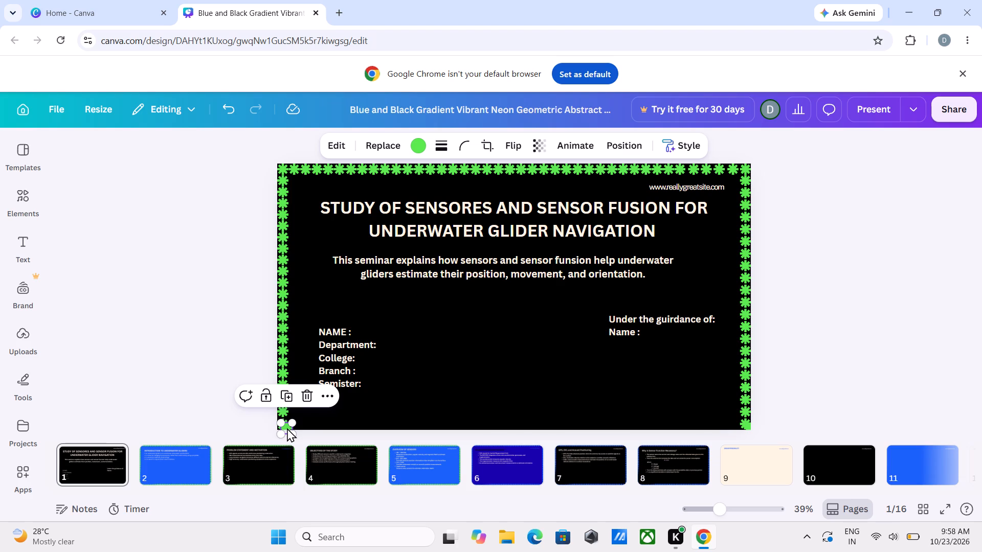
left_click_drag(287, 428, 298, 424)
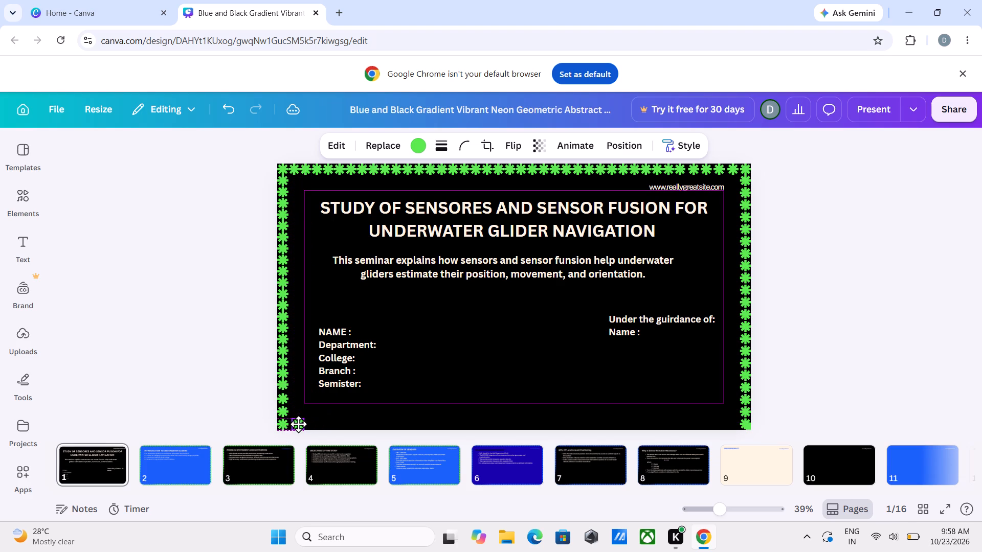
left_click_drag(298, 424, 295, 424)
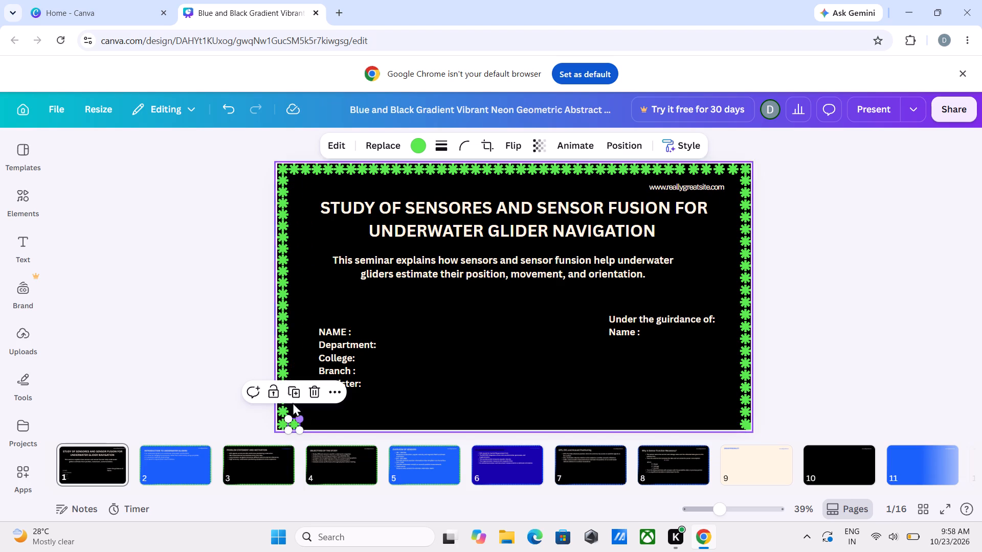
Extend the flower row rightward along the title slide's bottom edge to about its middle with evenly spaced duplicates.
left_click(293, 391)
left_click(304, 392)
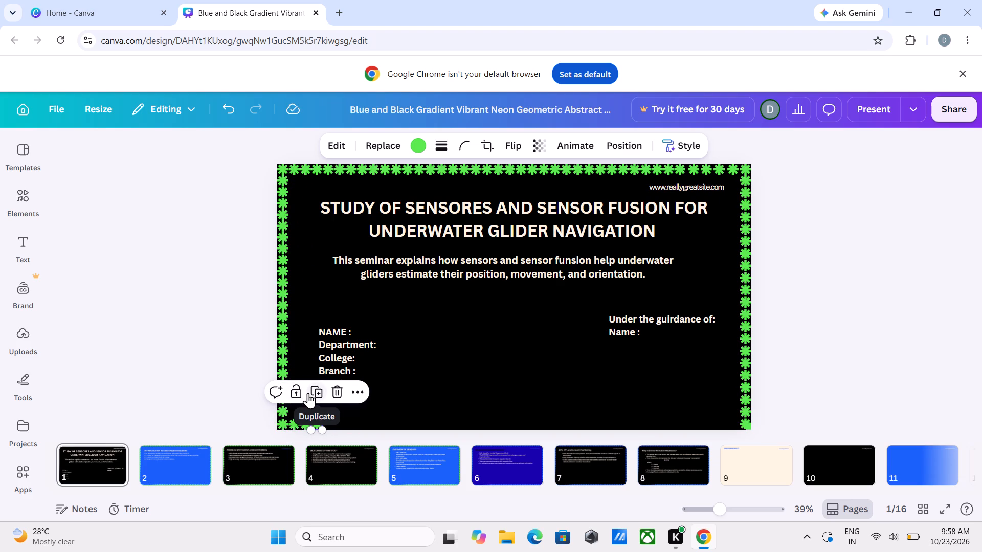
left_click(320, 392)
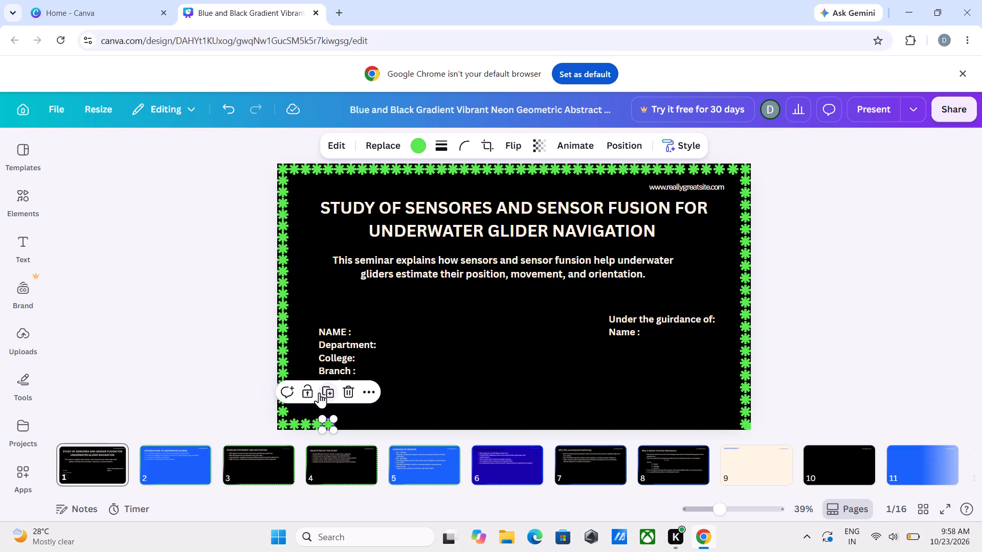
left_click(327, 393)
left_click(342, 393)
left_click(354, 392)
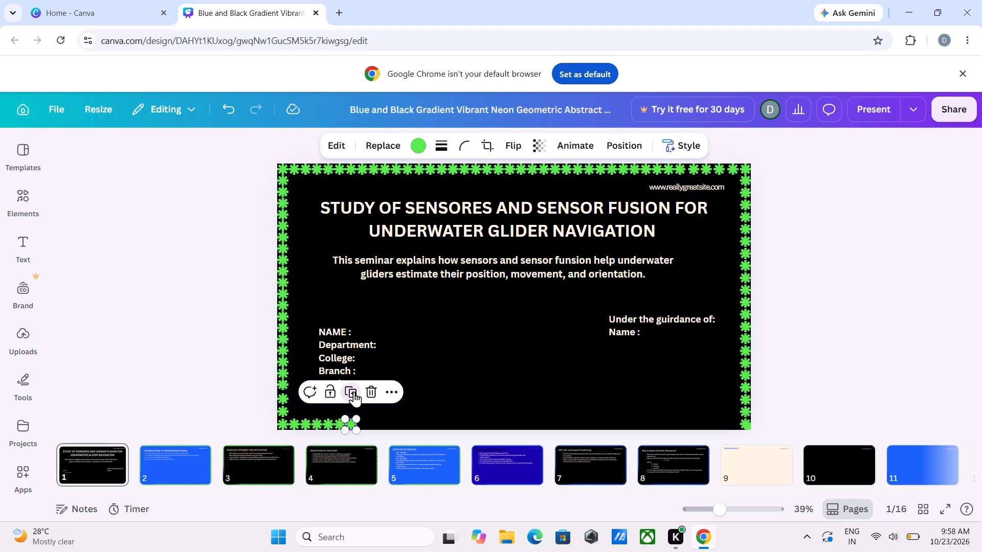
left_click(362, 393)
left_click(381, 389)
left_click(386, 395)
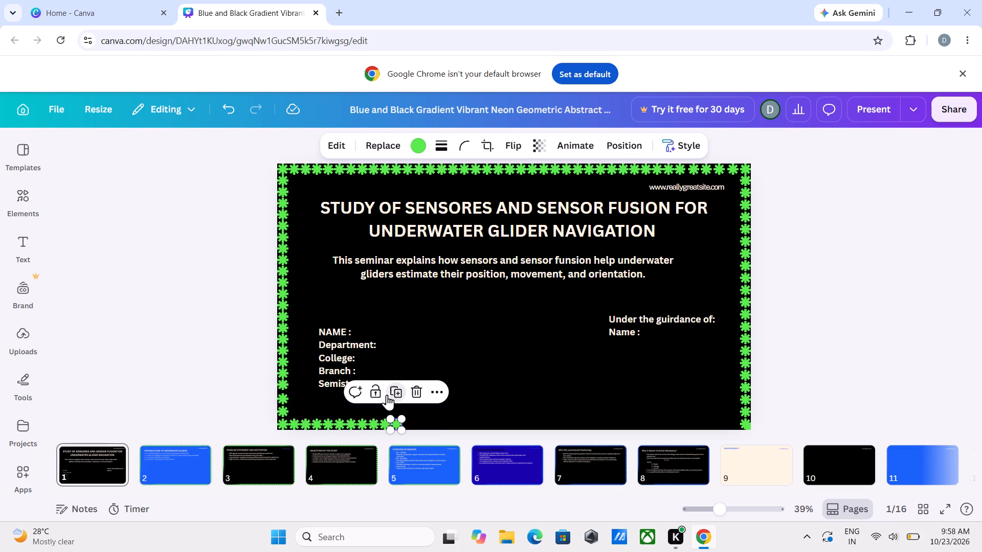
left_click(396, 392)
left_click(410, 392)
left_click(420, 390)
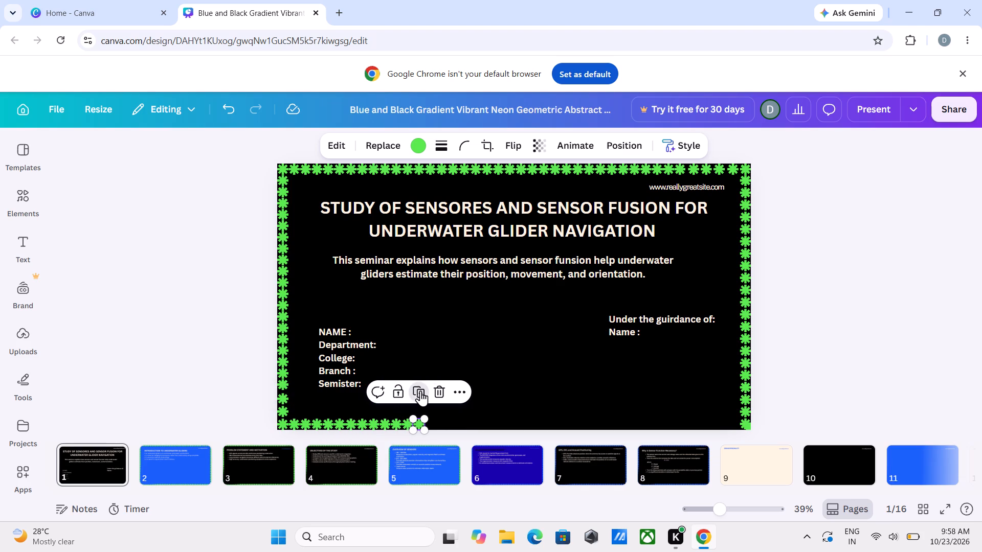
left_click(432, 395)
left_click(446, 391)
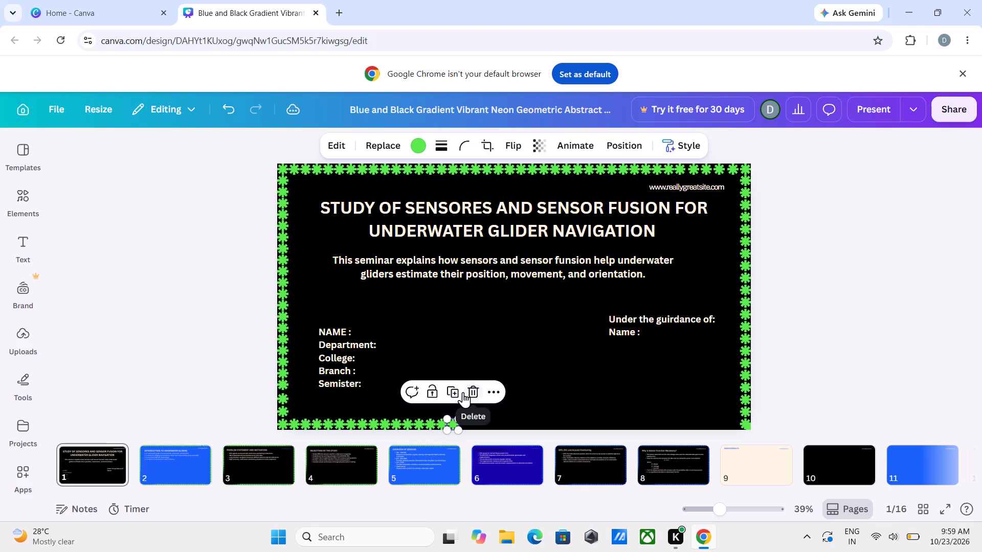
left_click(455, 391)
left_click(464, 391)
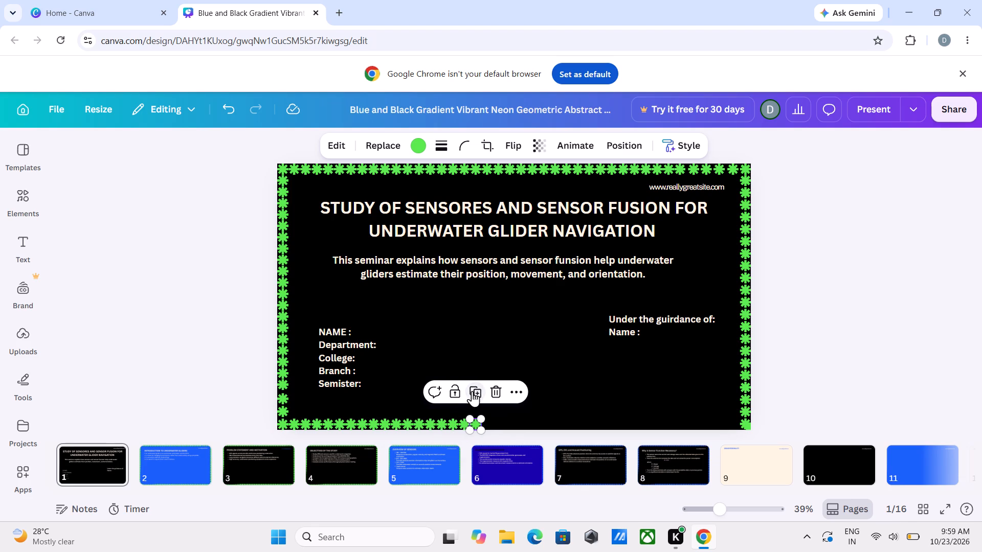
left_click(474, 392)
left_click(489, 396)
left_click(499, 391)
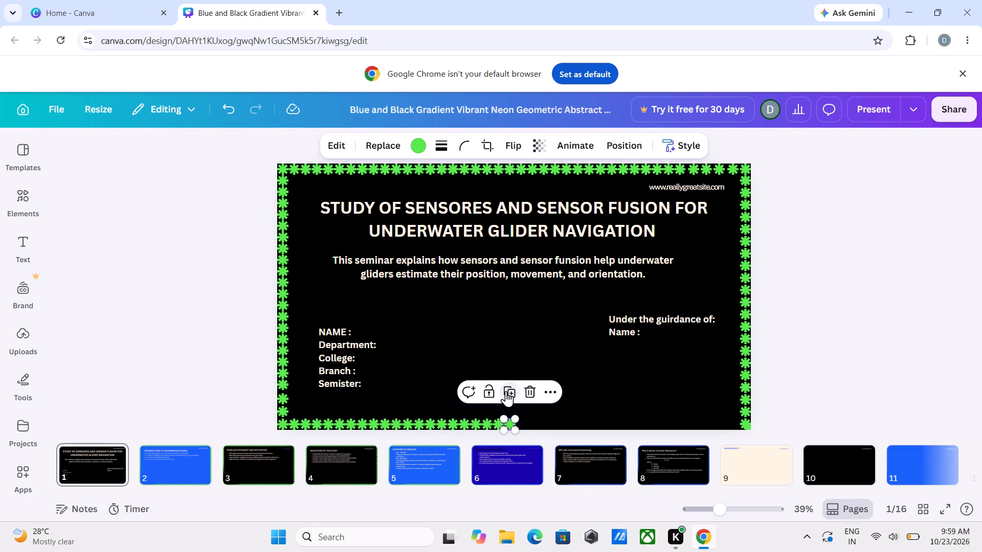
Complete the title slide's bottom border by duplicating flowers from the middle of the edge to the bottom-right corner.
left_click(507, 391)
left_click(524, 393)
left_click(531, 393)
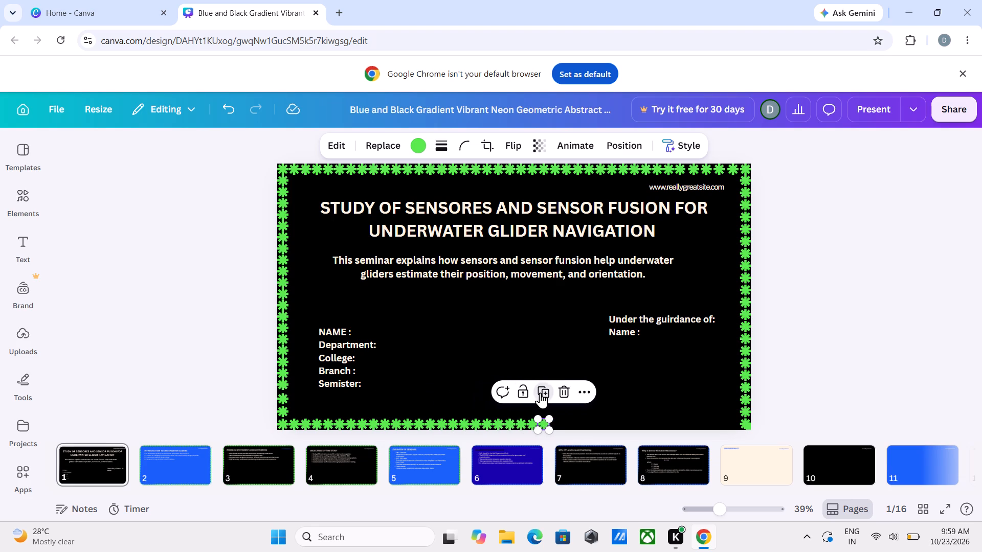
left_click(546, 392)
left_click(556, 394)
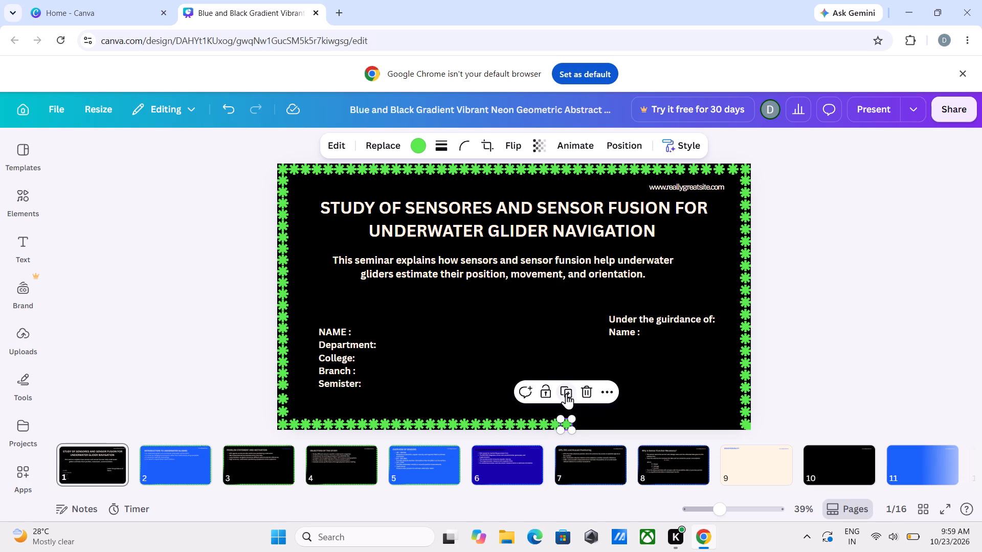
left_click(566, 394)
left_click(577, 390)
left_click(590, 389)
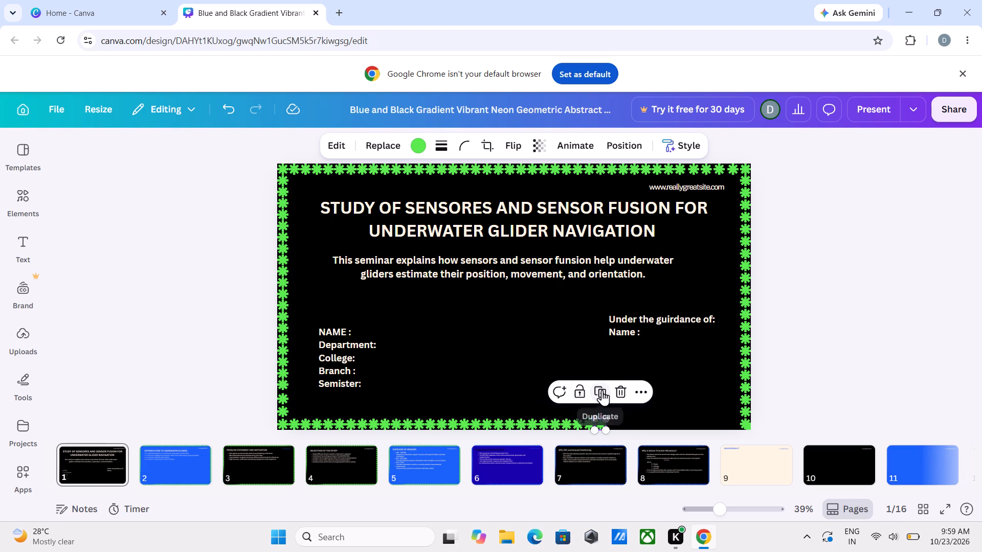
left_click(602, 390)
left_click(612, 394)
left_click(624, 391)
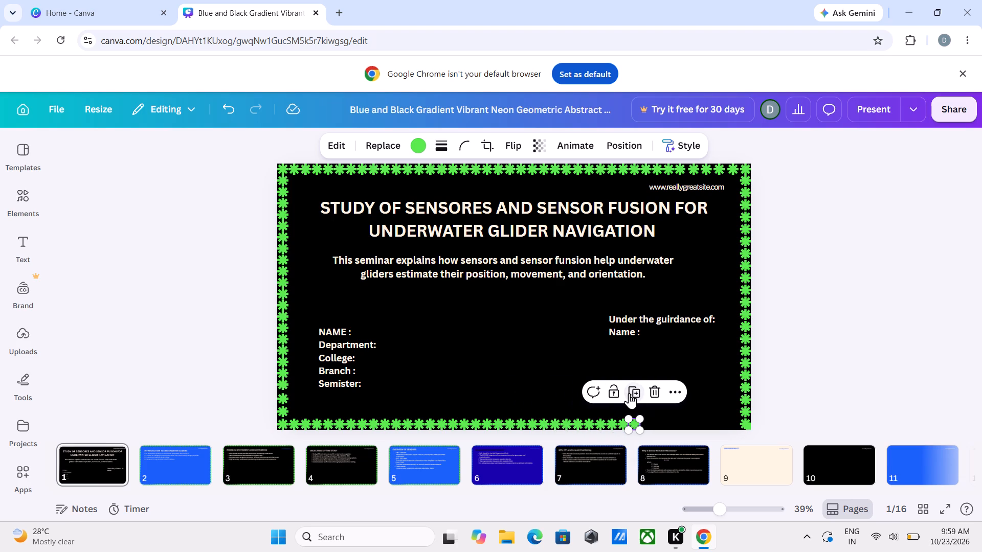
left_click(635, 390)
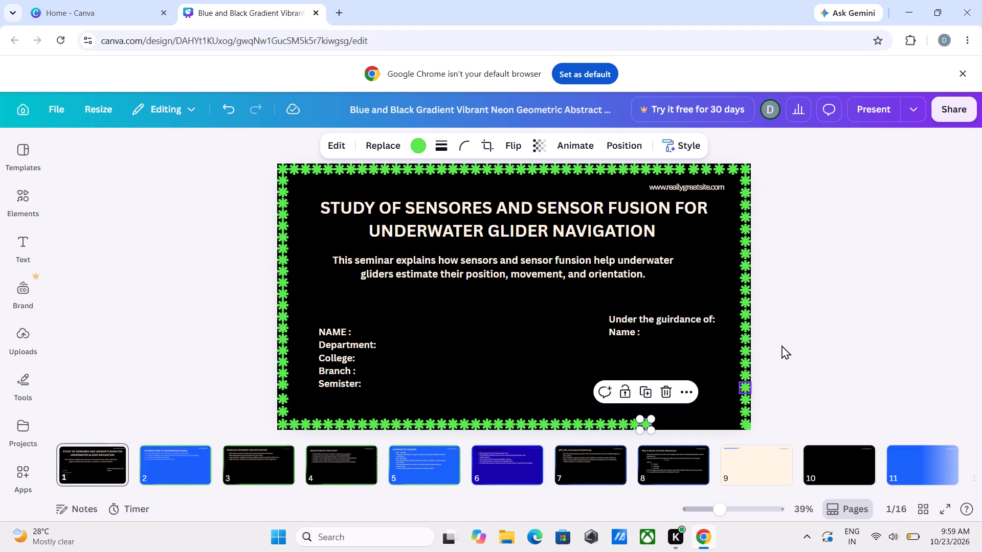
left_click(650, 389)
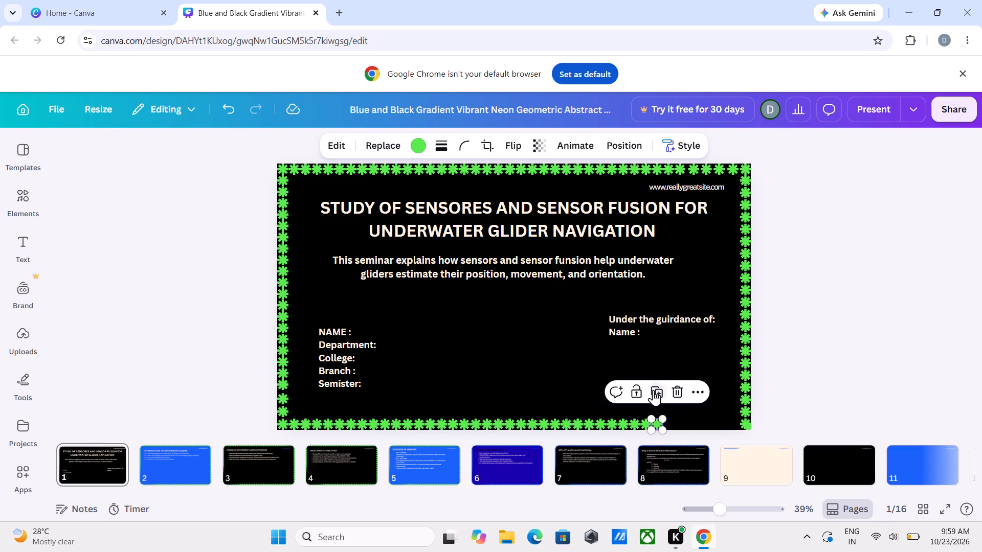
left_click(663, 391)
left_click(671, 393)
left_click(679, 393)
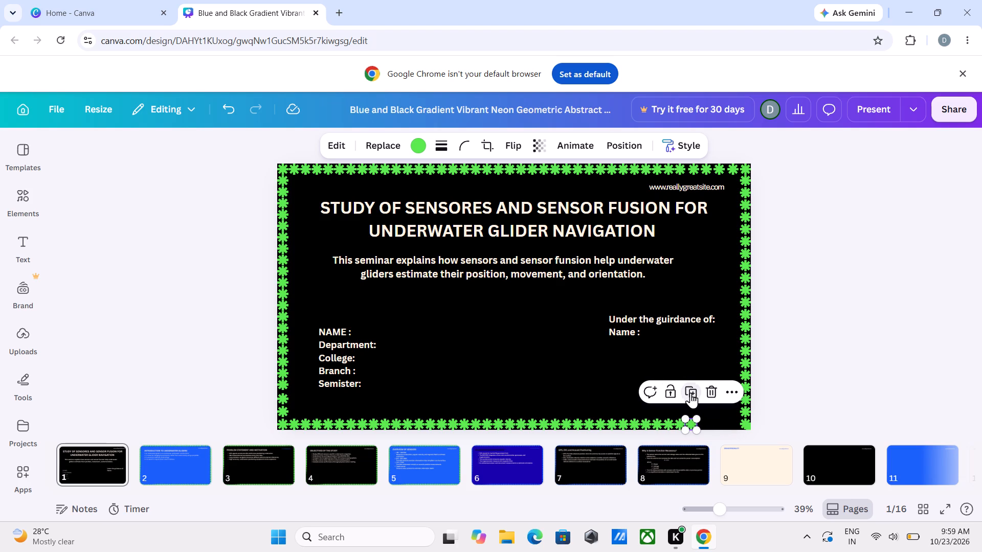
left_click(691, 393)
left_click(705, 391)
left_click(713, 393)
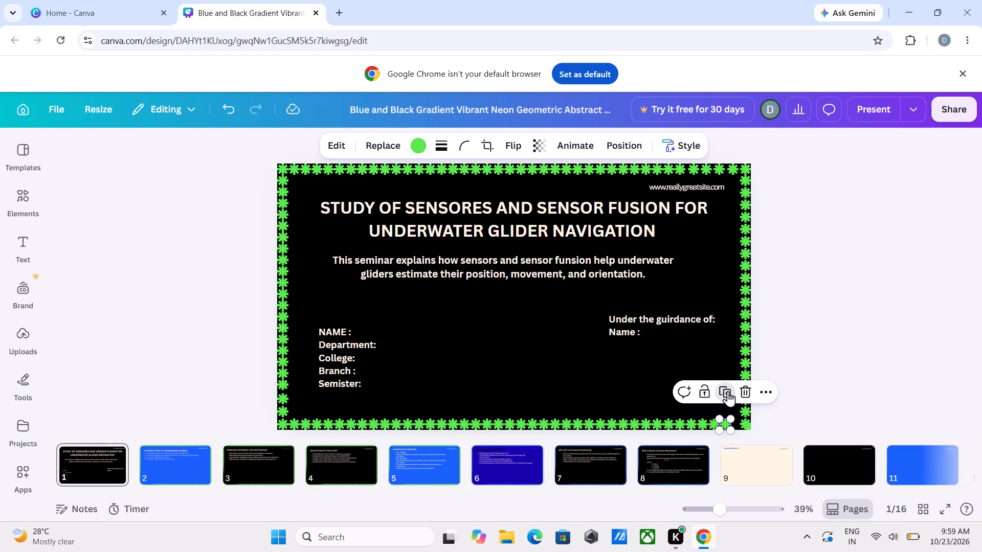
left_click(726, 390)
left_click(635, 379)
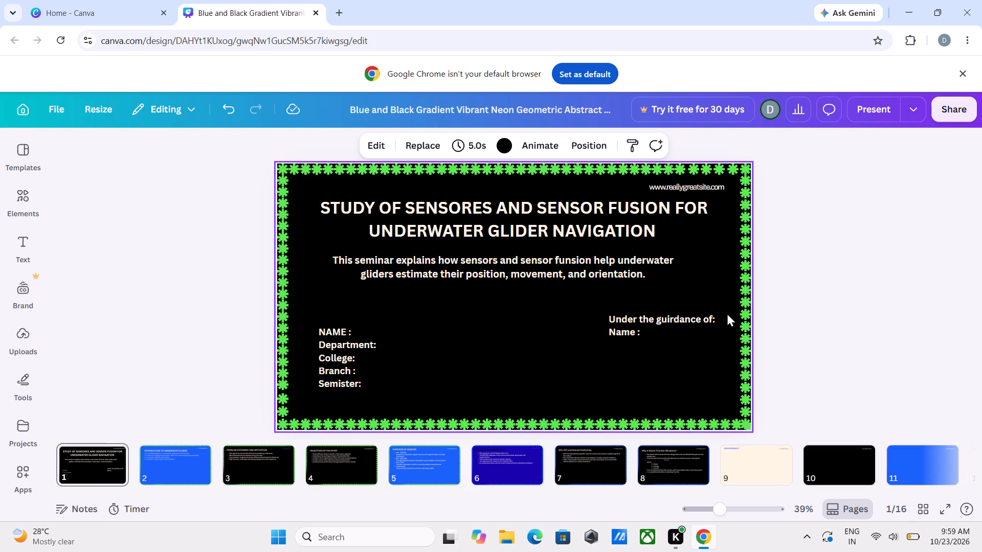
Change the text colour of the "IMU (BNO055): WORKING PRINCIPLE" heading on slide 6 to the design's green.
scroll(442, 369, "down", 5)
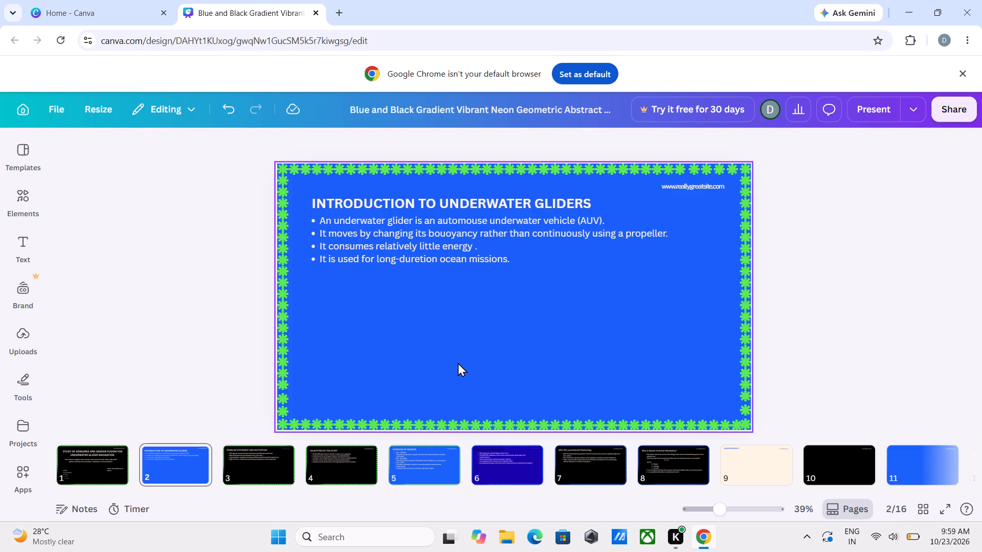
scroll(458, 362, "down", 6)
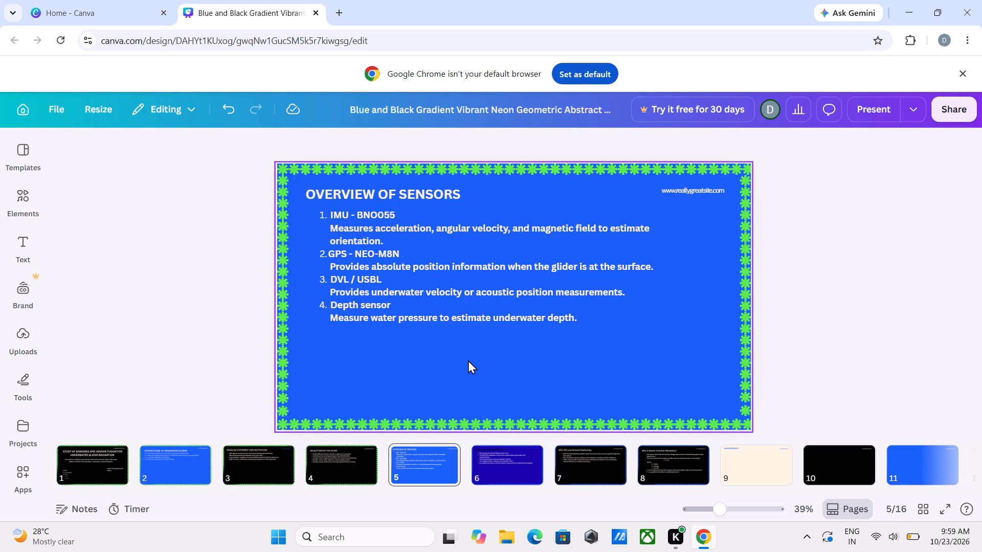
scroll(468, 360, "down", 5)
scroll(463, 361, "up", 4)
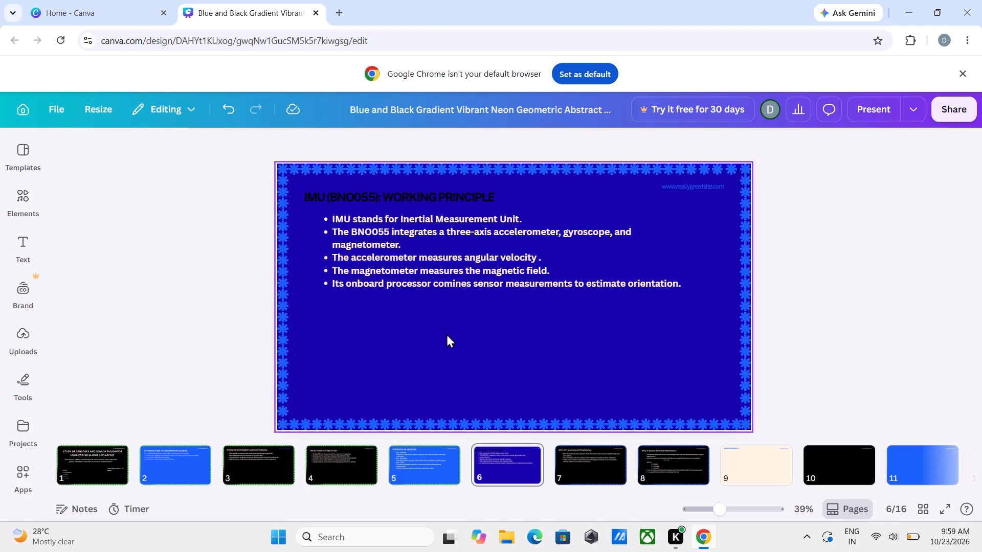
left_click(446, 199)
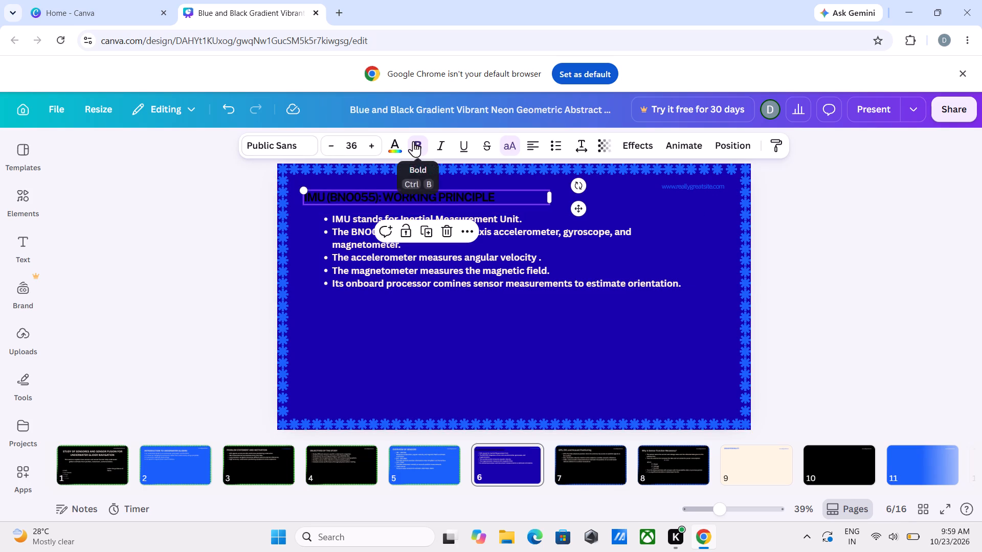
left_click(395, 149)
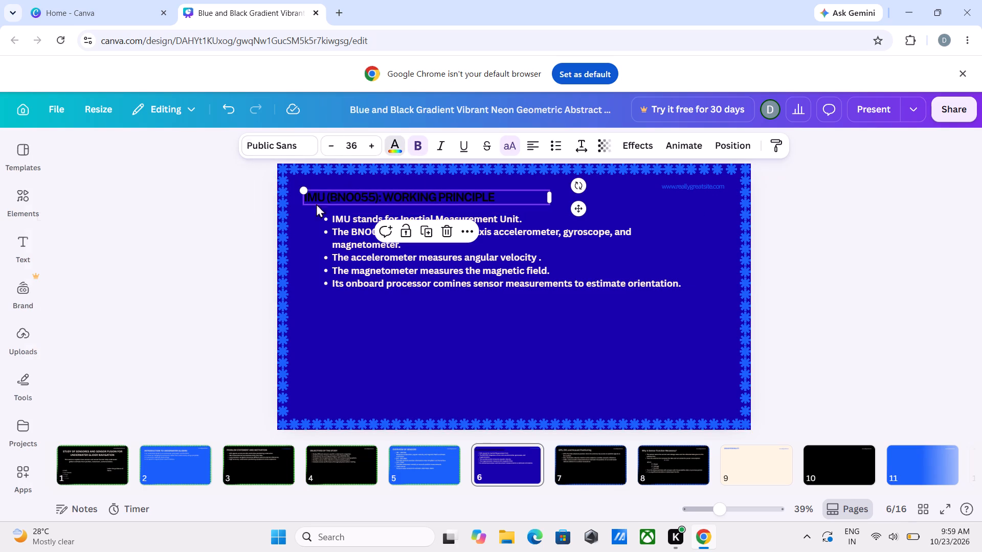
left_click(125, 281)
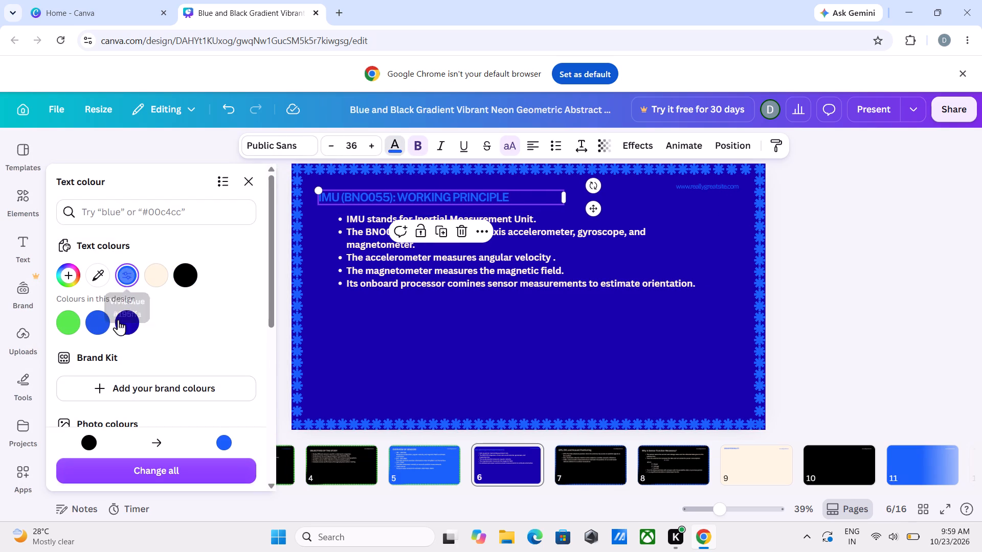
left_click(128, 325)
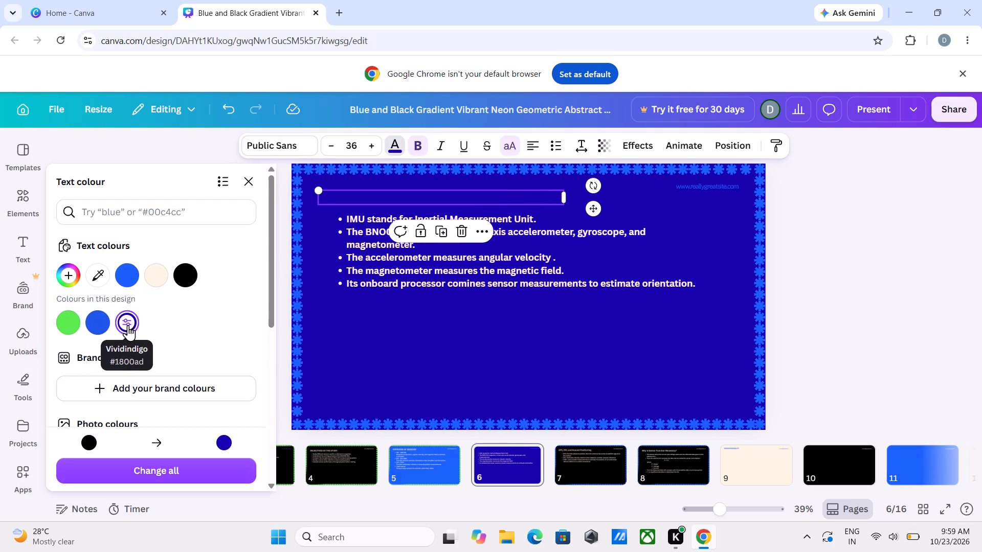
left_click(95, 323)
left_click(61, 326)
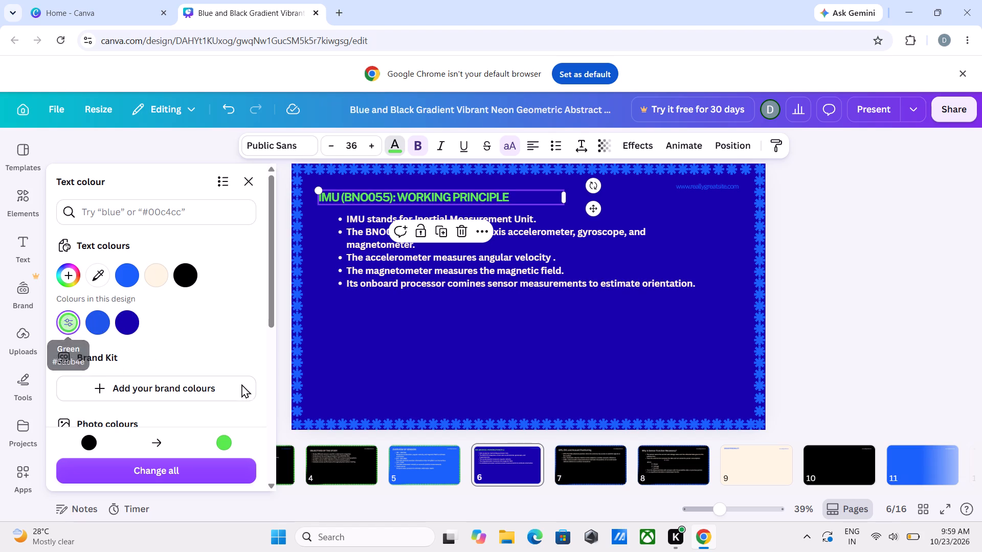
left_click(360, 393)
Delete all the body text under the "Why Is Sensor Function Necessary?" heading on slide 8, leaving one empty bullet.
scroll(482, 354, "down", 6)
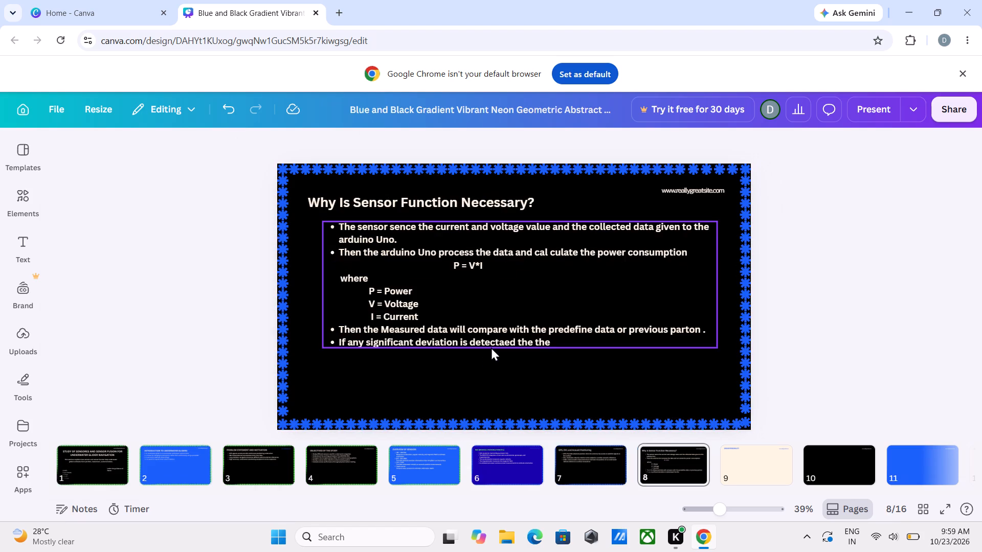
scroll(491, 347, "down", 2)
scroll(491, 347, "up", 3)
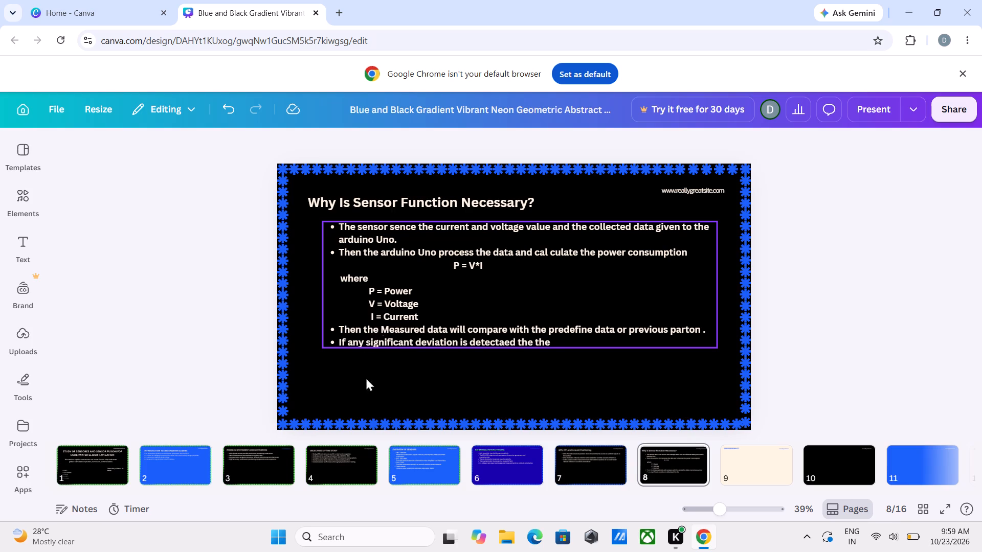
left_click(471, 362)
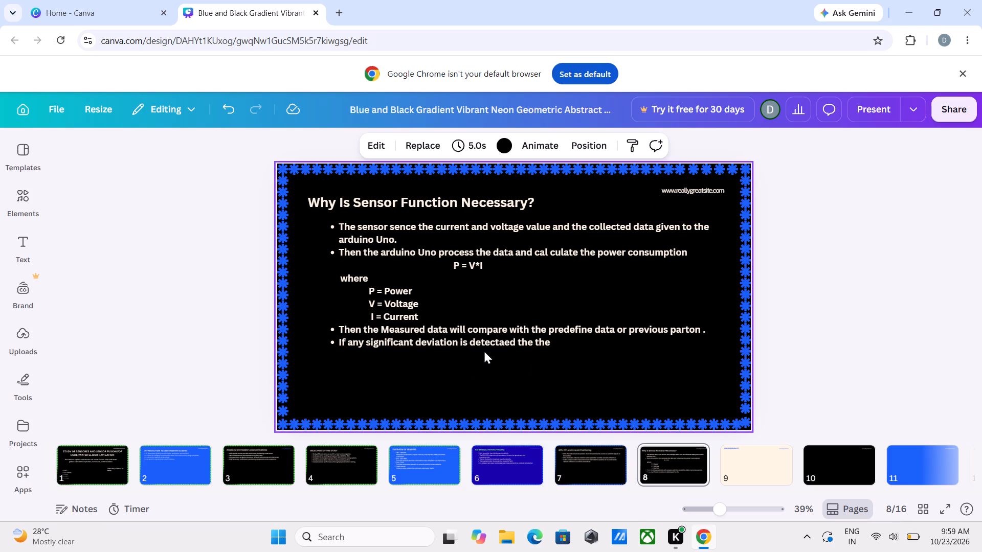
left_click(464, 321)
left_click(560, 337)
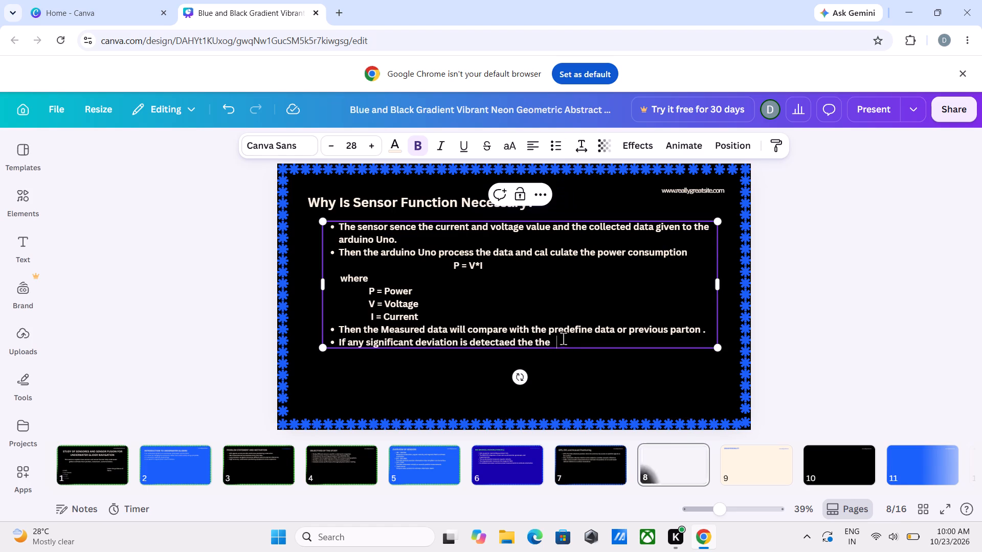
key("BackSpace")
key("BackSpace")
key("BackSpace")
key("BackSpace")
key("BackSpace")
key("BackSpace")
key("BackSpace")
key("BackSpace")
key("BackSpace")
key("BackSpace")
key("BackSpace")
key("BackSpace")
key("BackSpace")
key("BackSpace")
key("BackSpace")
key("BackSpace")
key("BackSpace")
key("BackSpace")
key("BackSpace")
key("BackSpace")
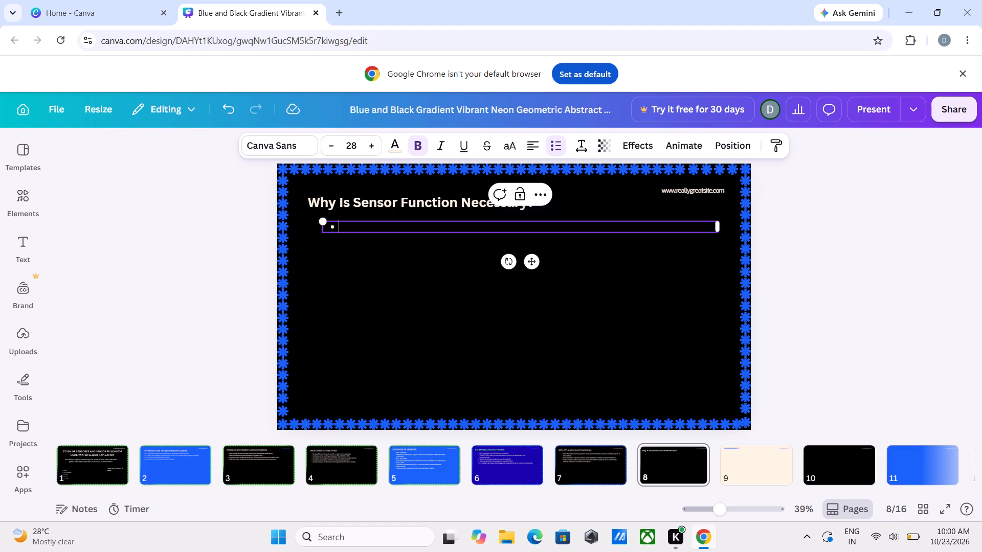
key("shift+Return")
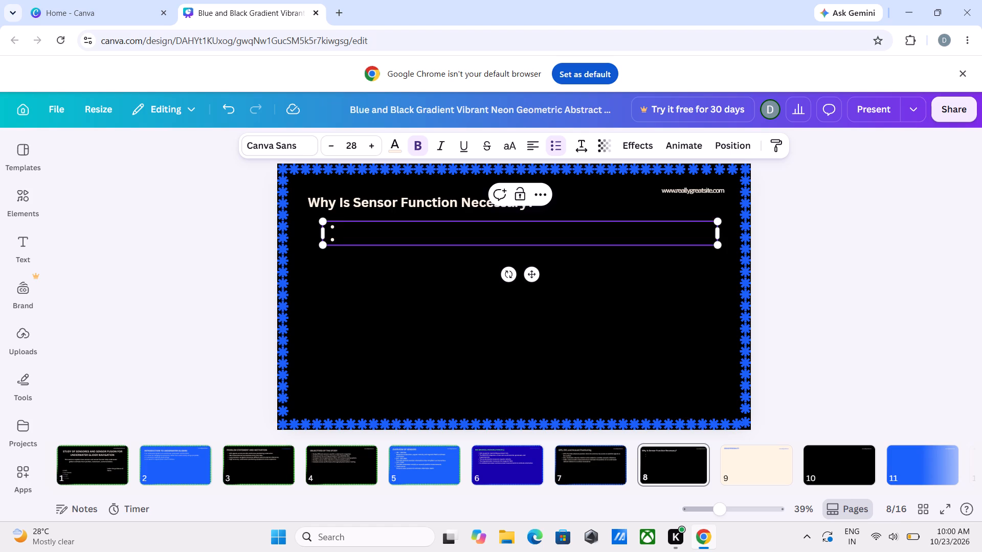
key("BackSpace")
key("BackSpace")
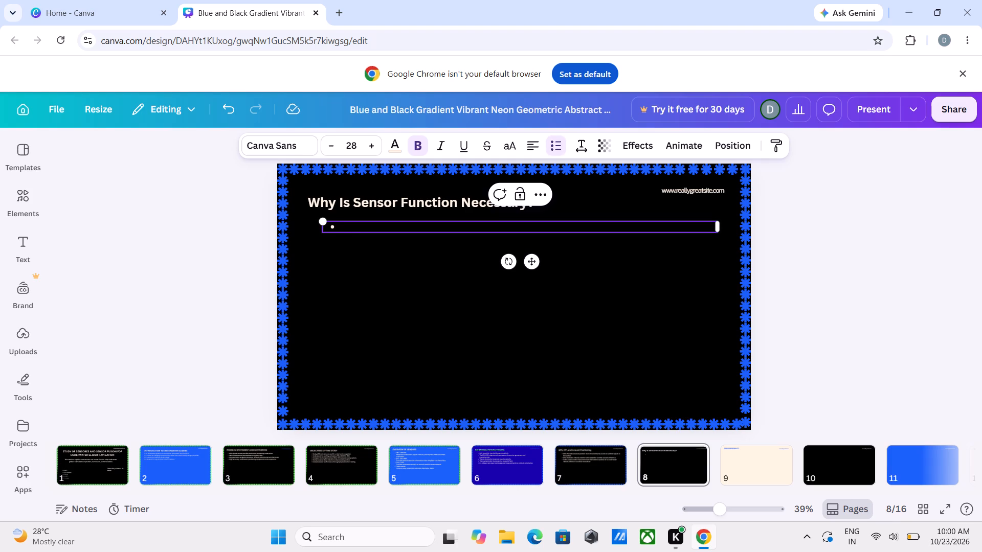
Write "Every sensor has limitations." as the first bullet under the "Why Is Sensor Function Necessary?" heading on slide 8.
key("shift+e")
type("ve")
type("ry")
key("space")
type("se")
type("ns")
key("o")
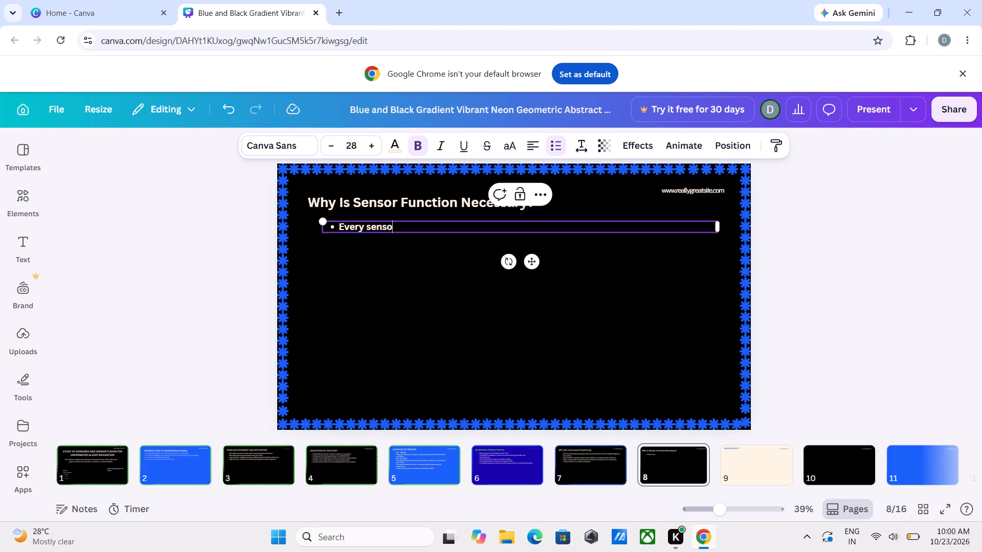
key("r")
key("space")
type("has")
key("space")
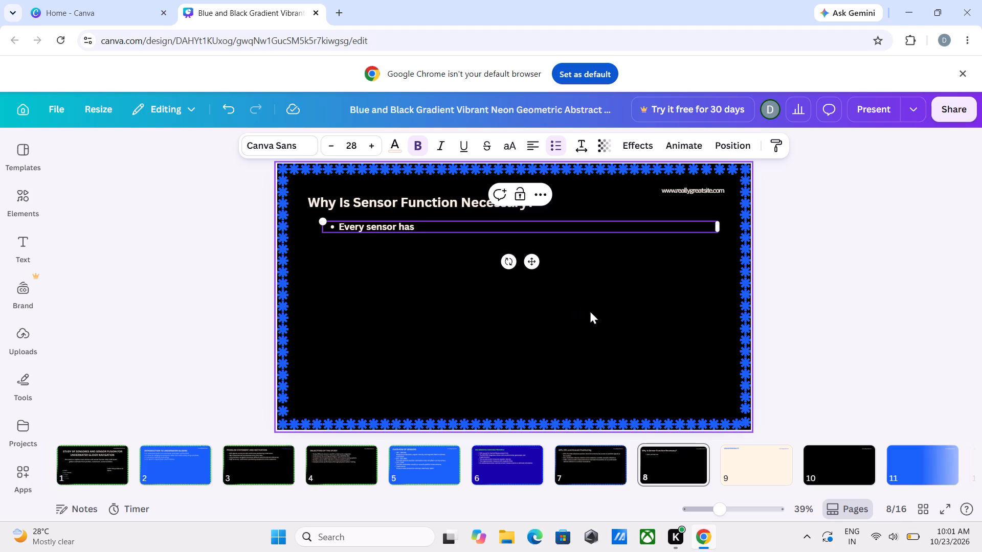
key("semicolon")
key("BackSpace")
type("limi")
key("t")
type("at")
type("ion")
key("s")
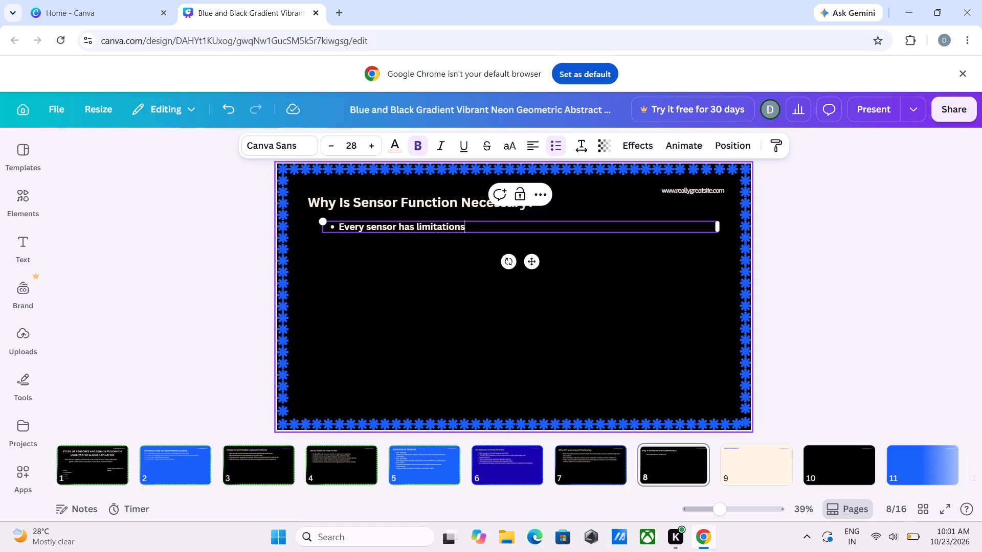
key("period")
Add a second bullet to slide 8's body text reading "IMU measurements can drift over time .".
key("Return")
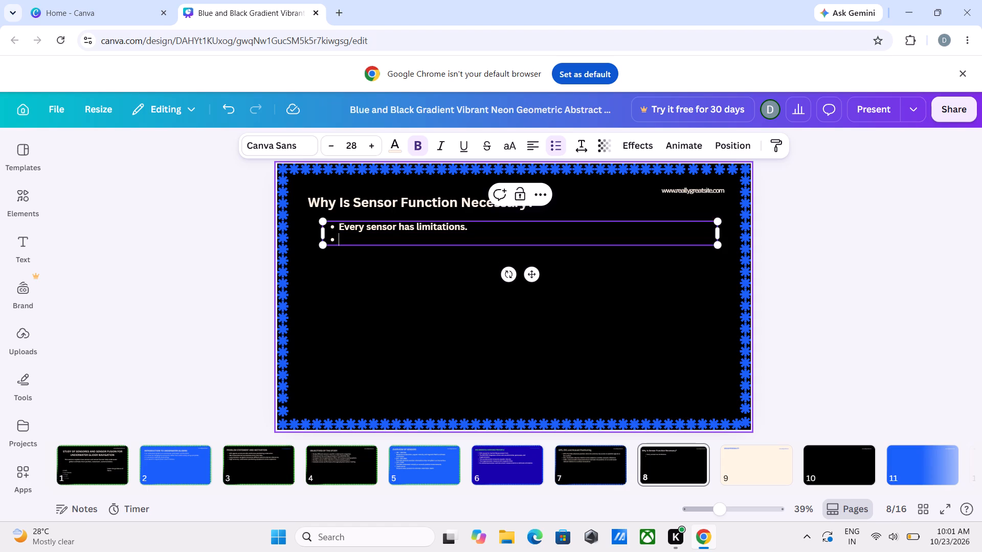
type("IMU")
key("space")
type("measure")
type("ments")
key("space")
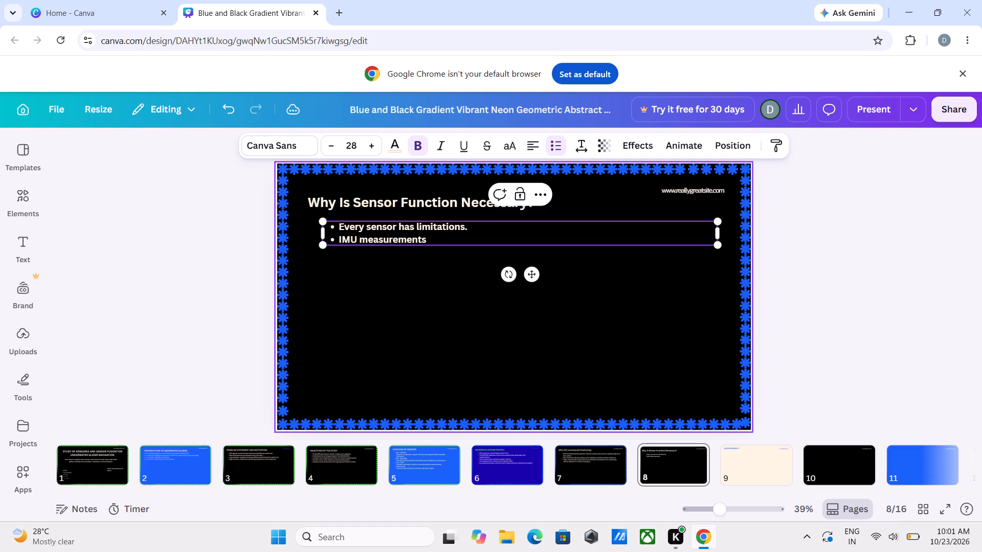
type("ca")
type("n")
key("space")
type("drif")
type("t over")
key("space")
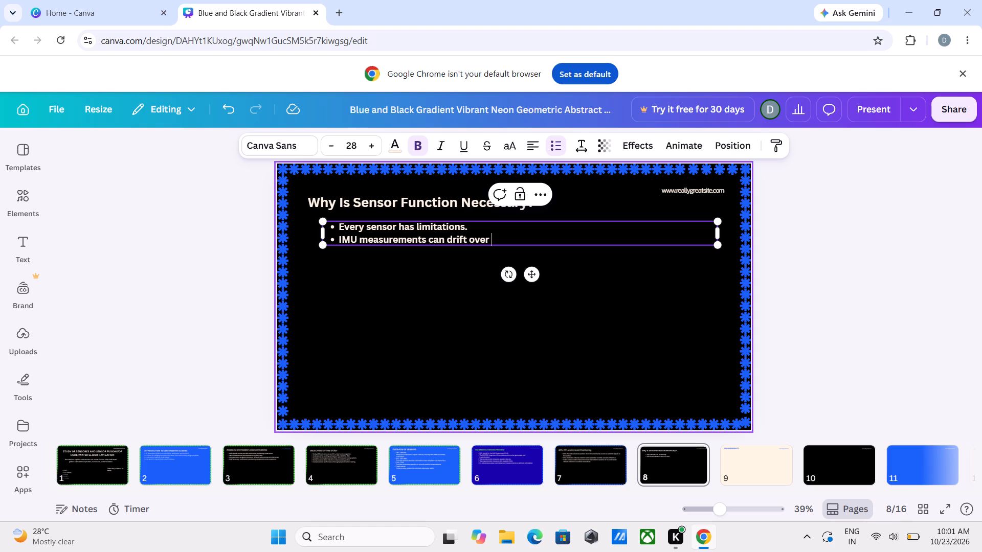
key("t")
type("ime")
key("space")
key("period")
Add a third bullet to slide 8's body text reading "GPS is unavailable during submersion.".
key("Return")
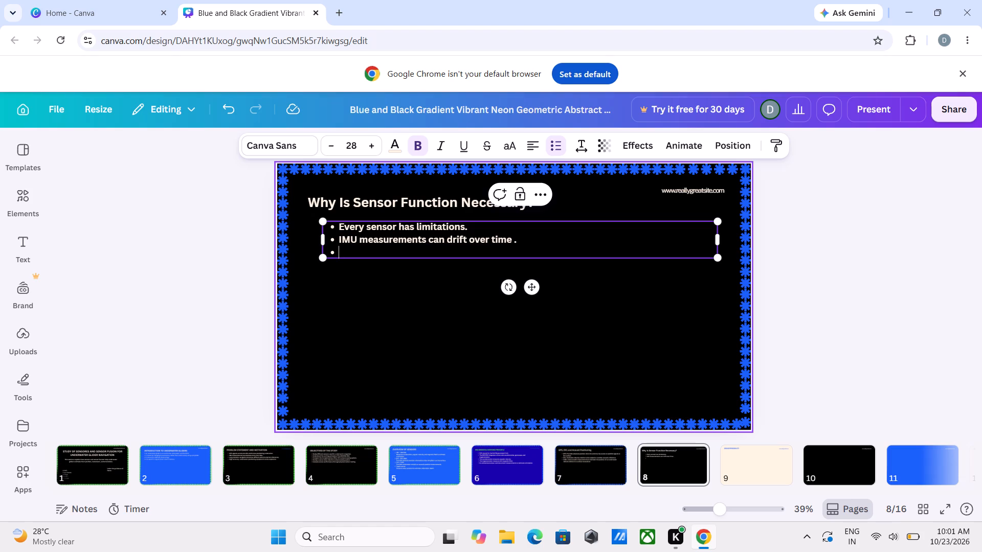
type("GP")
key("shift+s")
key("space")
type("is")
key("space")
type("una")
type("vaila")
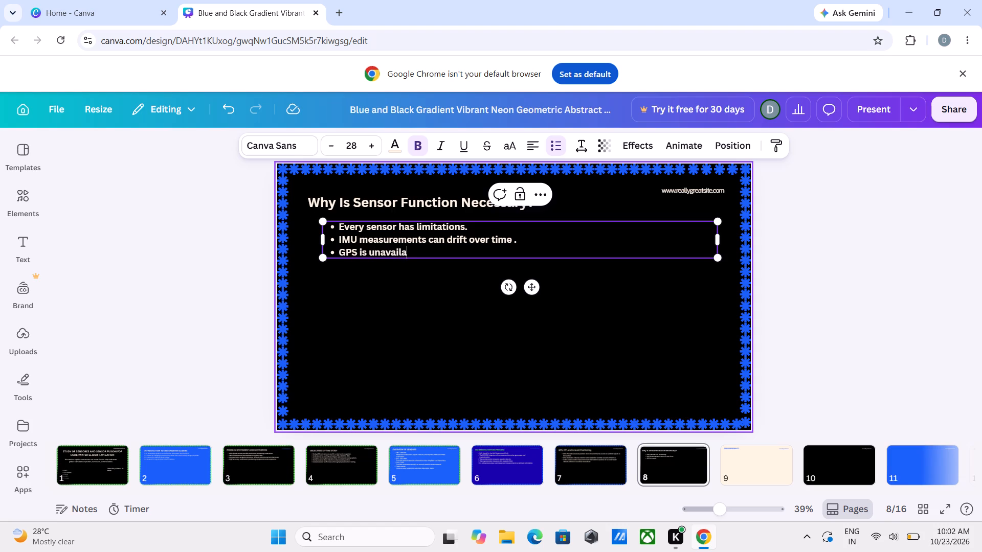
key("b")
key("l")
type("e")
key("space")
key("d")
type("uring")
key("space")
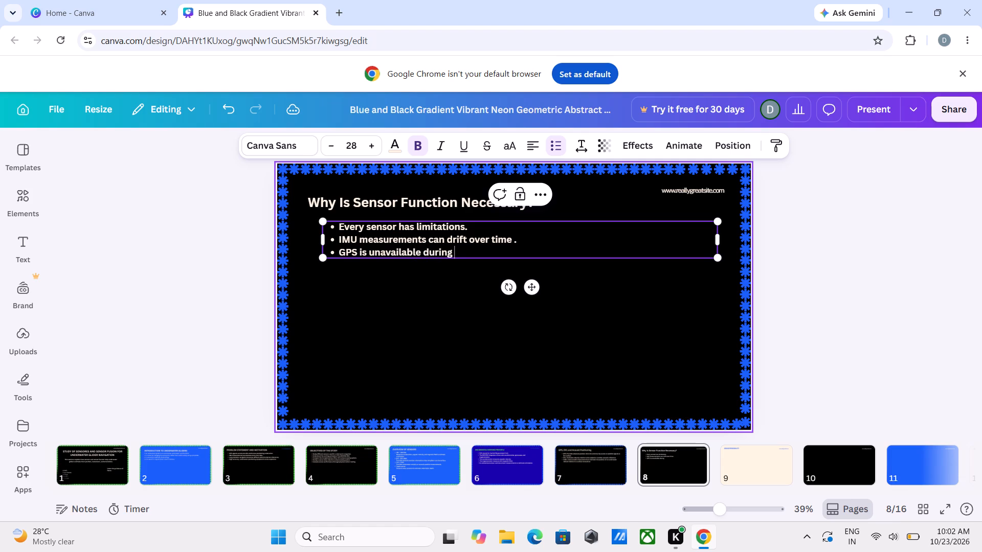
type("su")
type("bmi")
key("BackSpace")
key("e")
key("r")
type("sio")
key("n")
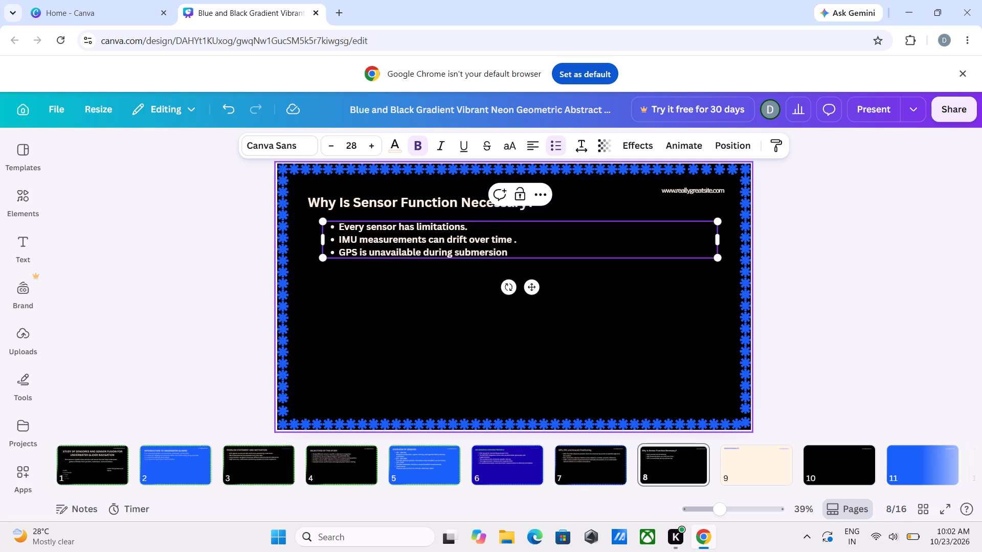
key("period")
Add a fourth bullet to slide 8's body text reading "DVL and acoustic positioning may be costly or intermittent.".
key("Return")
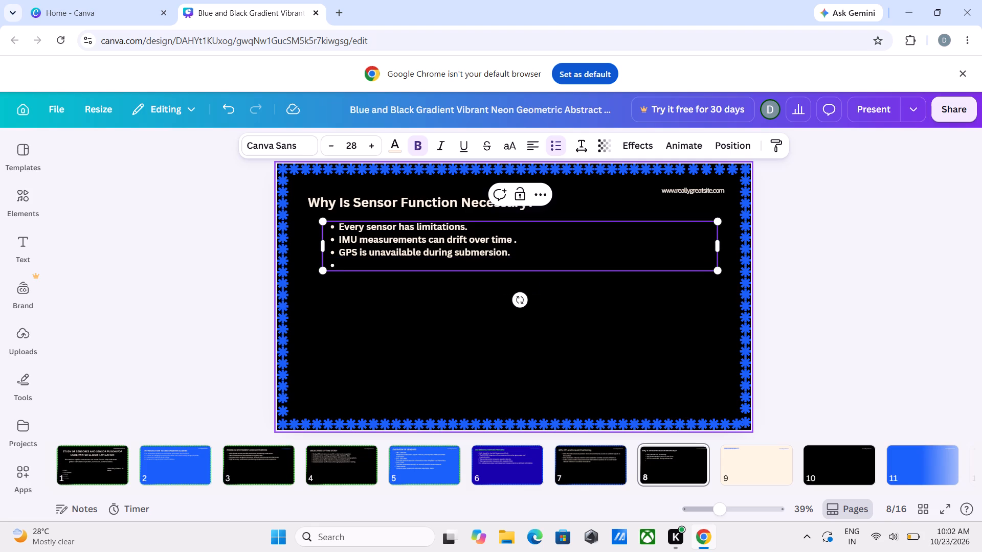
type("DV")
key("shift+l")
key("space")
type("and")
key("space")
type("ac")
type("oust")
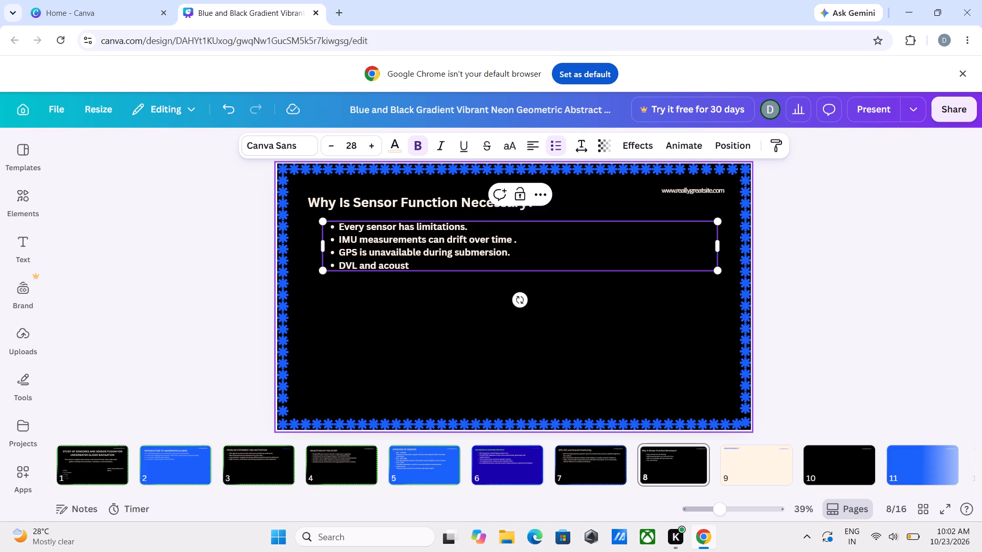
type("ic")
key("space")
type("position")
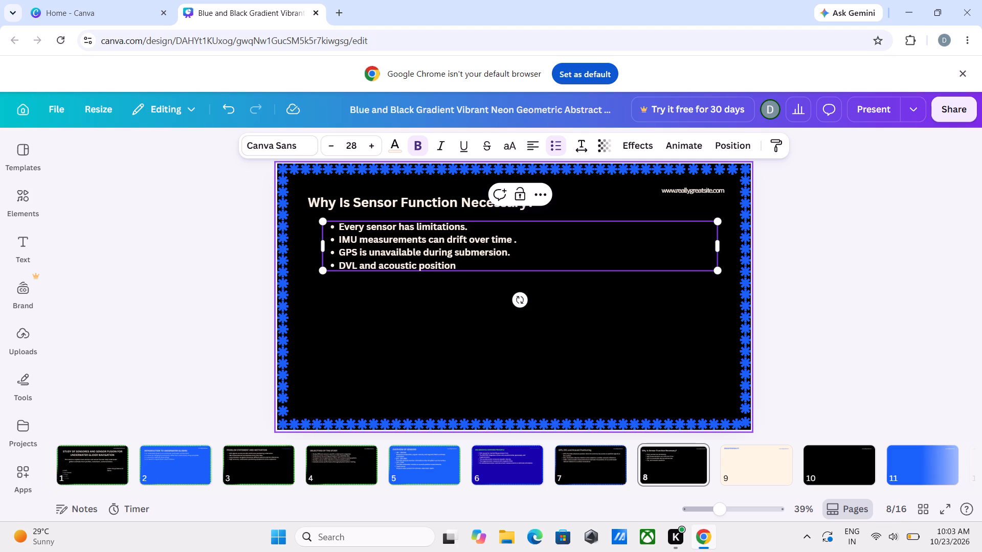
type("ing")
key("space")
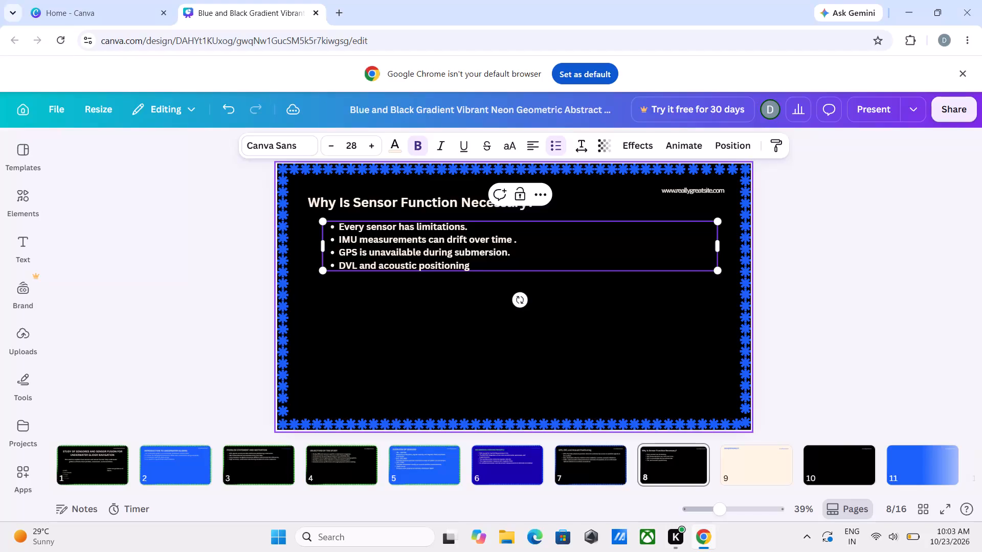
key("m")
type("ay")
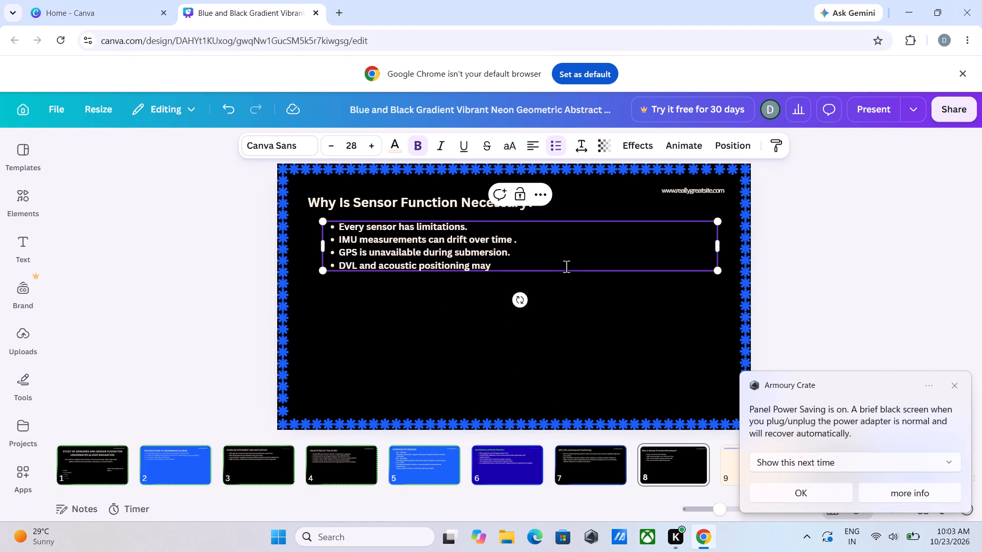
key("space")
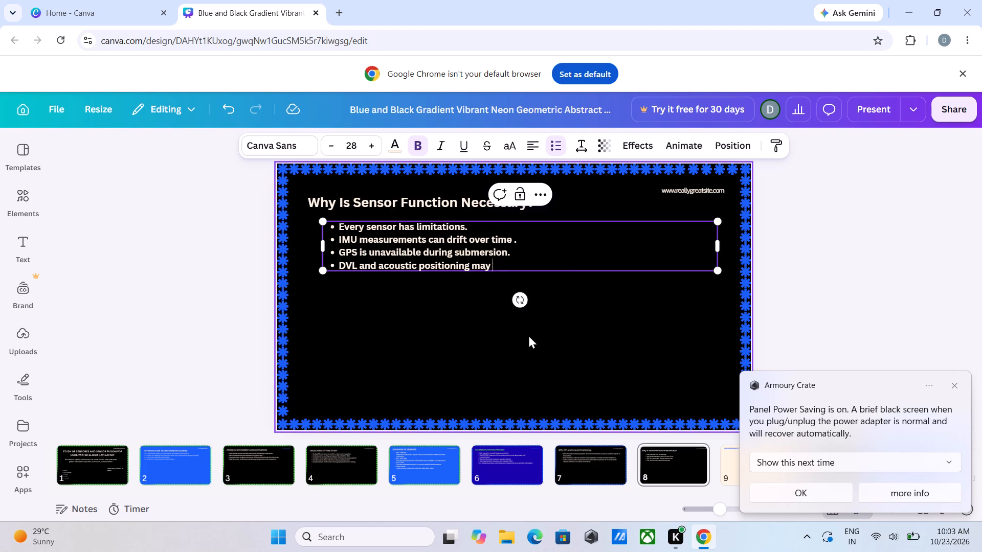
type("be")
key("space")
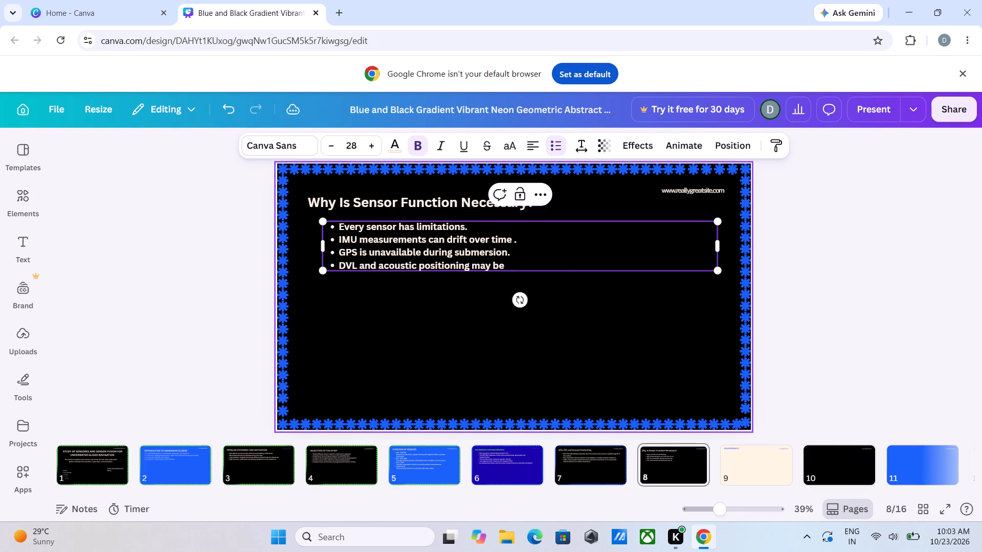
key("c")
key("o")
type("st")
type("ly")
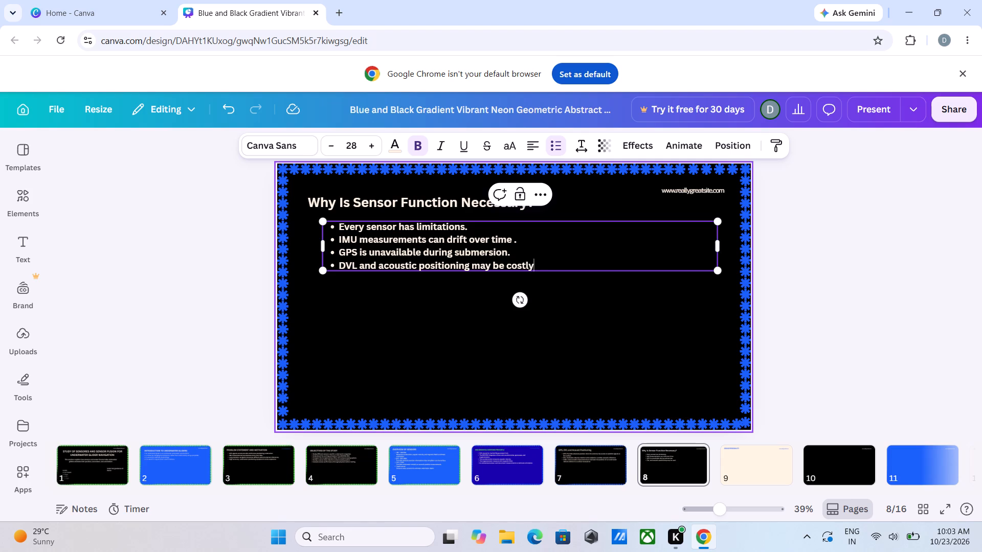
key("space")
type("or")
key("space")
type("inter")
type("mitt")
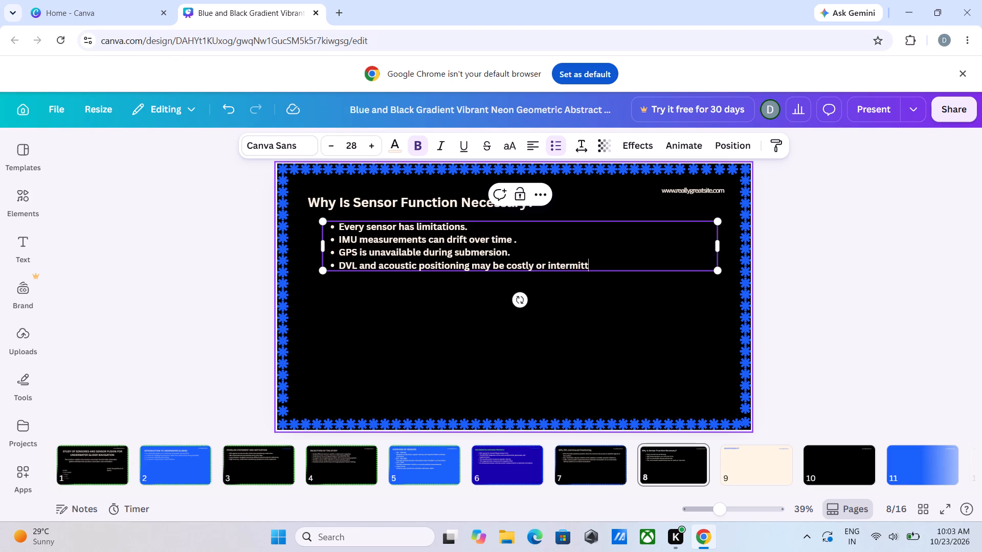
type("ent")
key("period")
Add a fifth bullet to slide 8's body text reading "Sensor fusion combines measurements to improve reliabilty.".
key("Return")
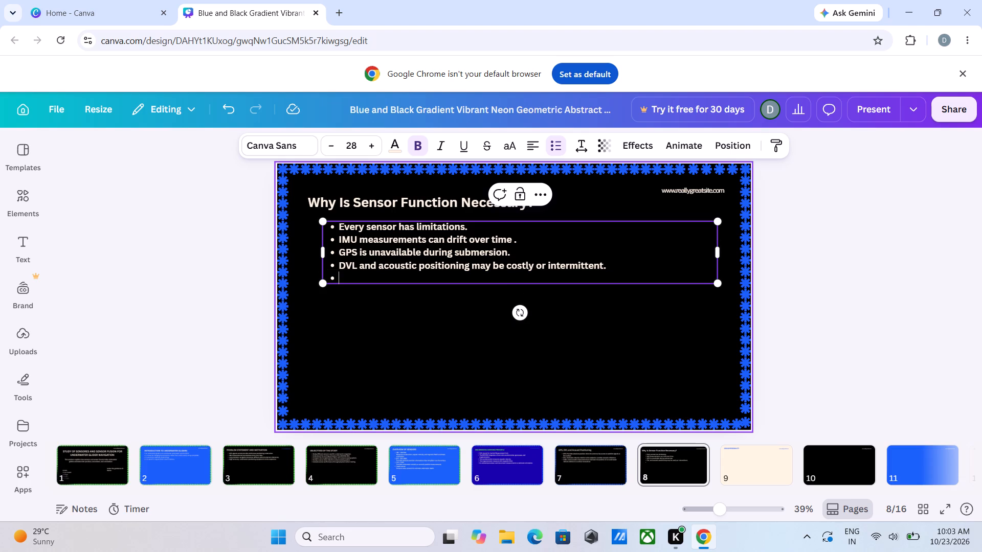
type("Sensor f")
type("us")
type("ion")
key("space")
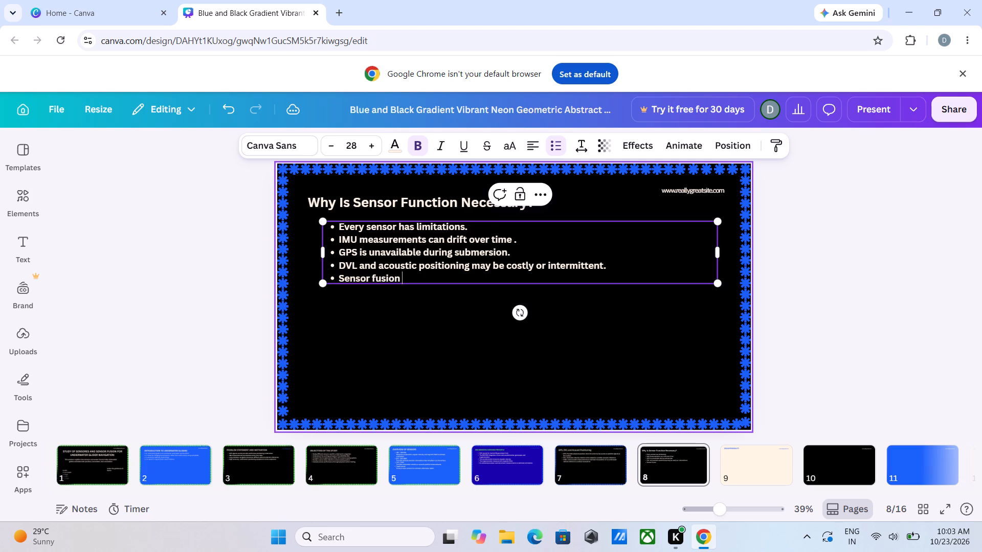
type("com")
type("bines")
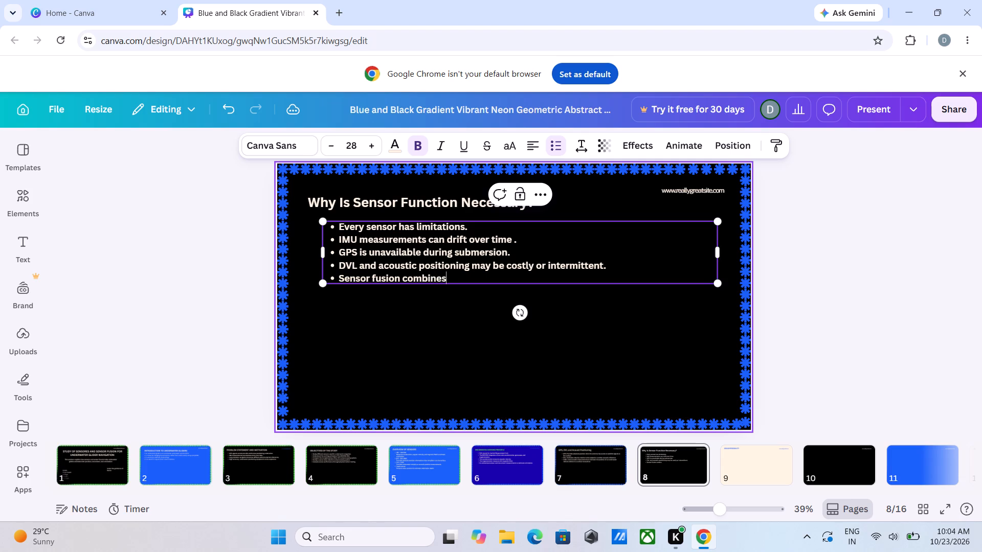
key("space")
type("meas")
key("u")
type("reme")
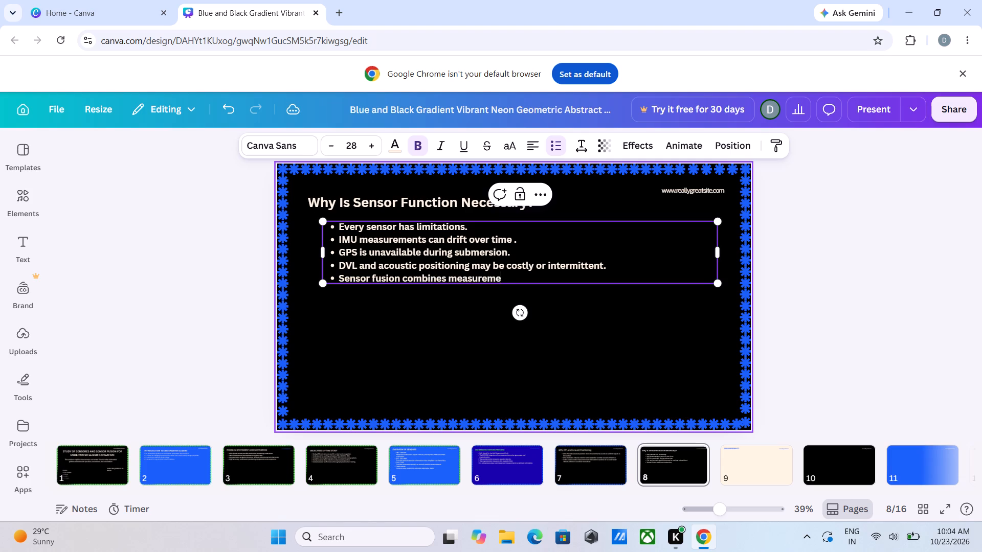
type("nts to")
key("space")
type("imp")
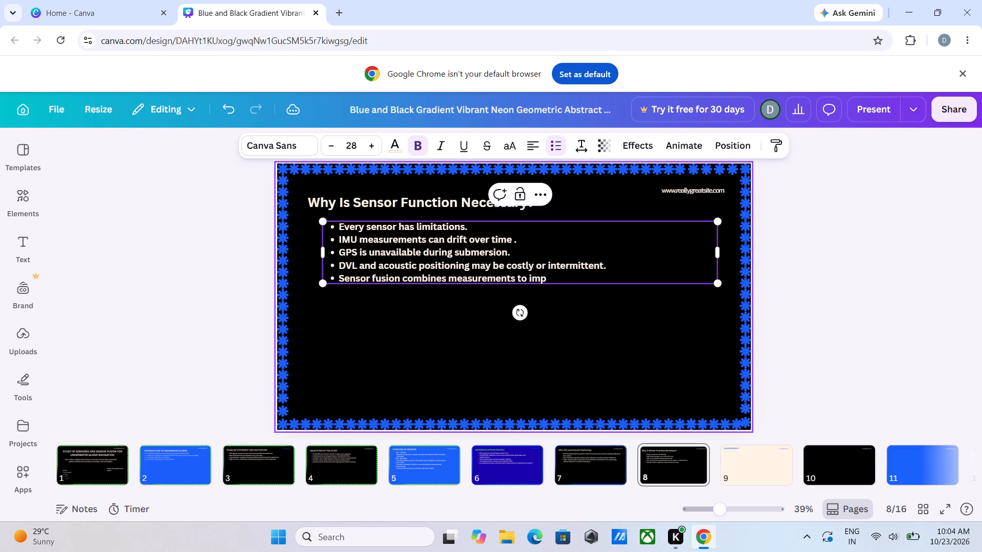
type("rove")
key("space")
type("relia")
type("bil")
type("ty")
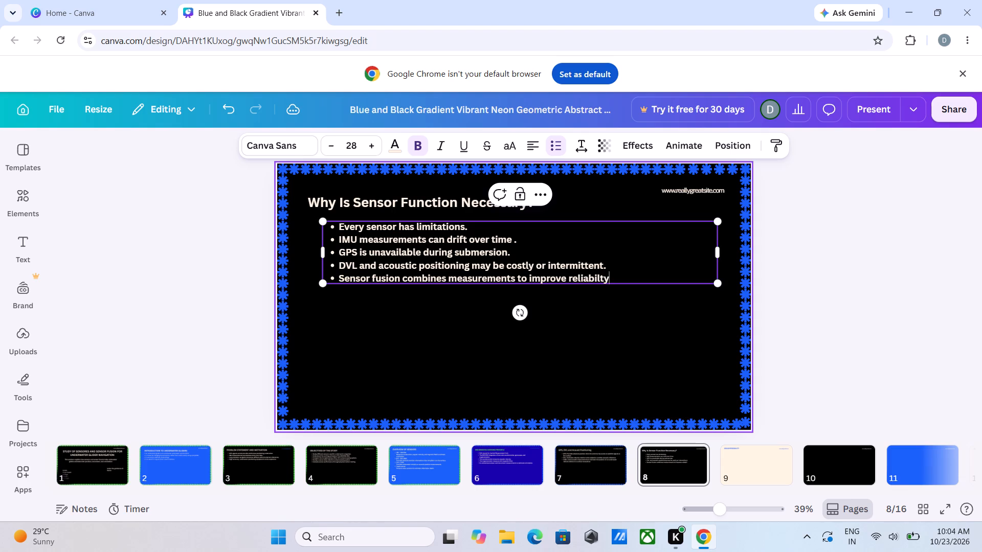
key("period")
left_click(534, 368)
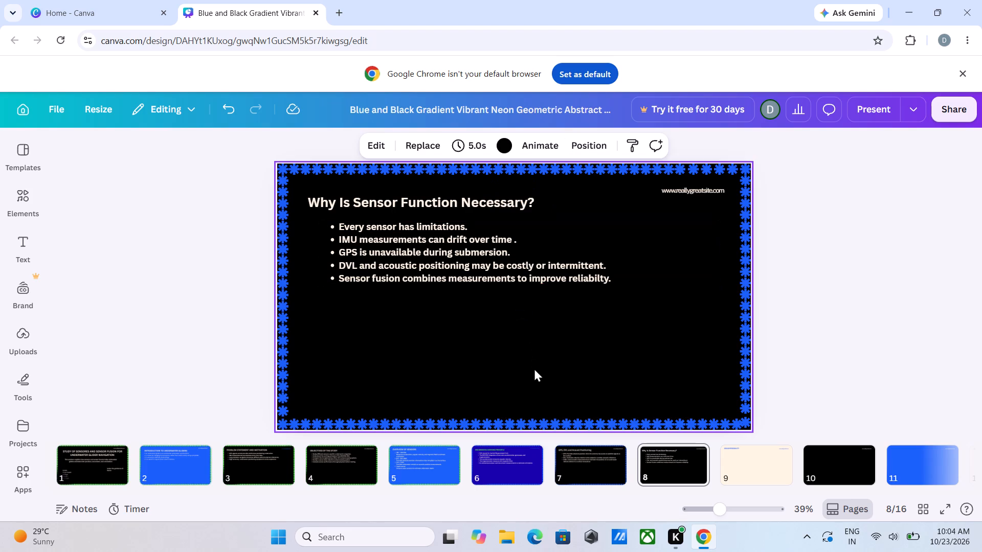
Increase the font size of slide 8's bulleted body text to 30.
left_click(498, 284)
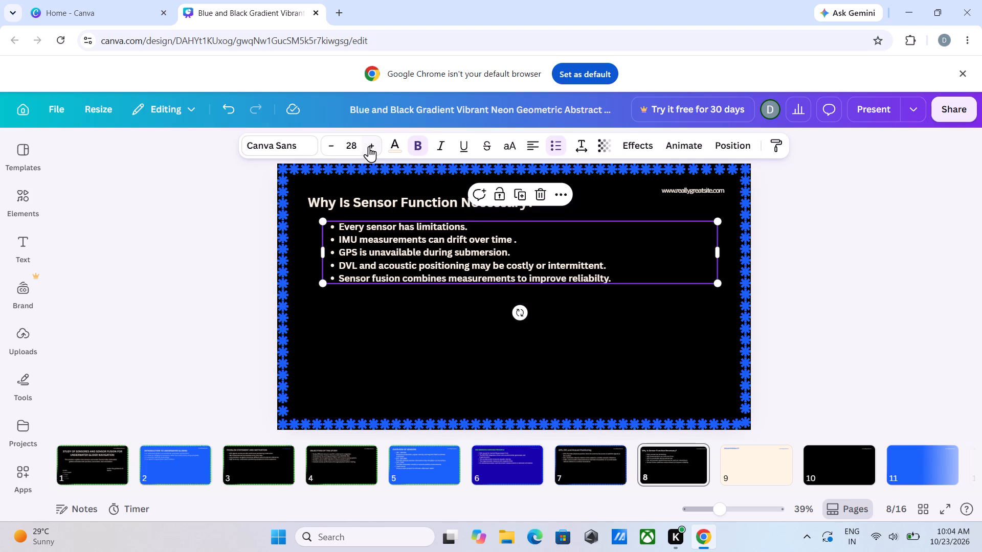
double_click(369, 146)
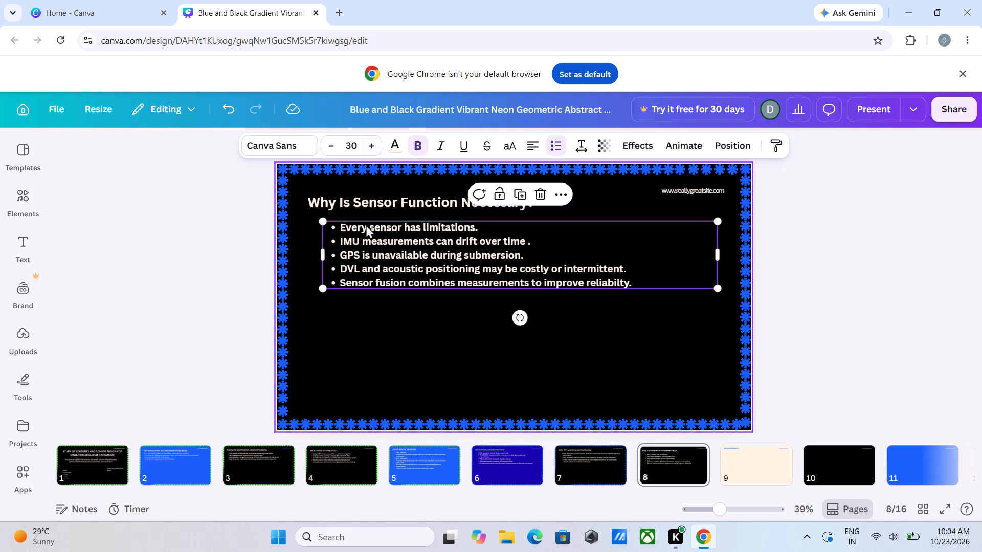
Increase the font size of slide 7's bulleted GPS, DVL and USBL text to 30.
left_click(371, 206)
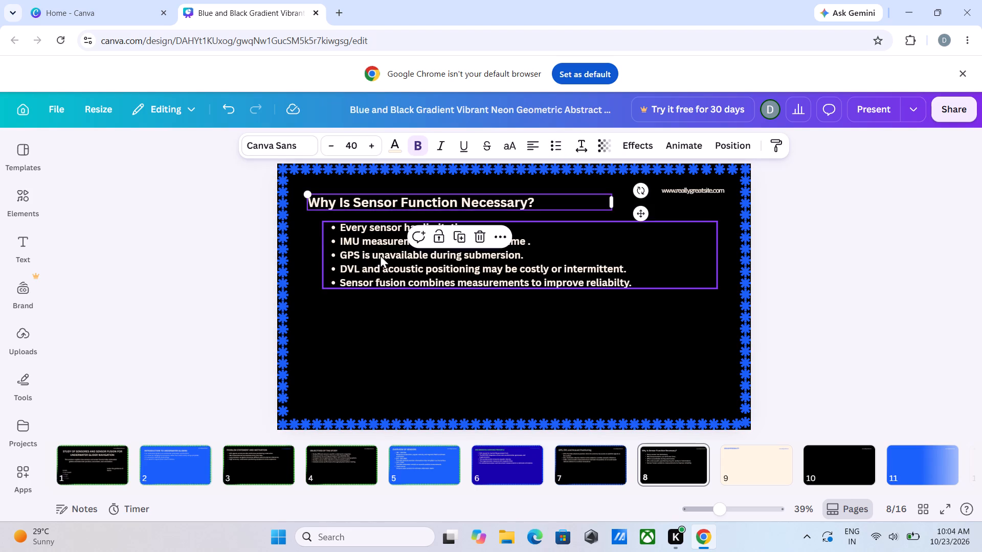
left_click(380, 255)
left_click(440, 325)
scroll(441, 322, "up", 2)
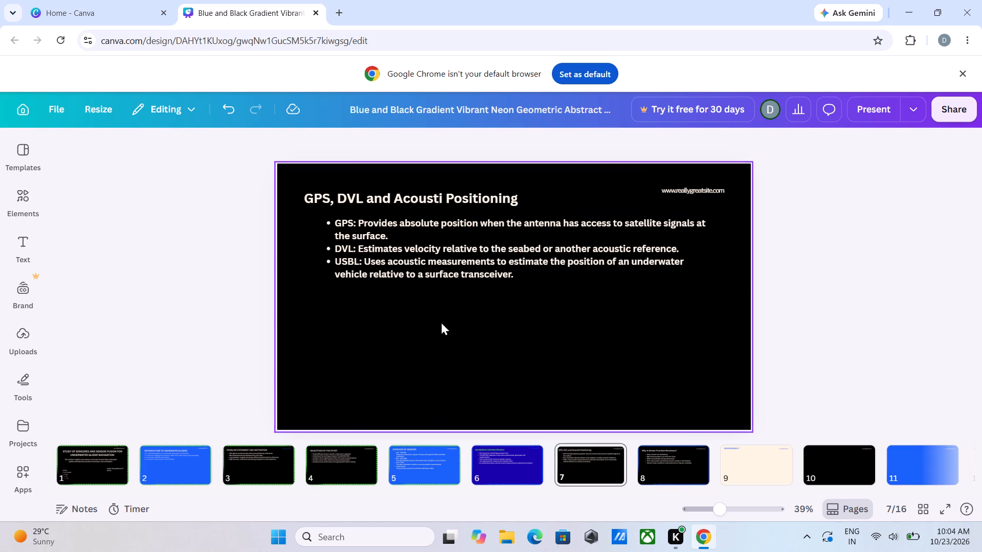
left_click(404, 252)
double_click(373, 146)
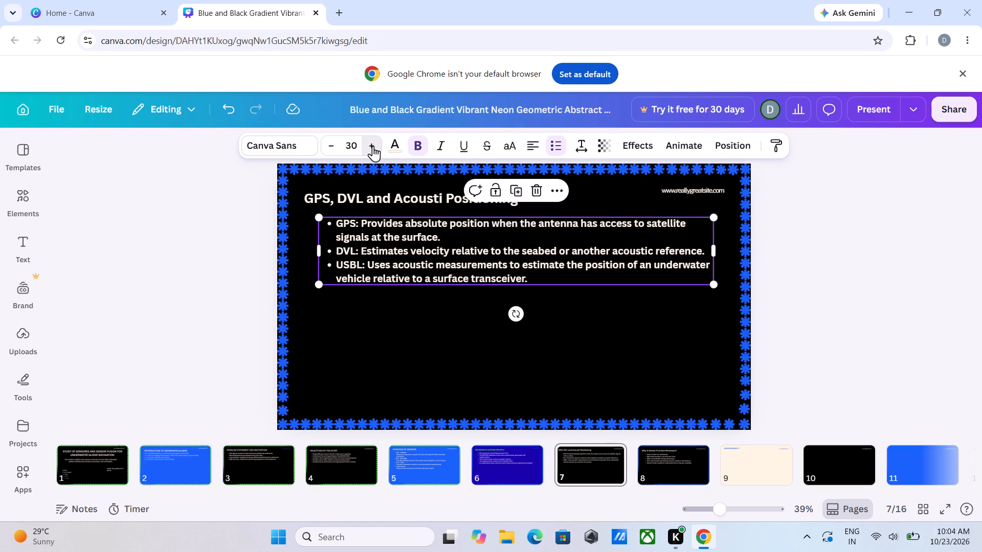
left_click(414, 351)
Increase the font size of slide 6's bulleted IMU working-principle text to 30.
scroll(414, 343, "up", 2)
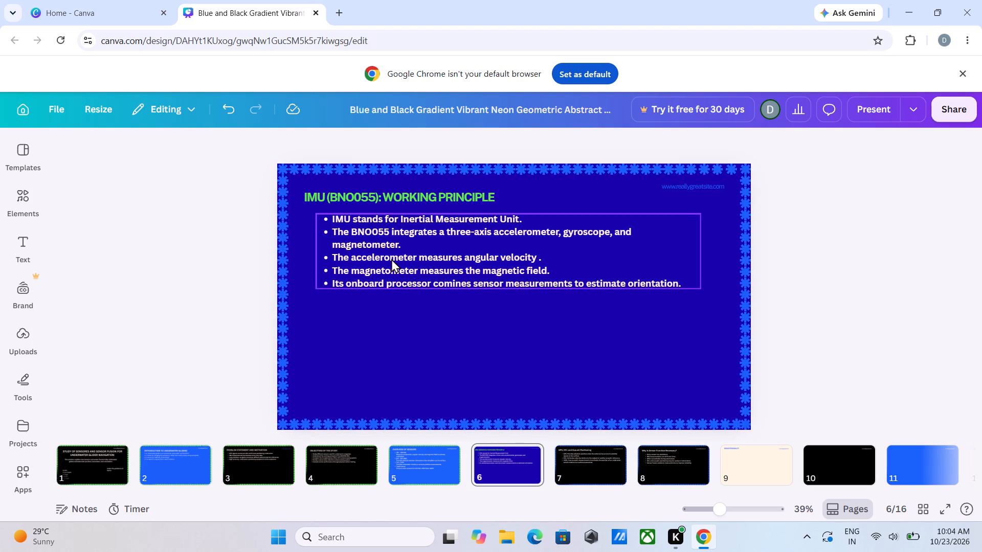
left_click(391, 259)
double_click(373, 142)
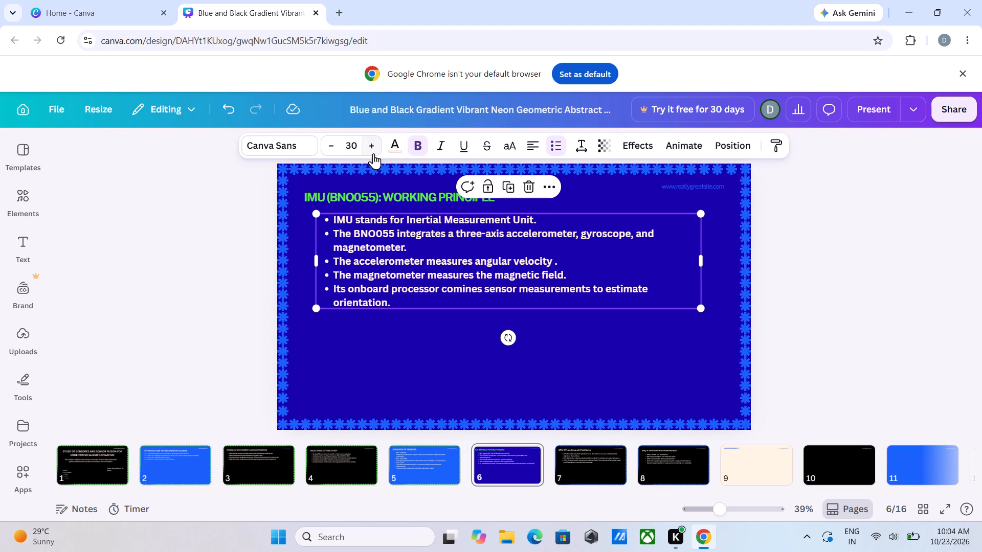
left_click(376, 350)
Increase the font size of slide 5's numbered sensor overview text to 30.
scroll(376, 349, "up", 3)
left_click(369, 285)
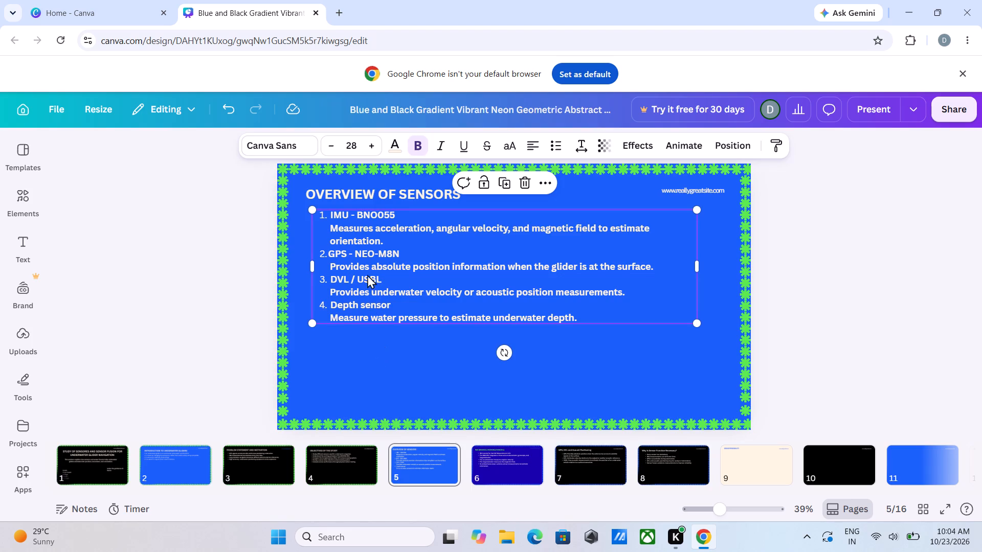
double_click(368, 144)
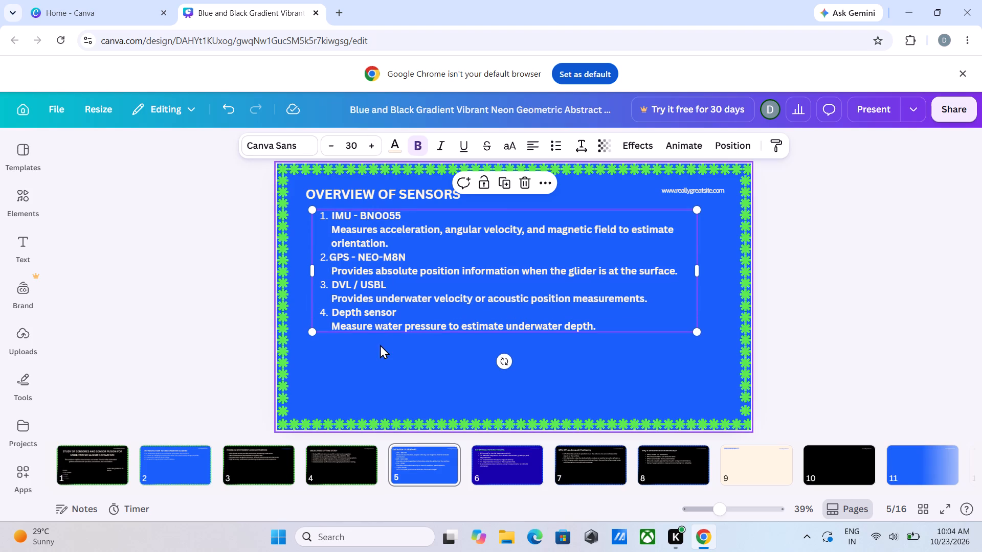
Increase the font size of slide 4's bulleted study objectives to 30.
scroll(380, 343, "up", 3)
left_click(369, 268)
left_click(369, 142)
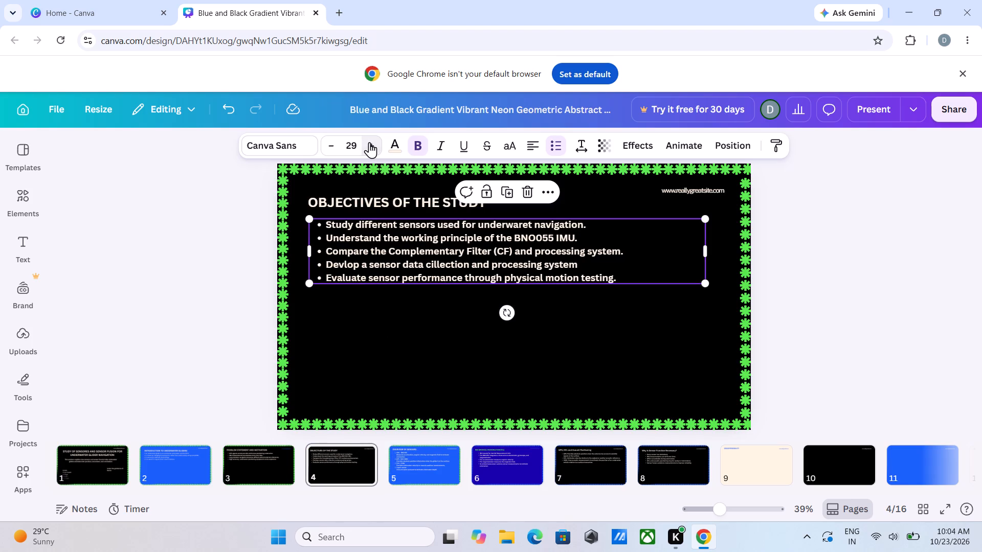
left_click(369, 142)
Increase the font size of slide 3's bulleted problem statement text slightly.
scroll(388, 353, "up", 3)
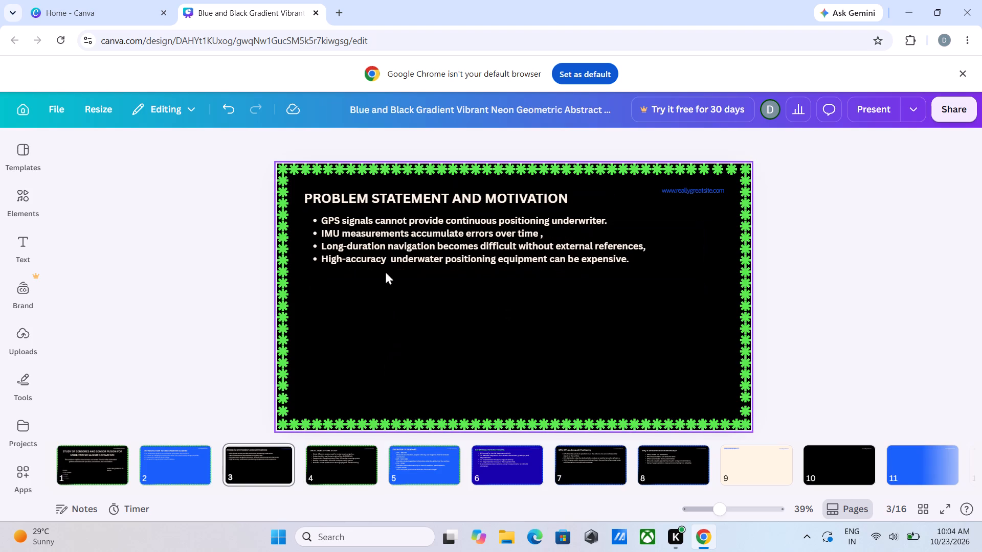
left_click(386, 248)
double_click(372, 142)
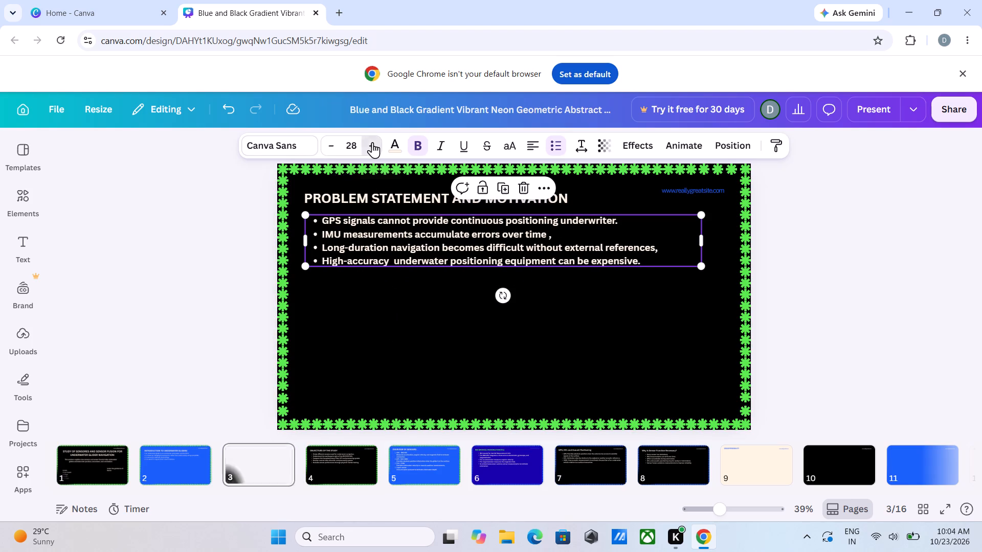
Increase the font size of slide 2's bulleted introduction text by two points.
scroll(404, 326, "up", 3)
left_click(372, 244)
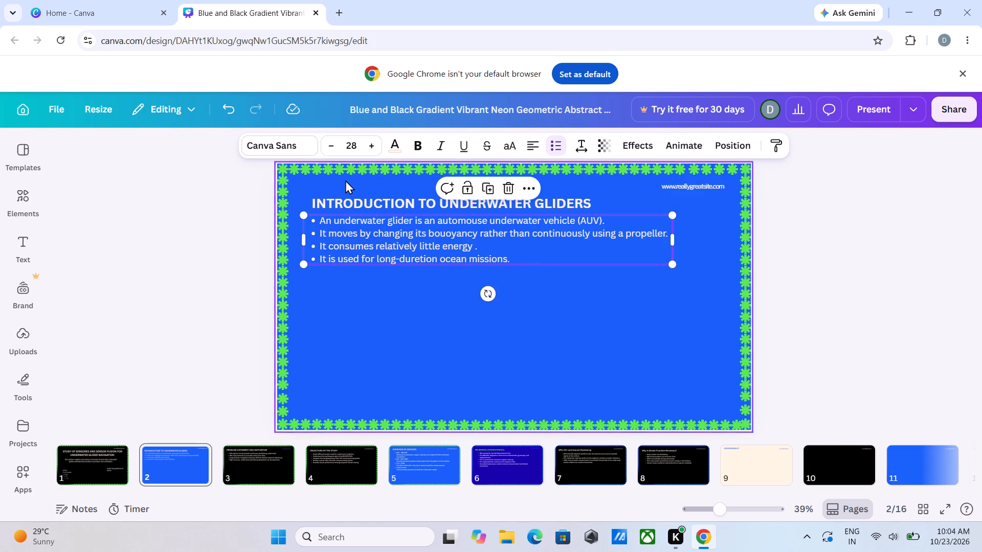
double_click(370, 146)
Check the font sizes of the title slide's text boxes and review the slides from 1 through 9.
scroll(391, 328, "up", 3)
left_click(406, 276)
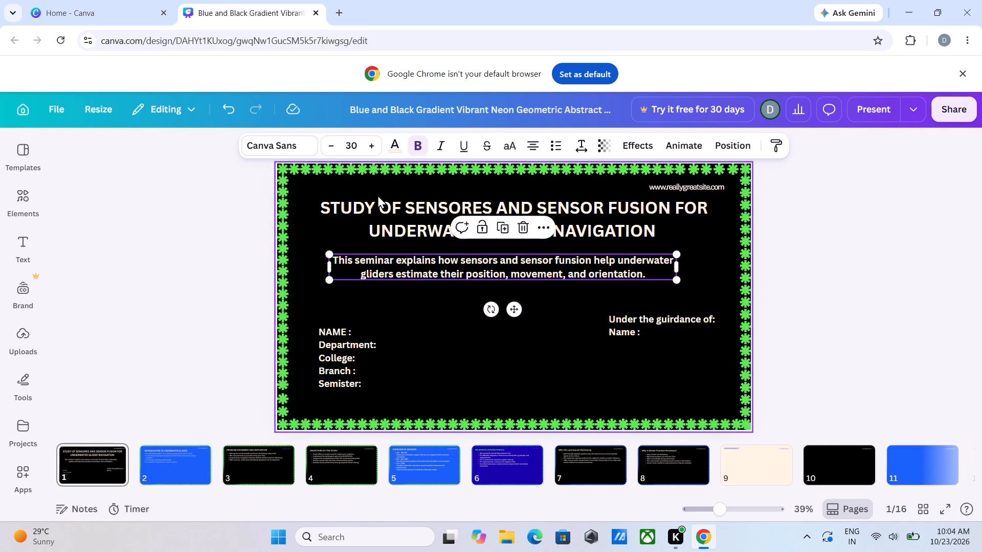
left_click(416, 226)
left_click(364, 346)
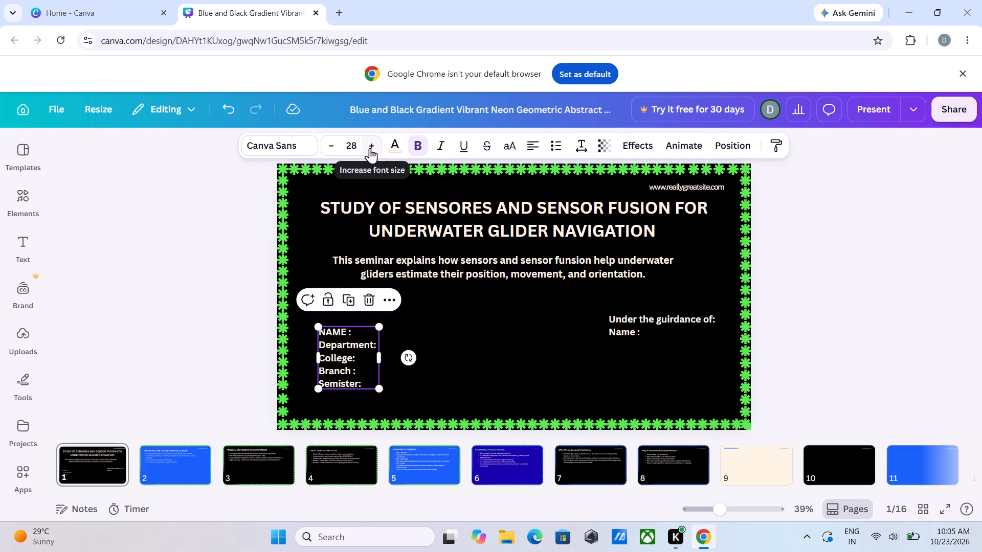
left_click(614, 331)
scroll(525, 361, "down", 2)
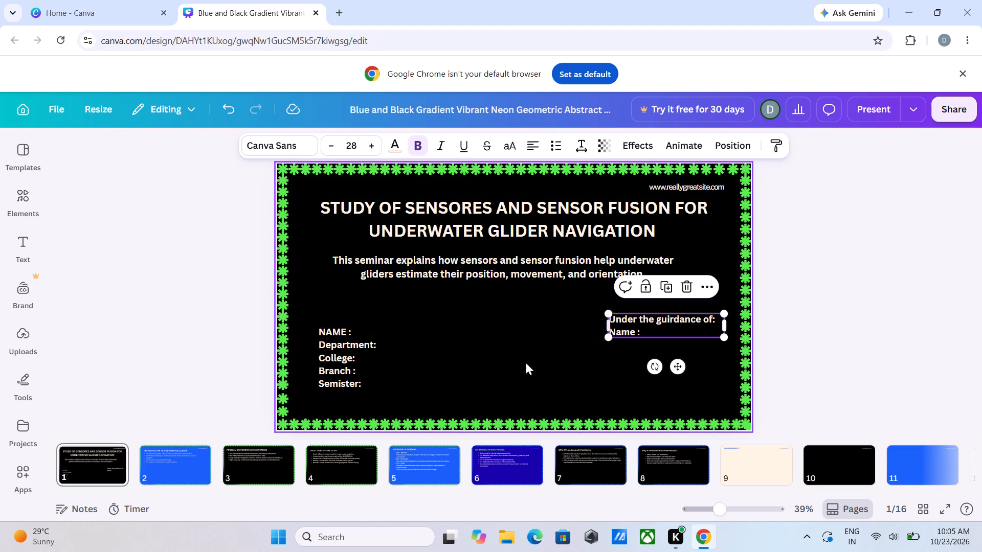
scroll(525, 361, "down", 4)
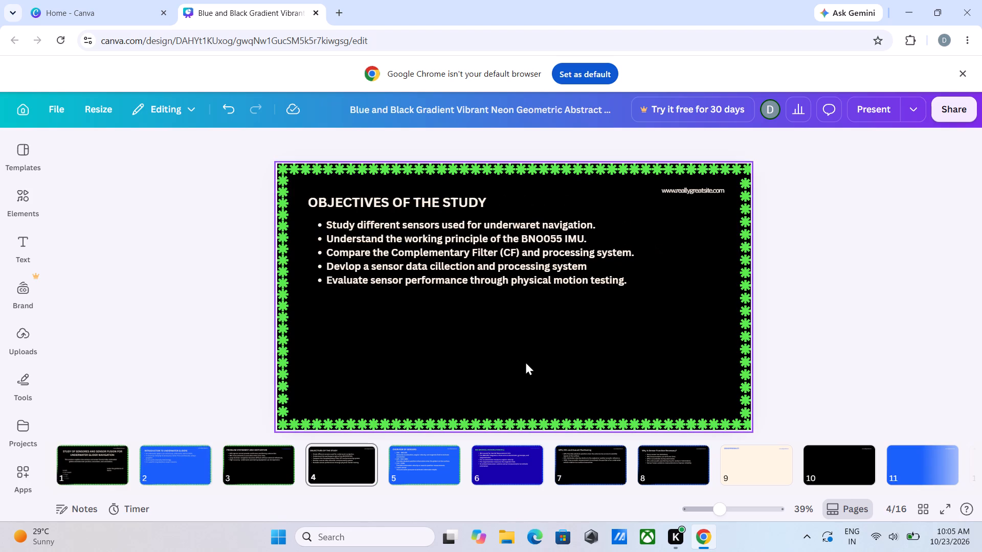
scroll(525, 361, "down", 8)
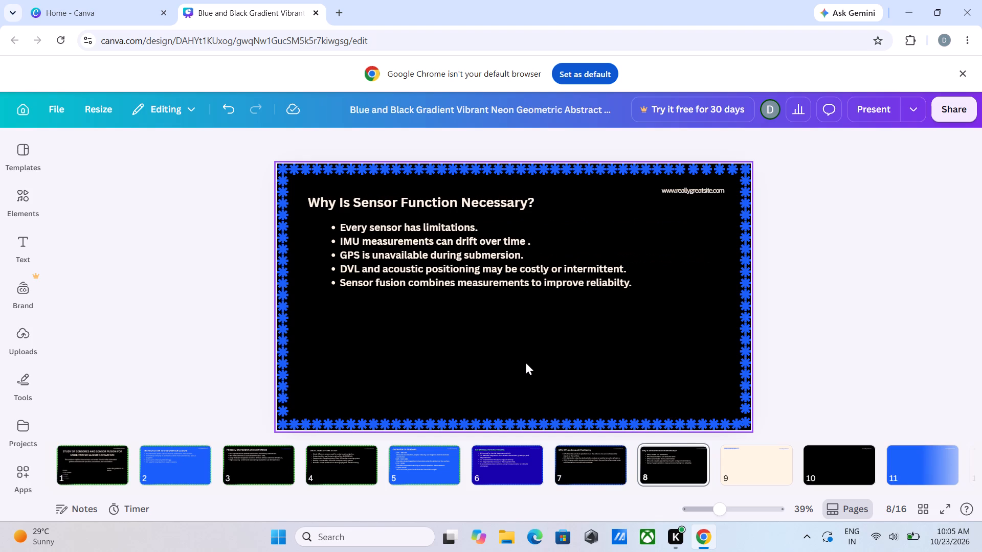
scroll(525, 361, "down", 2)
scroll(514, 351, "up", 3)
scroll(514, 351, "down", 3)
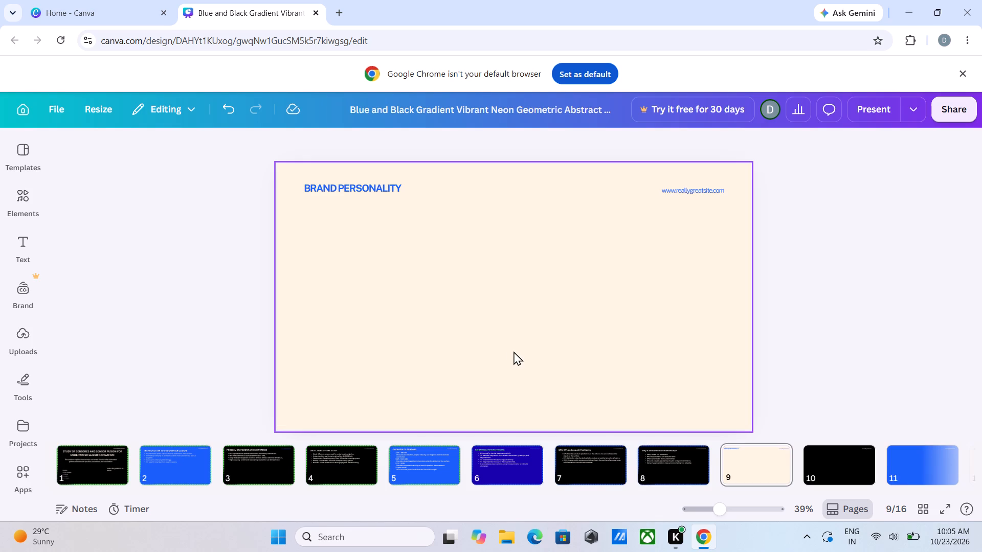
Duplicate the blue flower in slide 8's top-left corner and move the copy to the top-left corner of slide 9.
scroll(363, 277, "up", 4)
left_click(282, 166)
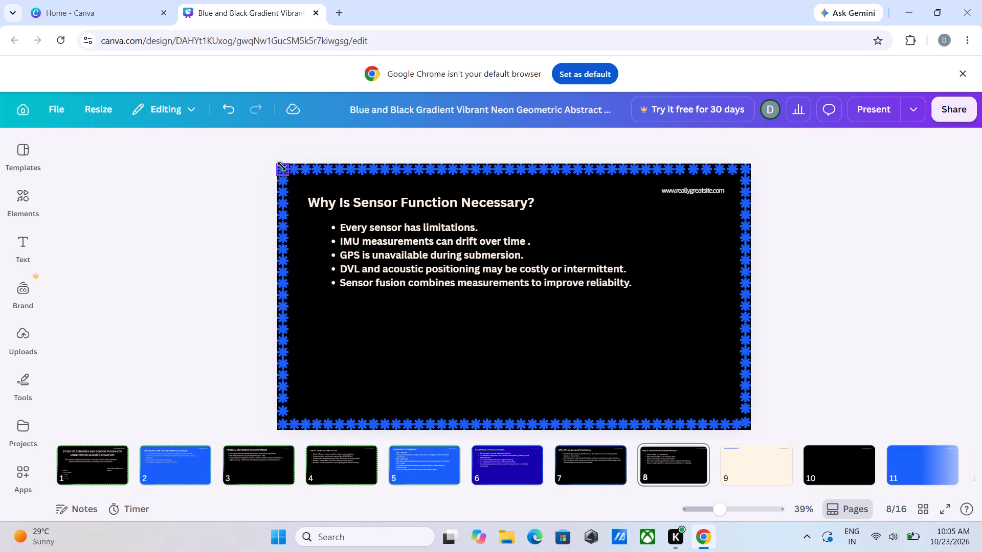
left_click(282, 200)
left_click_drag(300, 134, 327, 172)
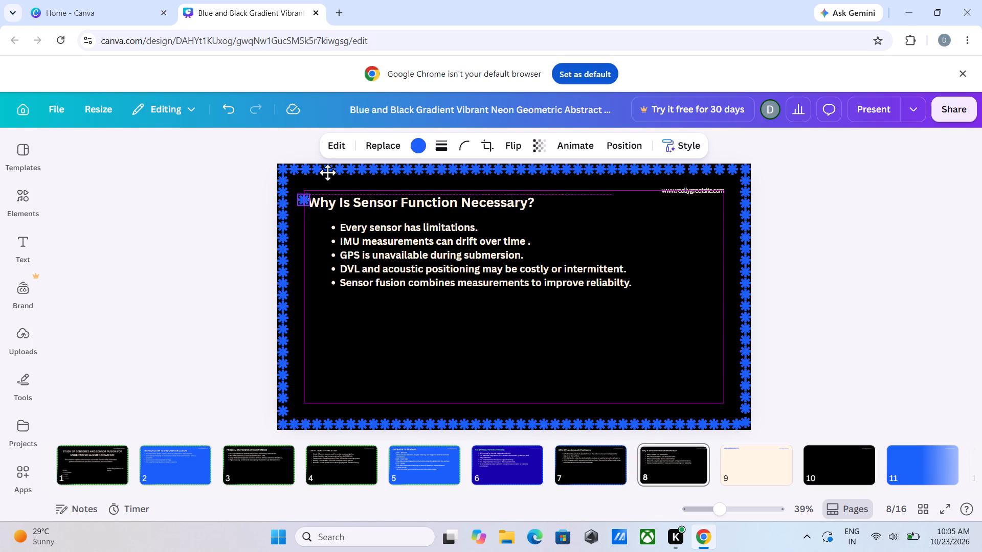
left_click_drag(327, 172, 789, 439)
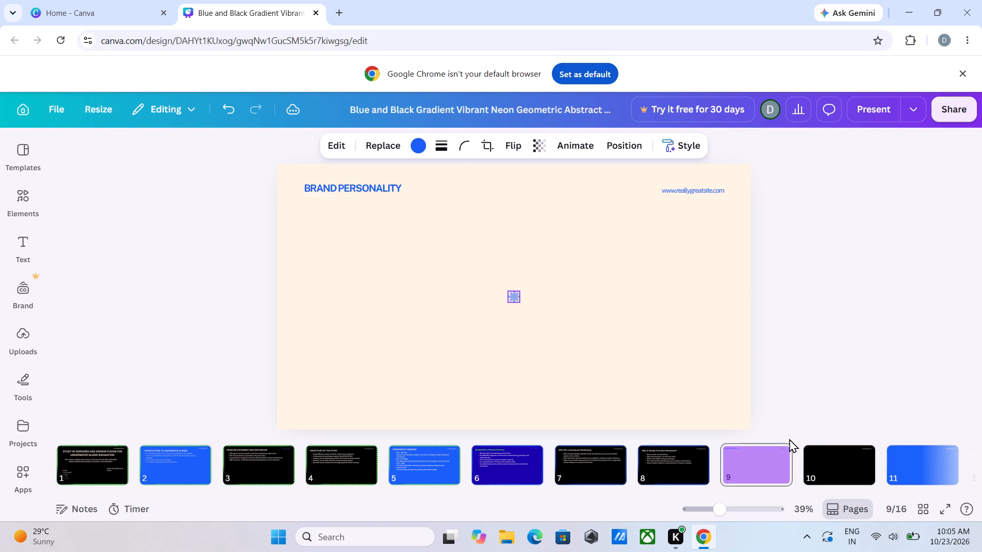
left_click(390, 225)
left_click(286, 170)
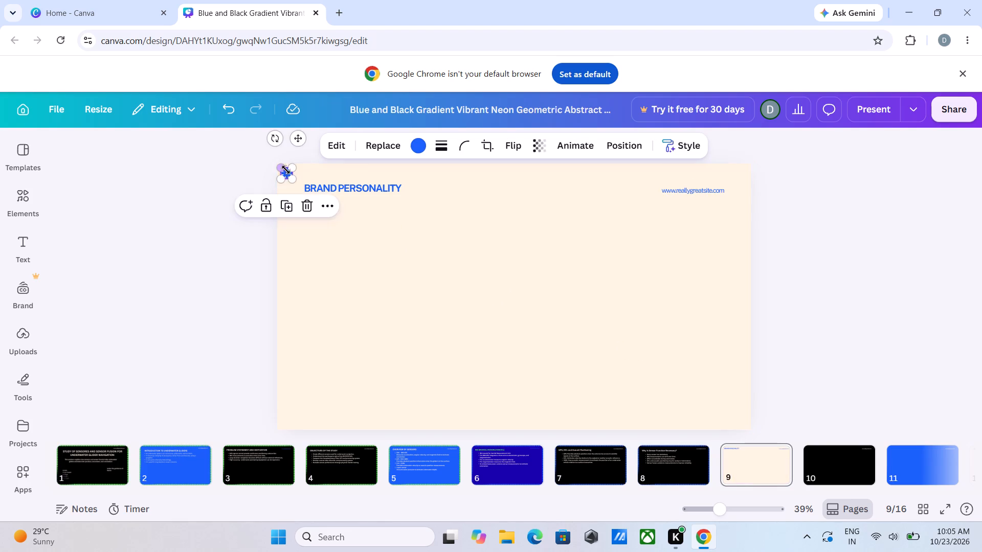
Duplicate slide 9's corner flower and place the copy directly beside it along the slide's top edge.
left_click(281, 201)
left_click_drag(302, 137, 310, 134)
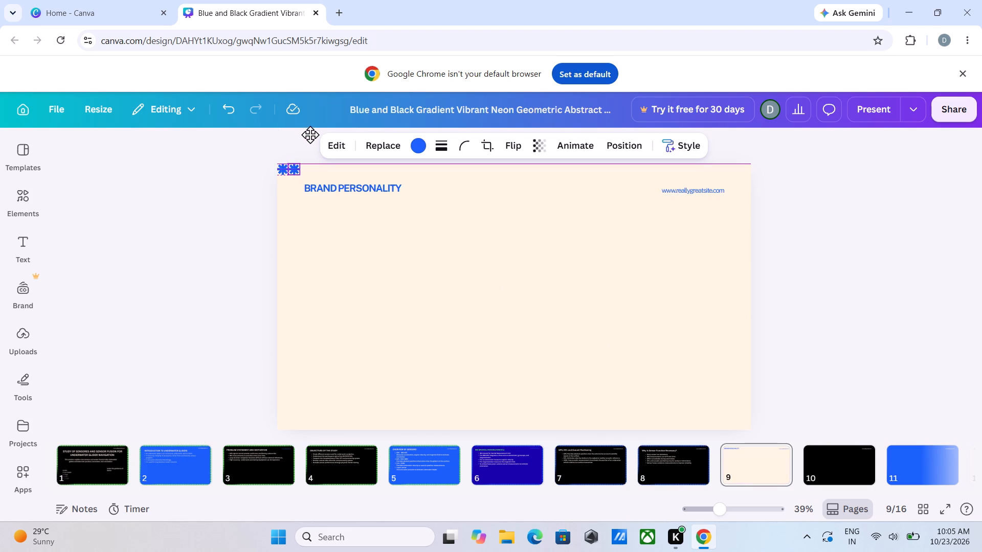
left_click_drag(310, 134, 310, 134)
Extend the row along slide 9's top edge to 17 evenly spaced blue flowers by repeated duplication.
left_click(296, 200)
left_click(308, 200)
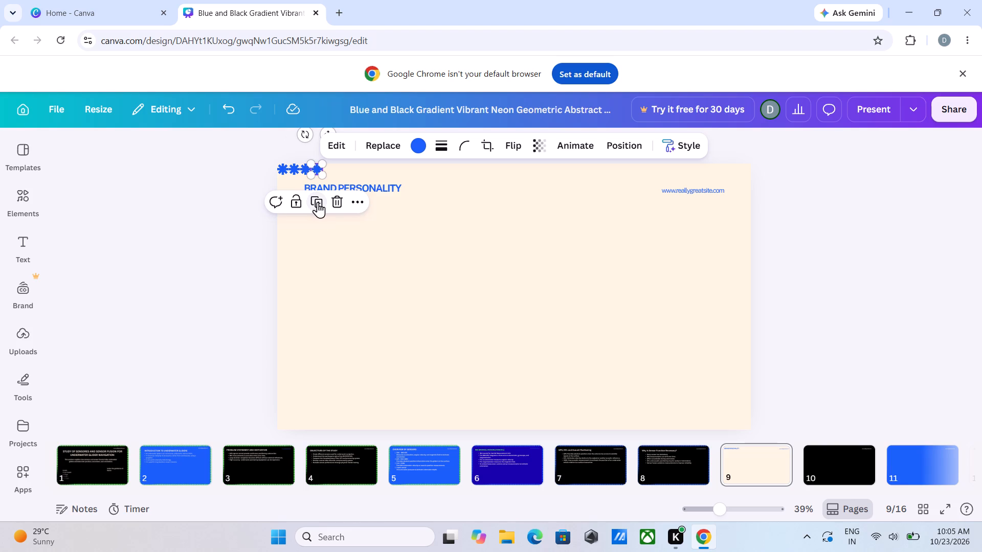
left_click(318, 202)
left_click(330, 204)
left_click(334, 203)
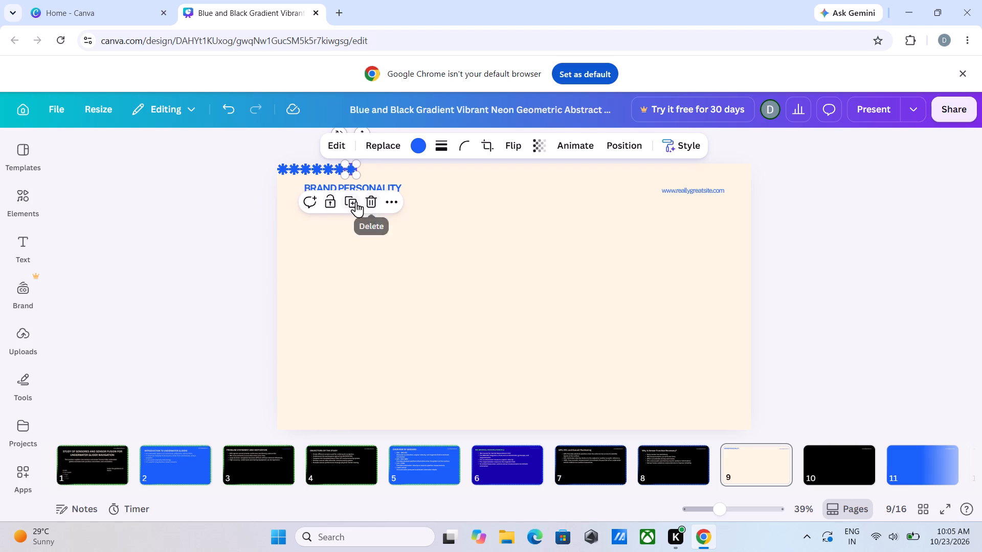
left_click(354, 202)
left_click(361, 202)
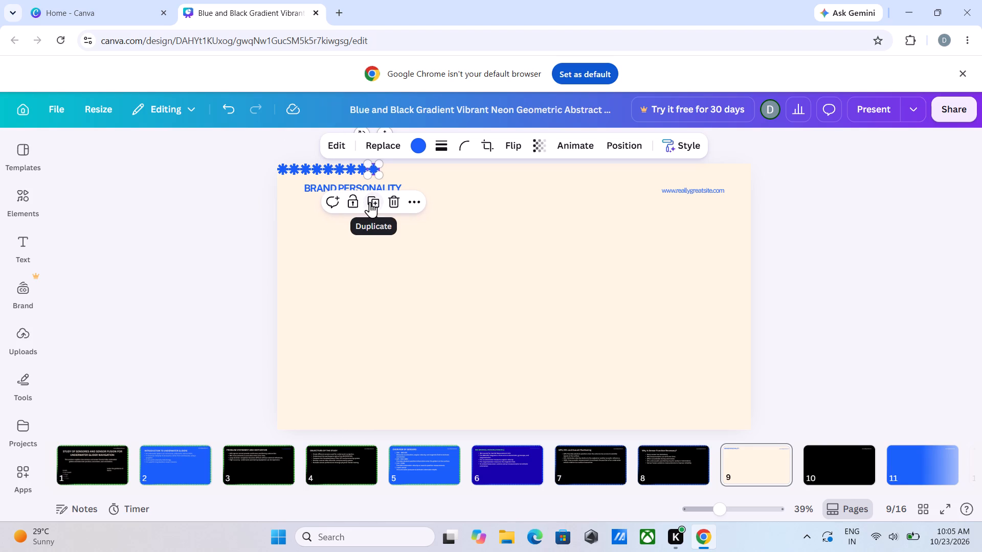
left_click(376, 202)
left_click(386, 203)
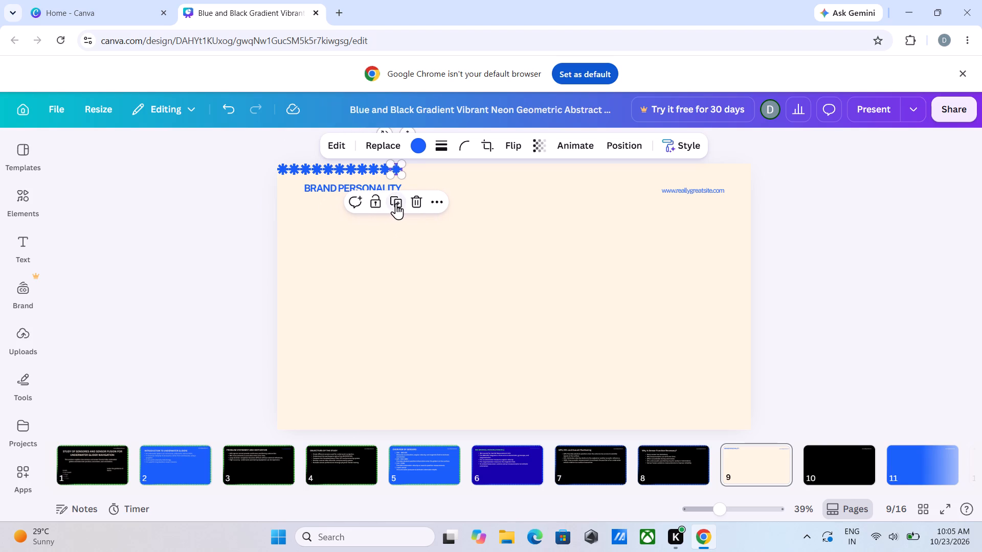
left_click(396, 203)
left_click(409, 203)
left_click(415, 202)
left_click(428, 201)
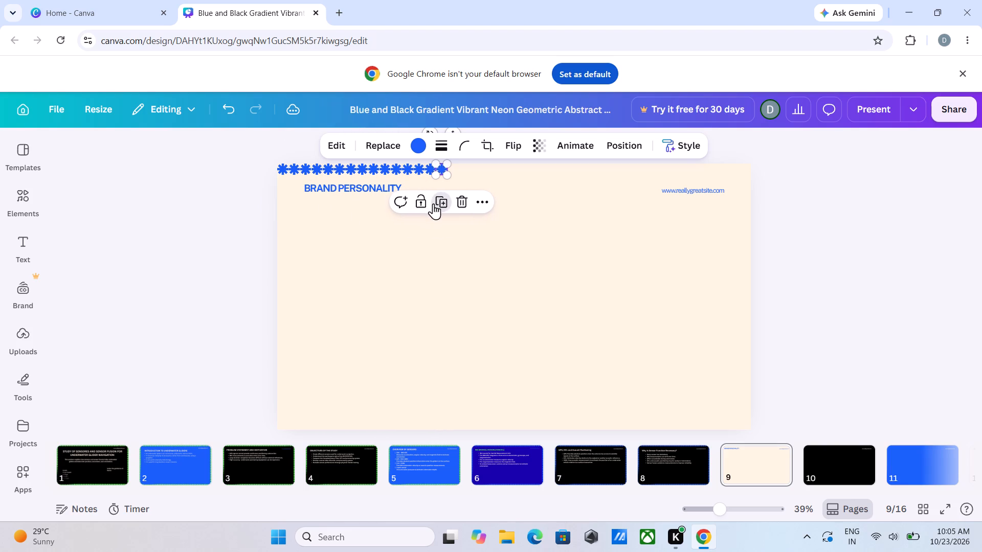
left_click(440, 203)
left_click(455, 202)
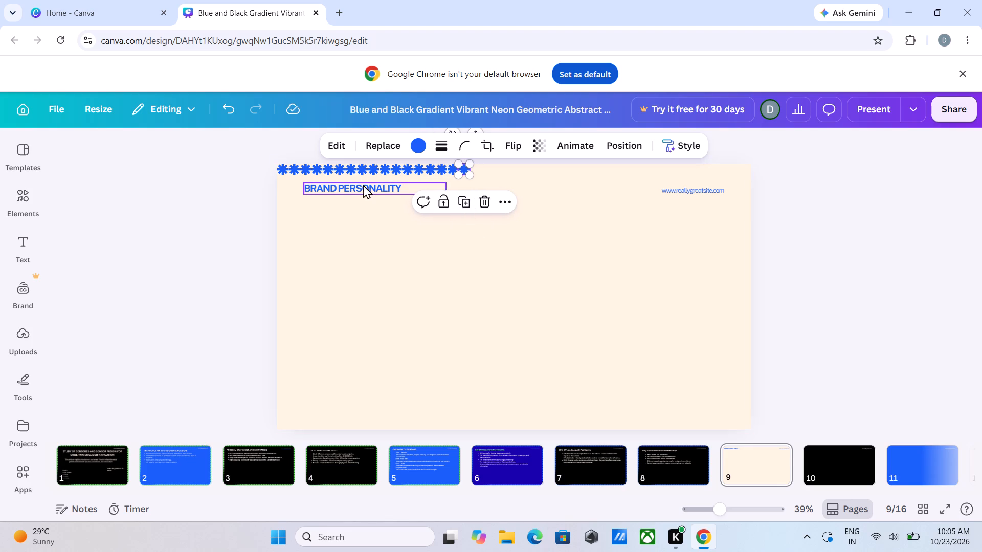
Set the font size of slide 9's "BRAND PERSONALITY" heading to 40.
left_click(363, 189)
left_click(370, 149)
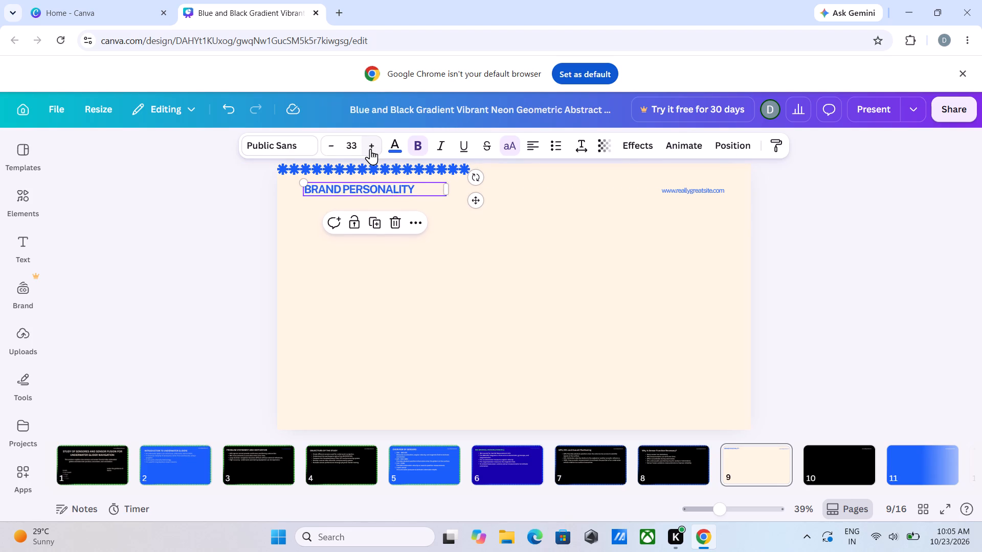
double_click(371, 149)
left_click(371, 149)
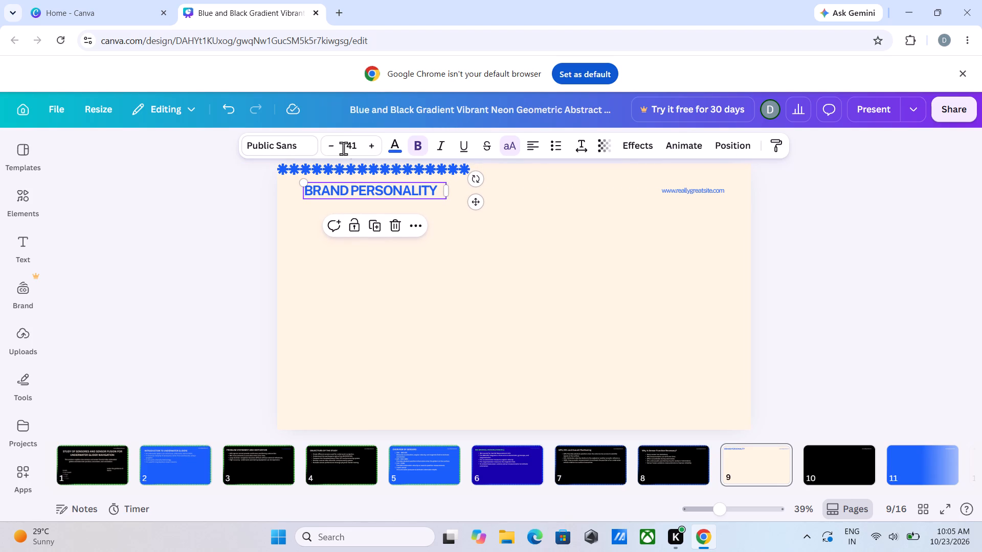
left_click(337, 144)
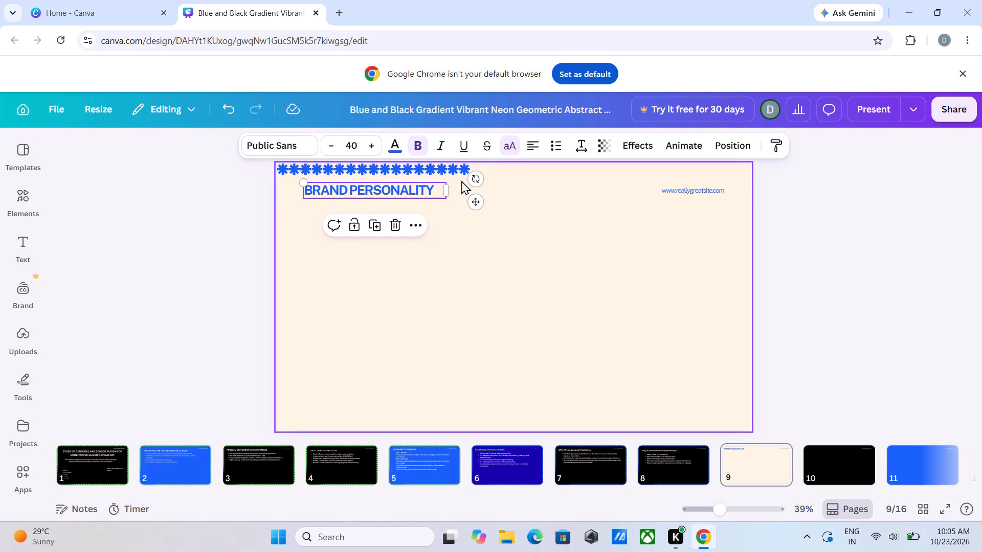
Extend slide 9's top border row to 24 blue flowers by duplicating the last flower repeatedly.
left_click(460, 172)
left_click(465, 200)
left_click(475, 202)
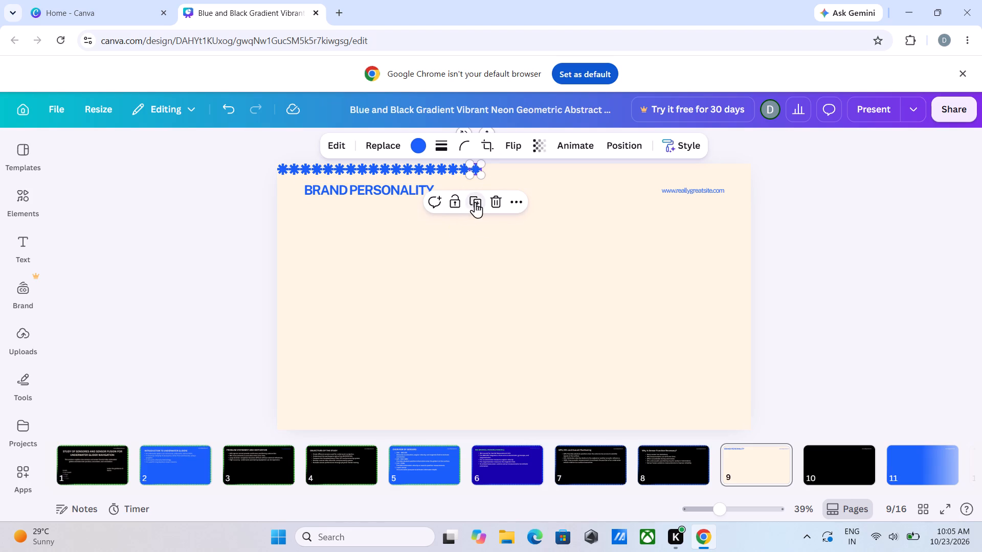
left_click(483, 202)
left_click(497, 203)
left_click(507, 202)
left_click(518, 202)
left_click(524, 202)
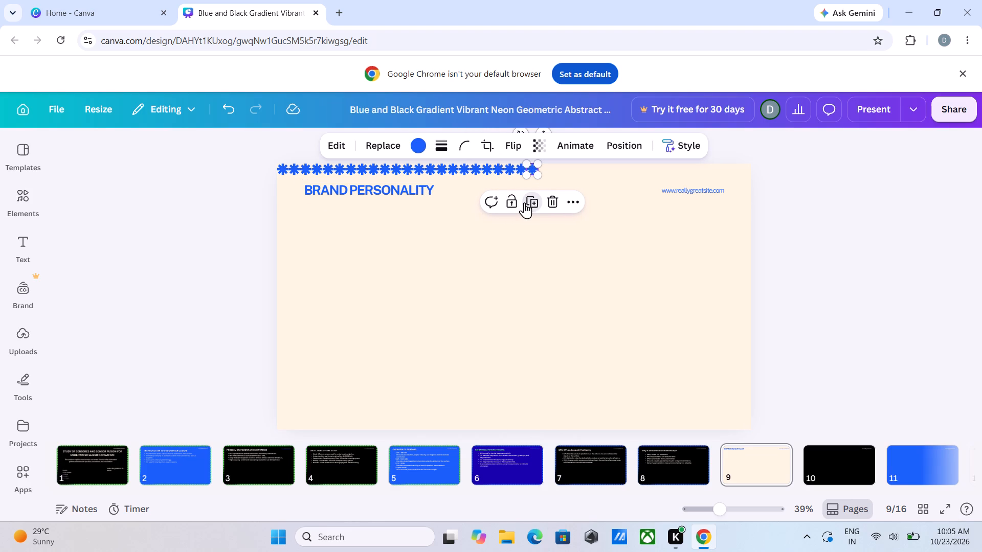
Set the website address text on slides 9, 8 and 7 to font size 22.
left_click(684, 190)
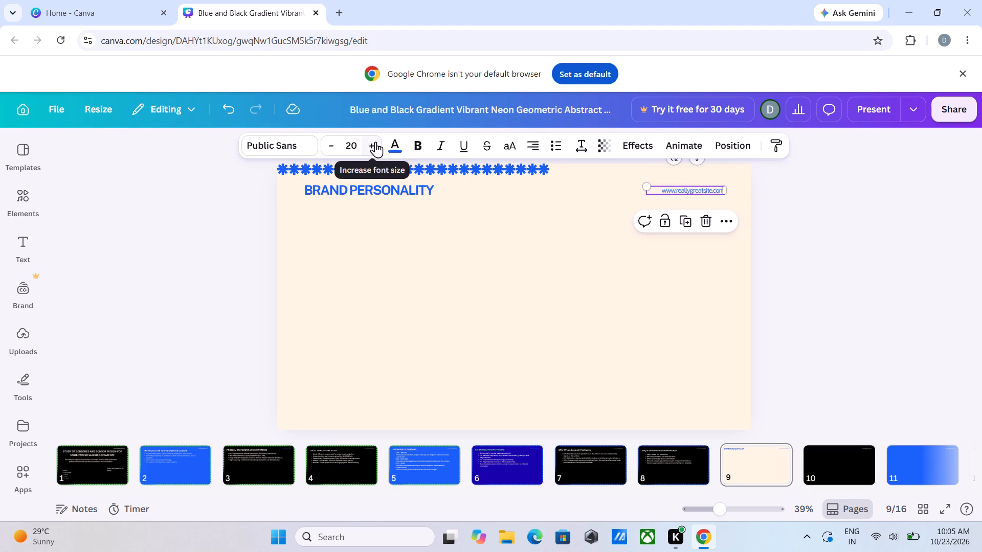
double_click(375, 142)
scroll(441, 272, "up", 3)
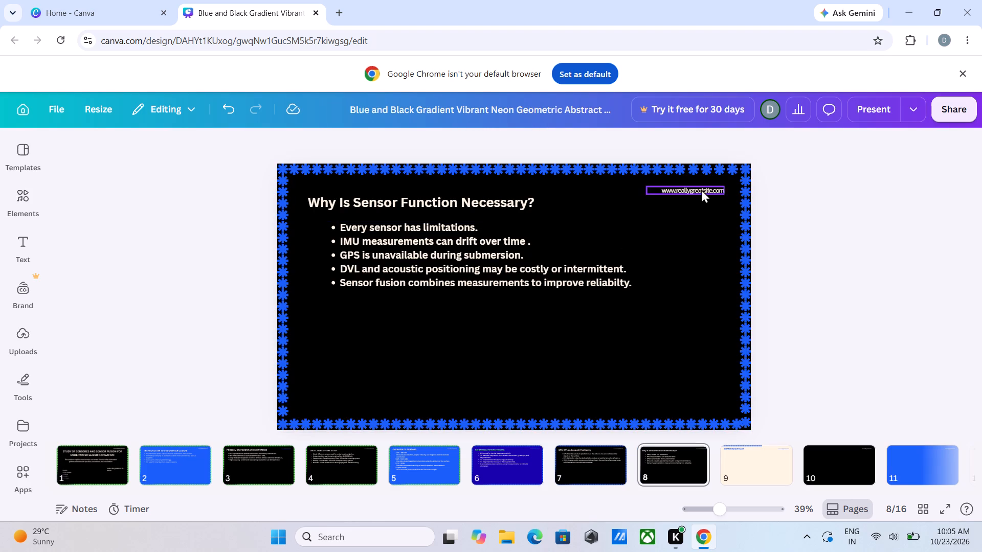
left_click(701, 189)
double_click(376, 147)
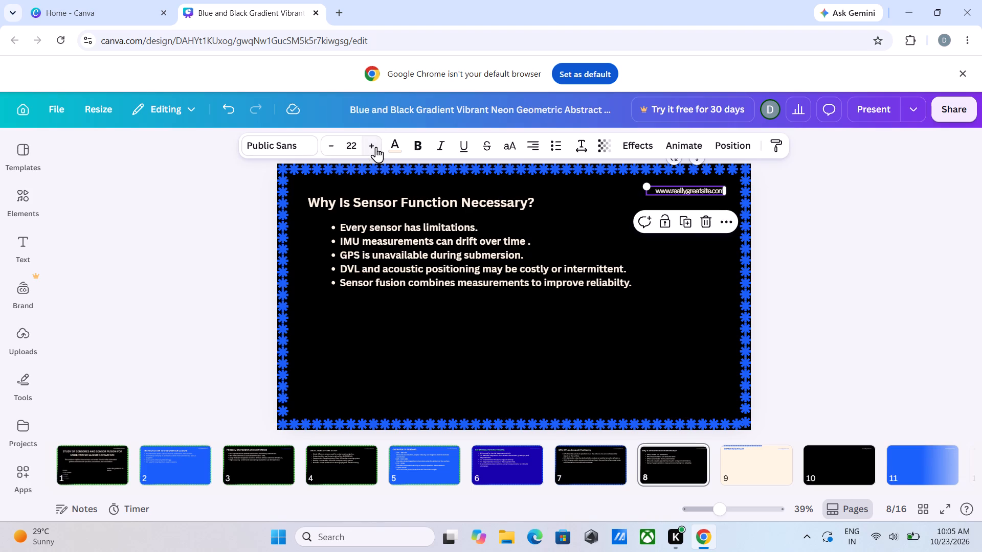
scroll(512, 279, "up", 2)
left_click(678, 188)
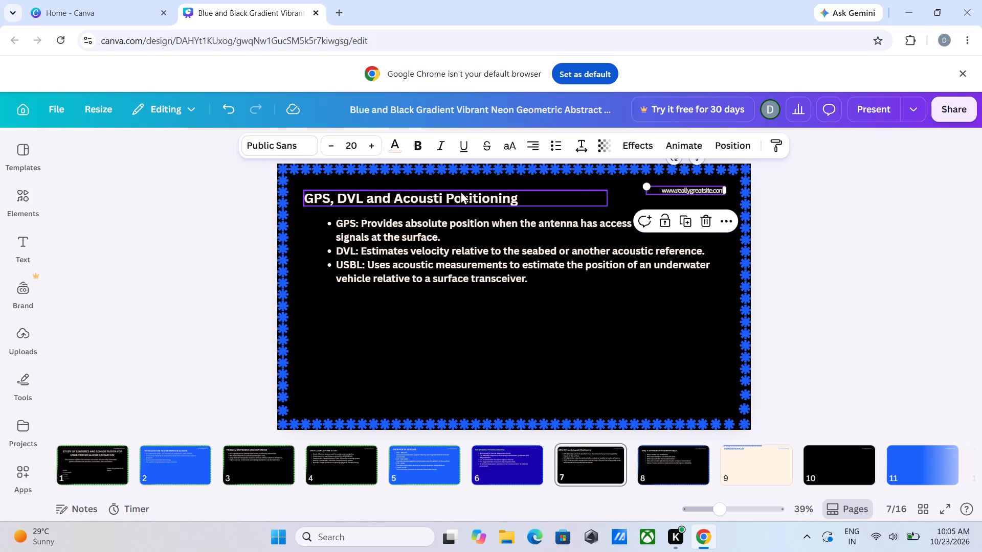
double_click(372, 144)
Change the text colour of slide 6's website address to cream, keeping it non-bold.
scroll(465, 271, "up", 3)
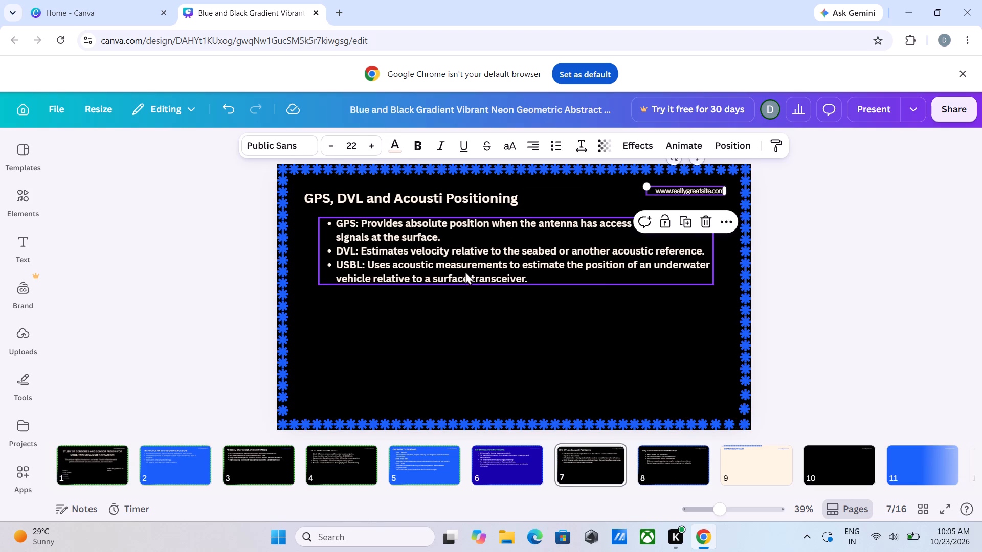
left_click(680, 186)
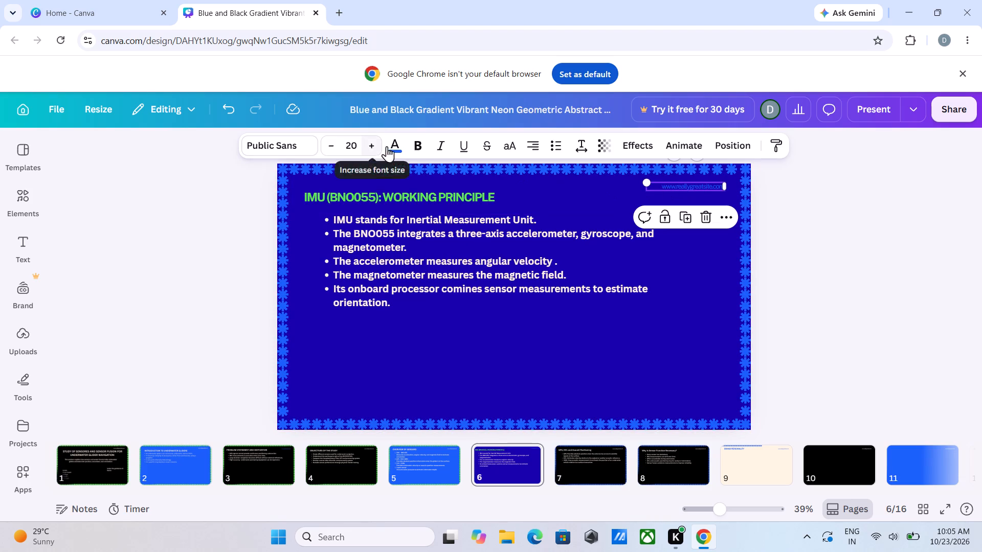
left_click(419, 143)
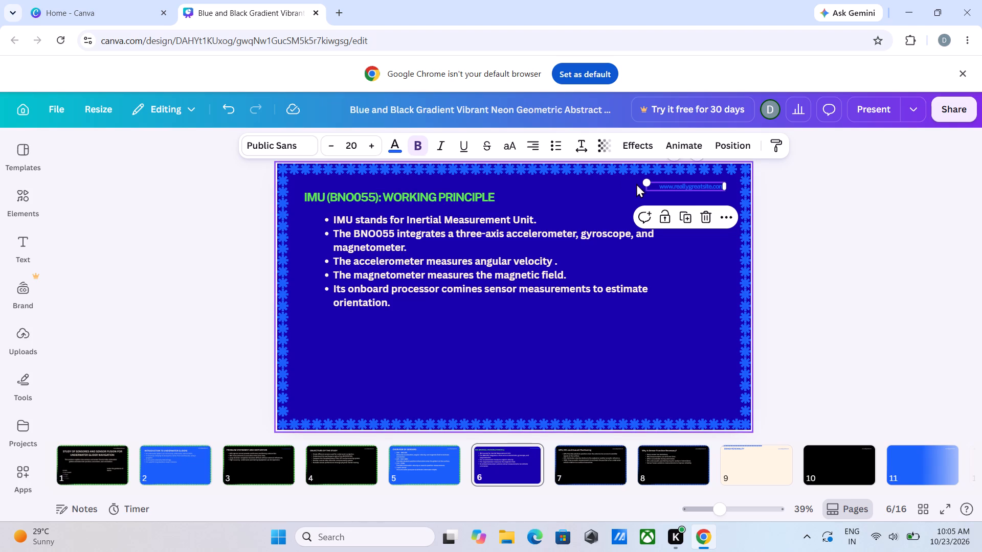
left_click(421, 147)
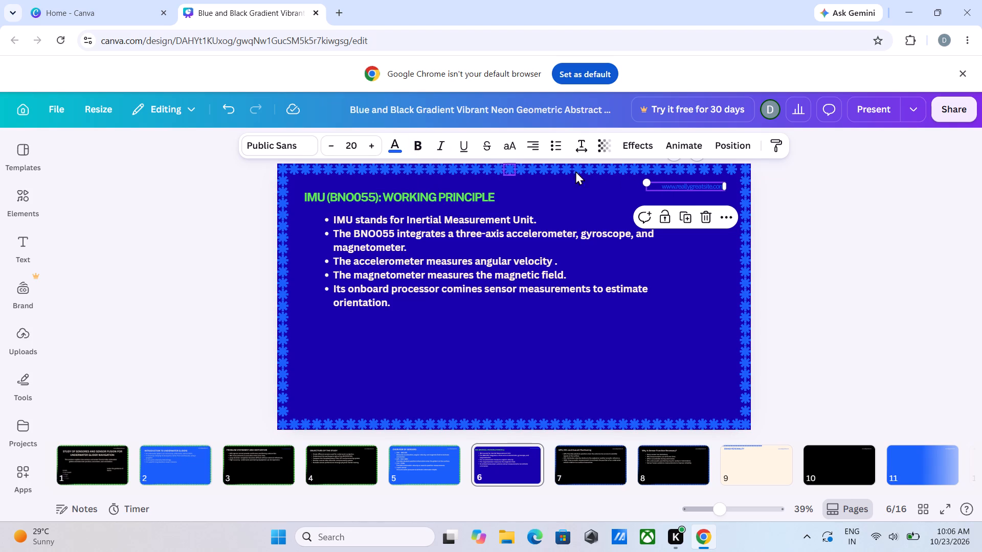
left_click(394, 148)
left_click(176, 271)
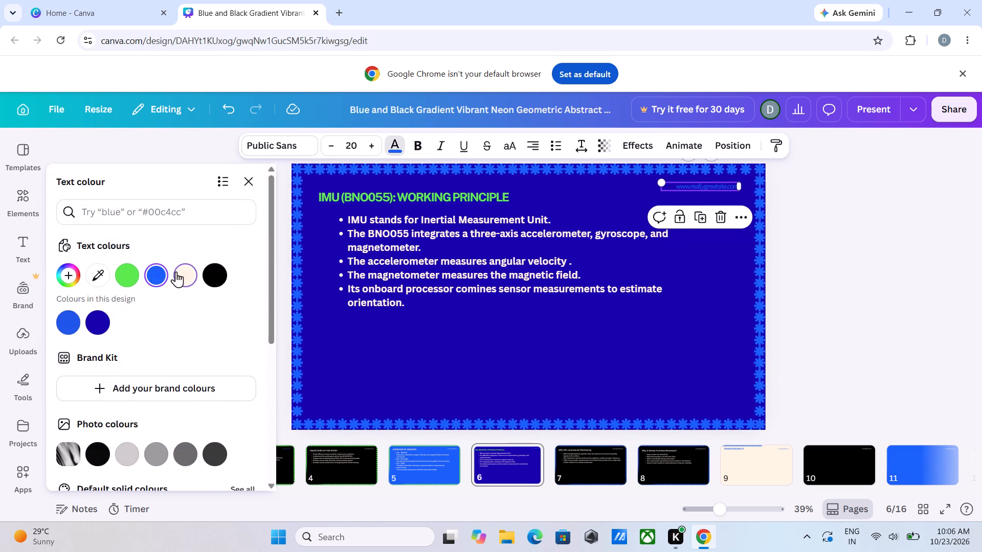
left_click(584, 349)
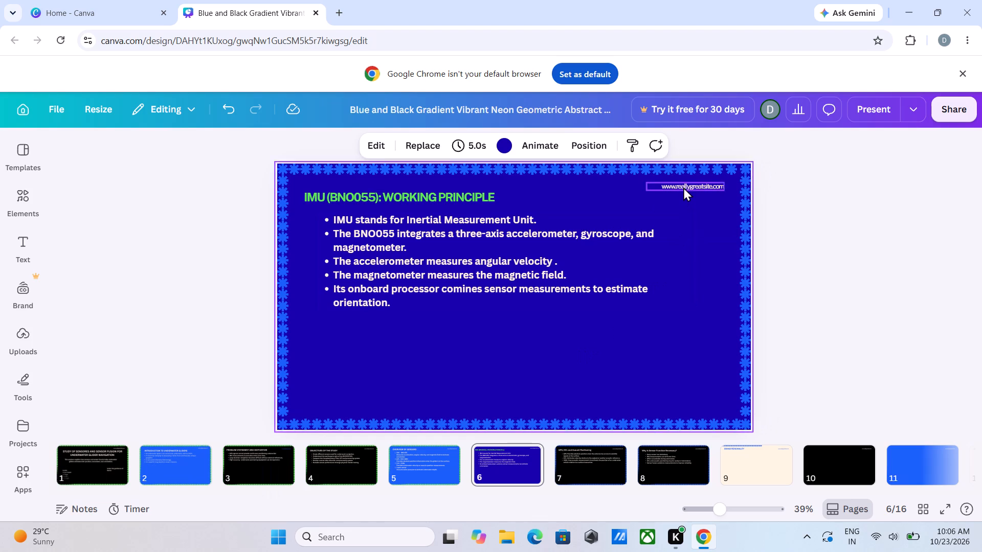
Set the website address text on slides 6, 5 and 4 to font size 22.
left_click(683, 187)
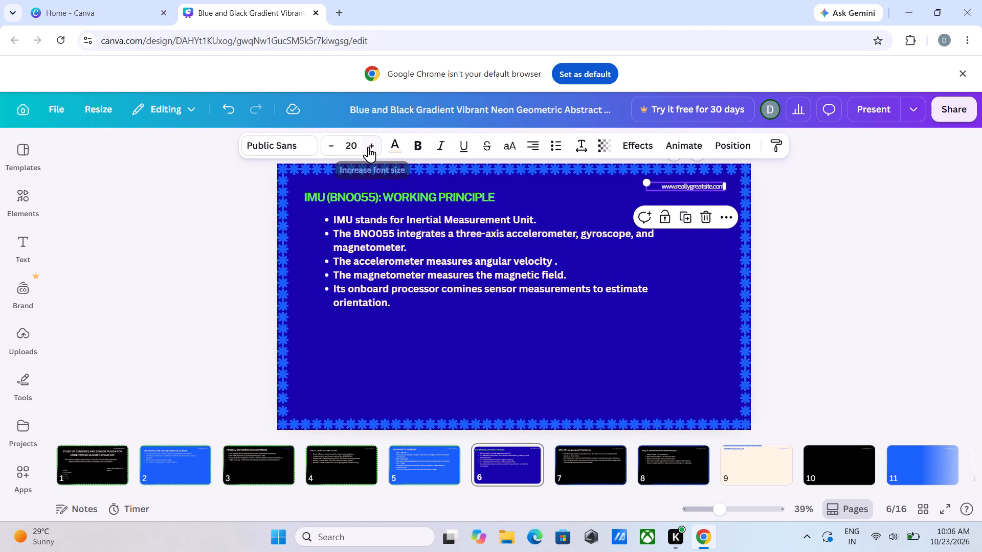
double_click(368, 147)
left_click(556, 327)
scroll(557, 326, "up", 2)
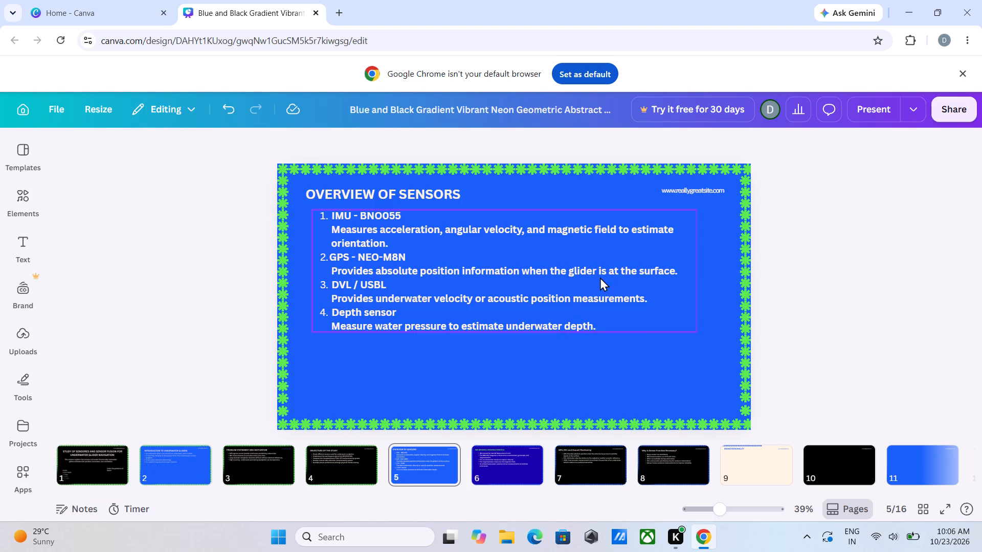
left_click(691, 188)
double_click(371, 146)
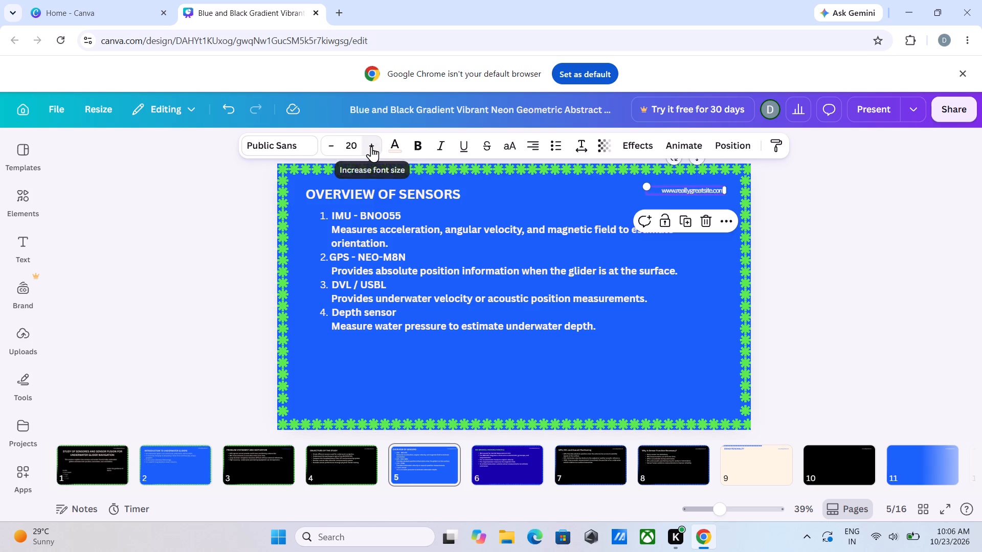
left_click(404, 308)
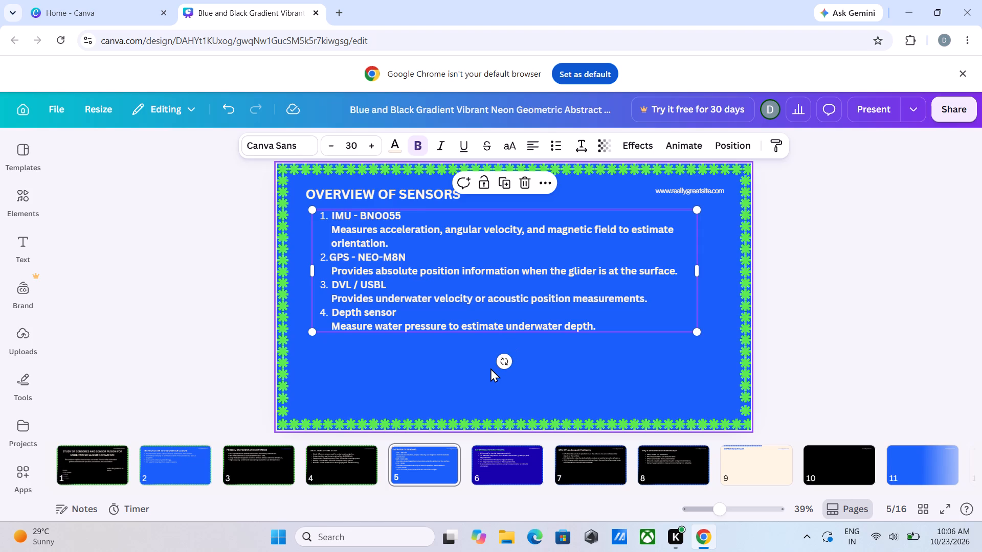
scroll(490, 368, "up", 3)
left_click(692, 189)
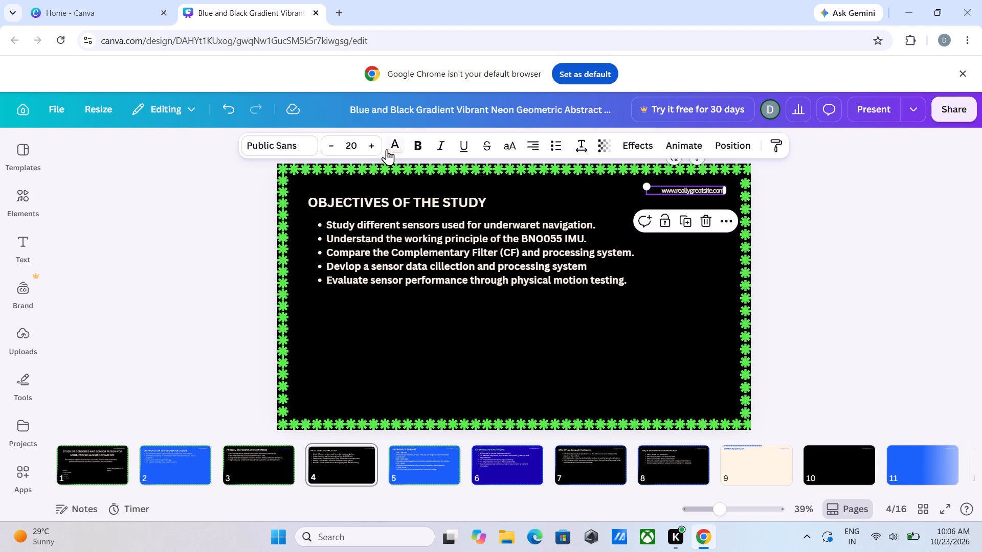
double_click(376, 142)
Restyle slide 3's website address with cream text colour and font size 22.
scroll(431, 316, "up", 2)
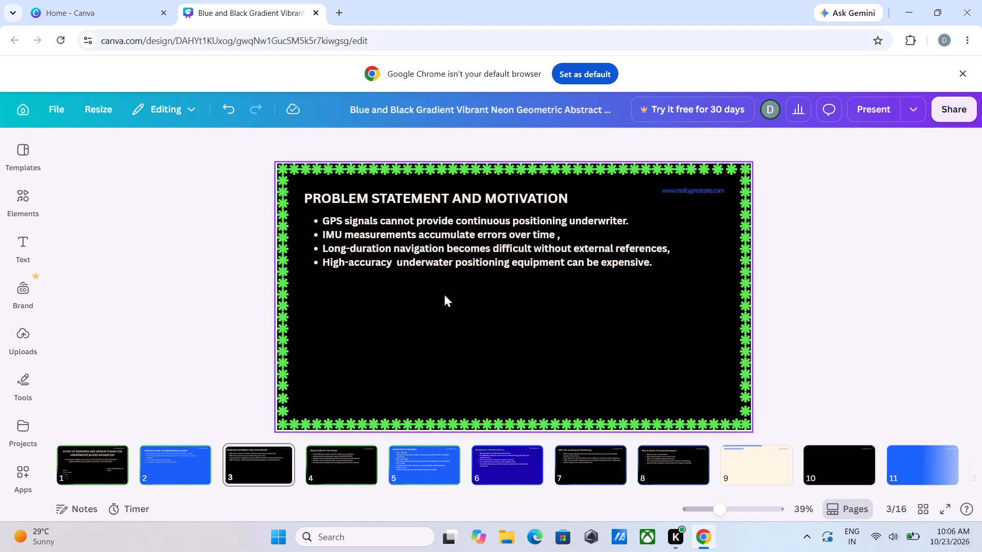
left_click(675, 189)
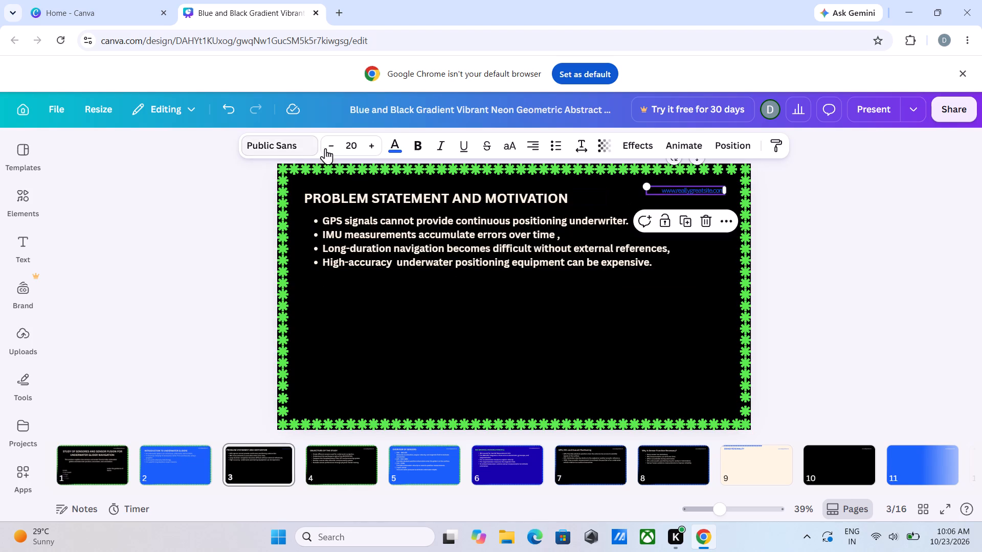
left_click(392, 151)
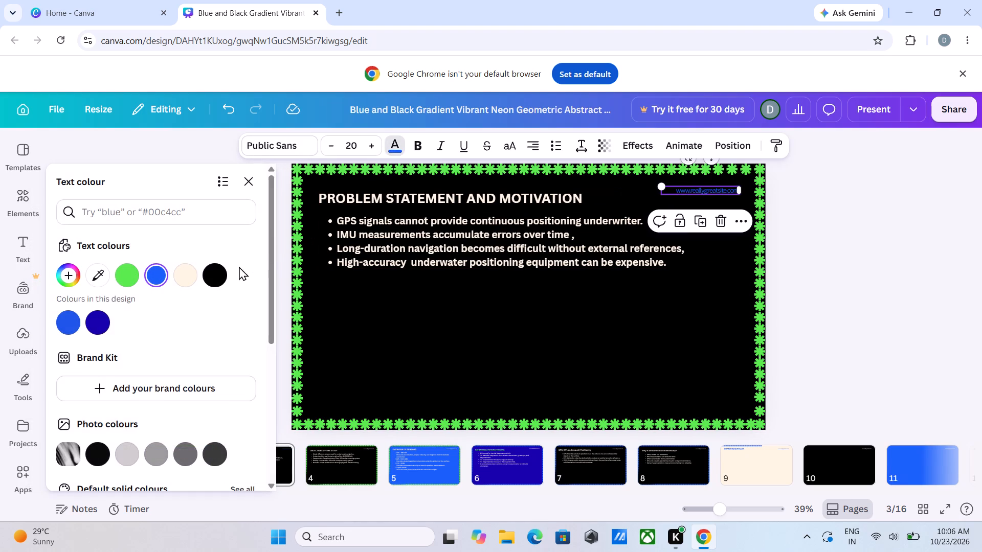
left_click(186, 273)
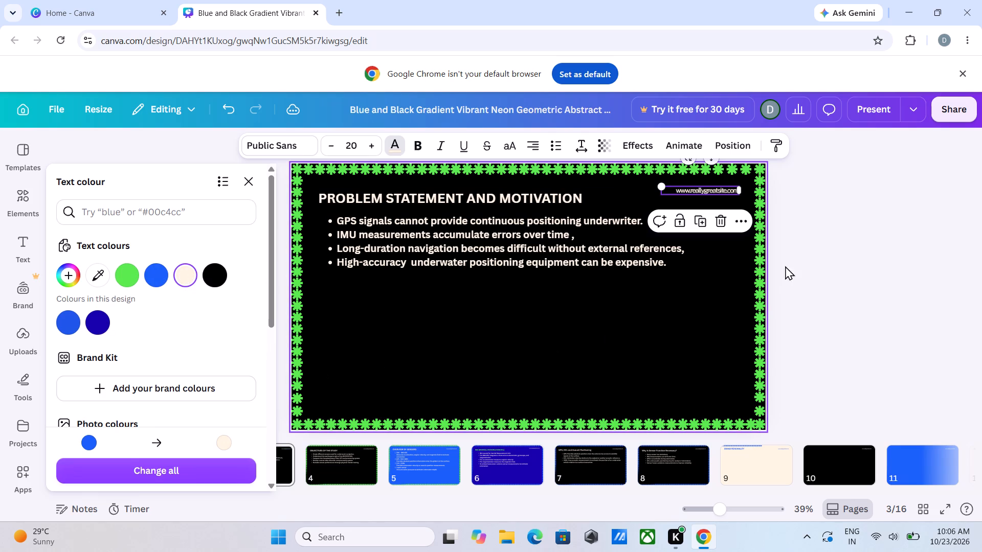
left_click(375, 147)
left_click(375, 147)
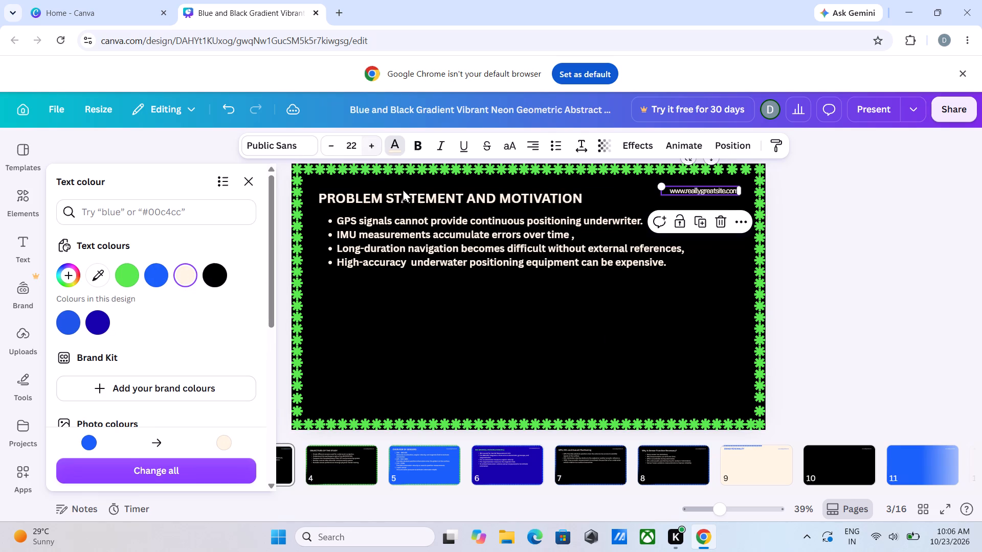
Set slide 2's website address to font size 22 and check the size of slide 1's address.
scroll(463, 285, "up", 3)
left_click(703, 182)
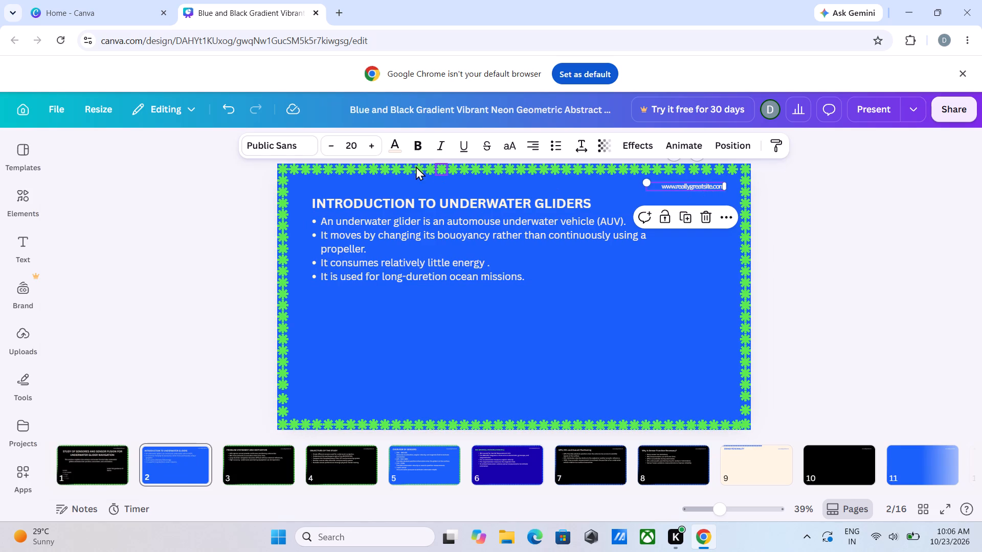
double_click(374, 145)
scroll(527, 330, "up", 2)
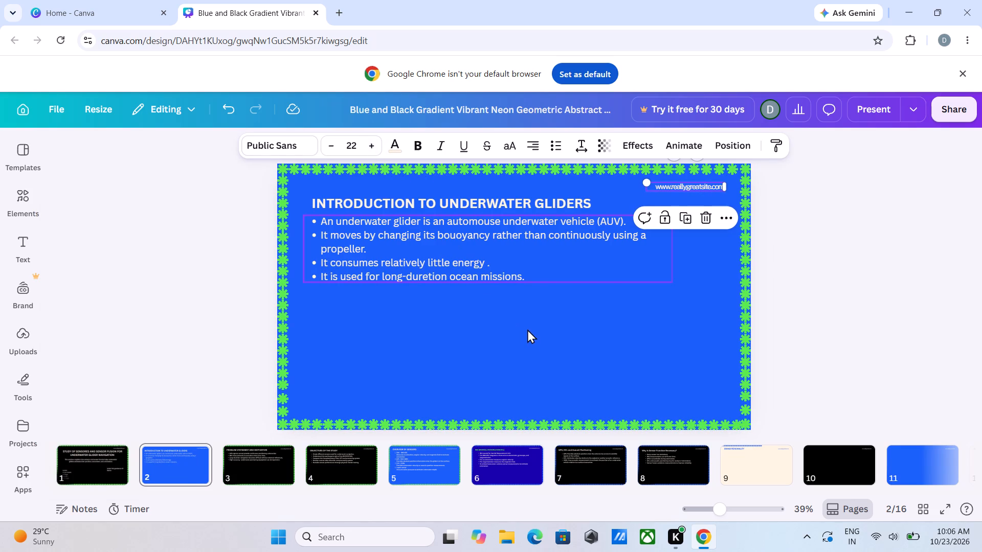
left_click(687, 185)
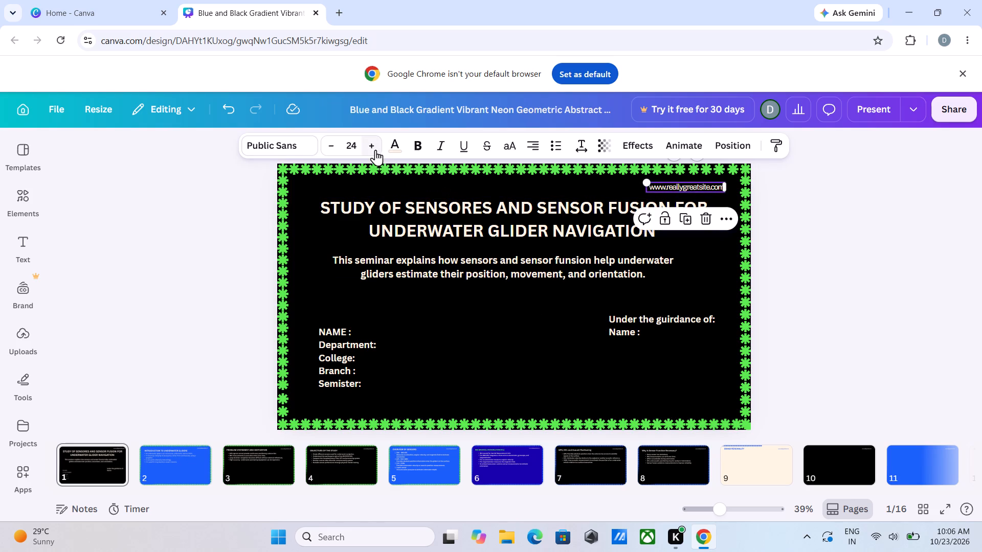
Extend slide 9's top border row to 41 blue flowers by duplicating the last flower repeatedly.
scroll(556, 324, "down", 1)
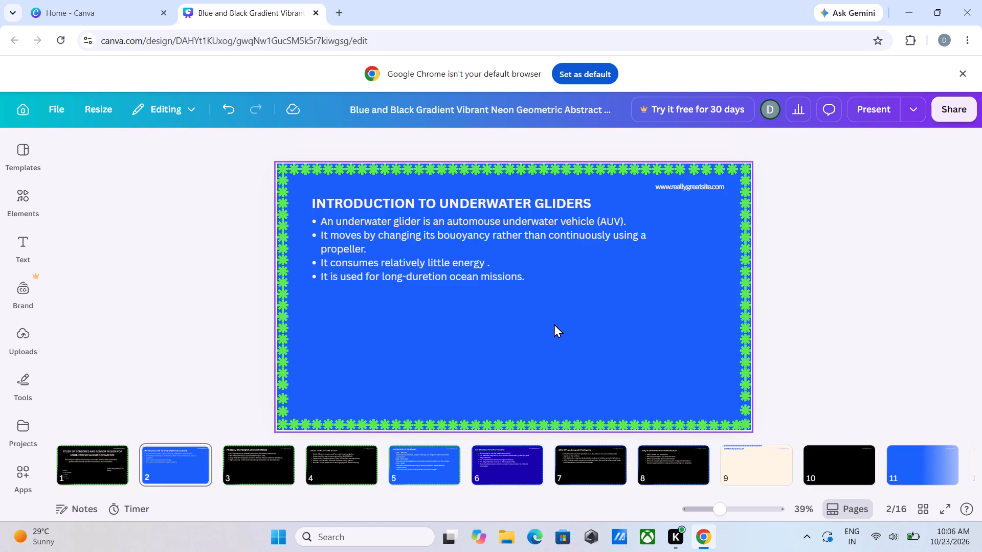
scroll(640, 278, "down", 14)
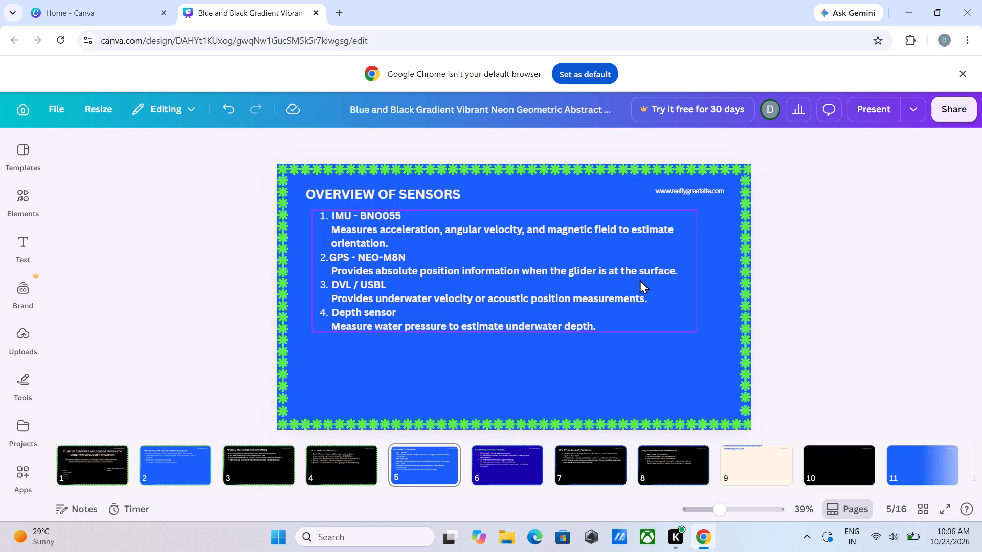
scroll(640, 280, "down", 20)
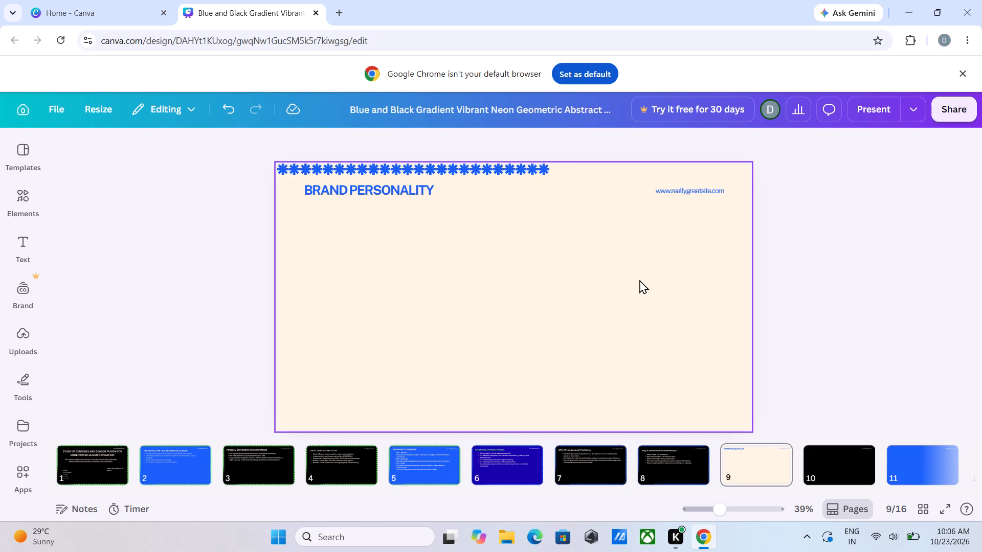
left_click(542, 168)
left_click(548, 202)
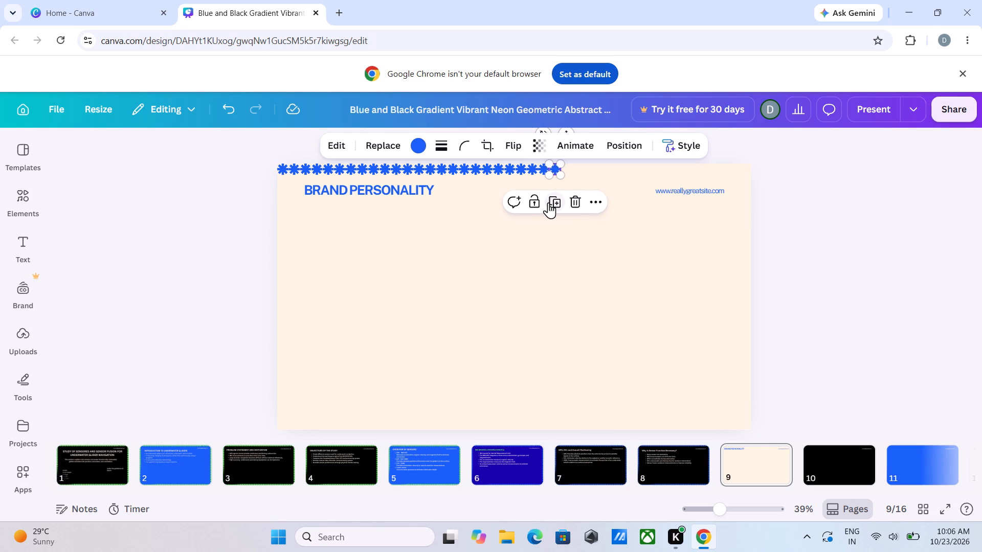
left_click(554, 203)
left_click(566, 203)
left_click(575, 203)
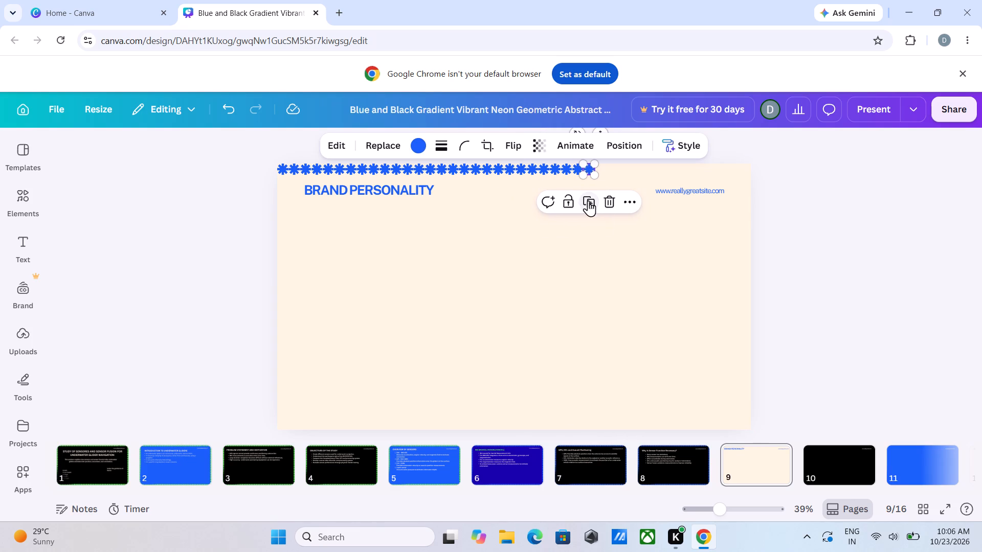
left_click(588, 200)
left_click(603, 200)
left_click(613, 203)
left_click(622, 203)
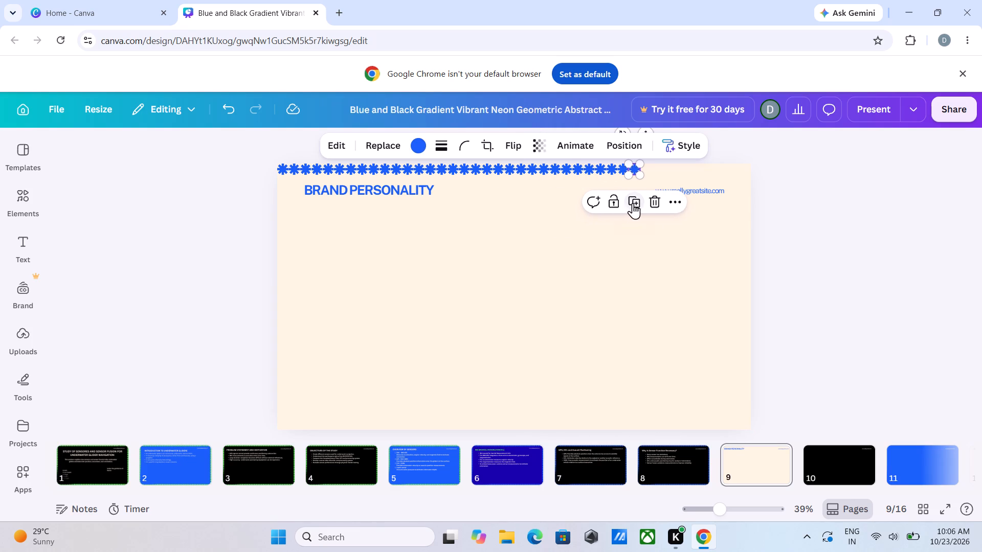
left_click(633, 203)
left_click(651, 201)
left_click(658, 200)
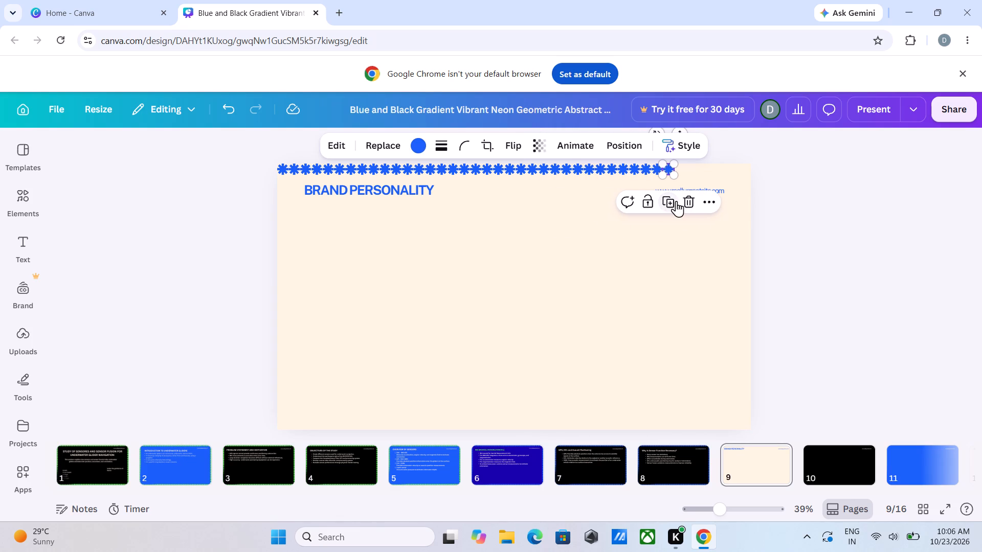
left_click(667, 202)
left_click(678, 203)
left_click(694, 202)
left_click(706, 201)
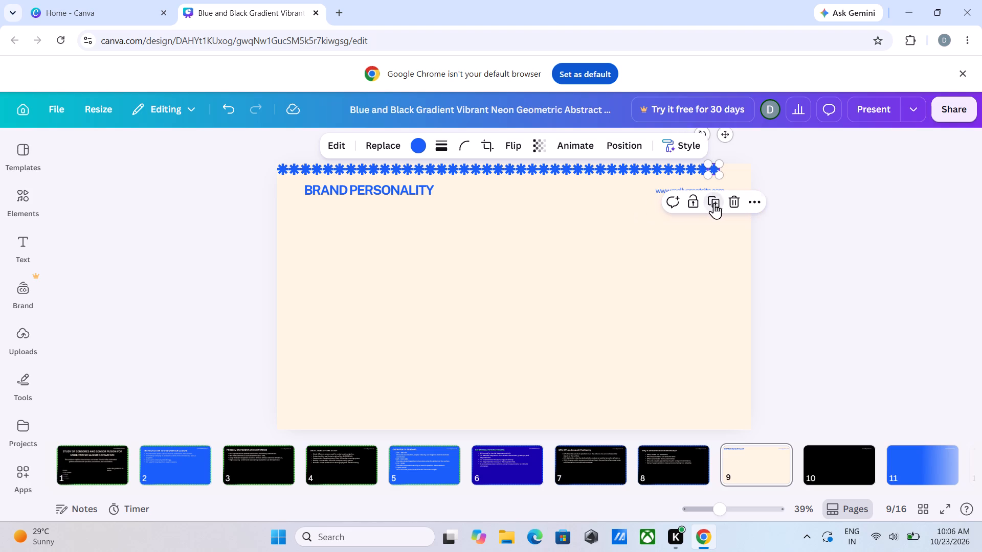
left_click(717, 203)
left_click(726, 203)
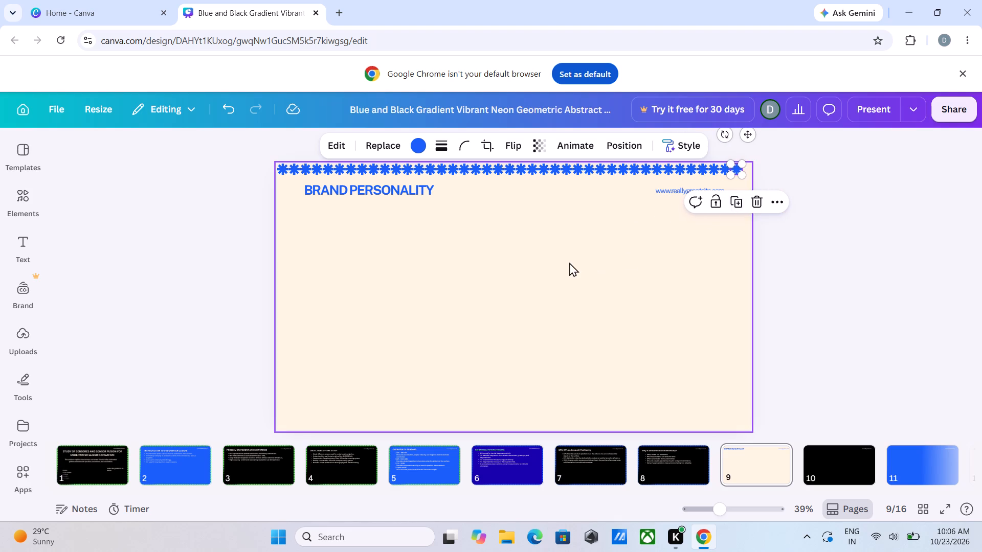
Space out the last four blue flowers of slide 9's top row so the row reaches the slide's right edge.
left_click_drag(569, 262, 574, 262)
left_click_drag(738, 171, 744, 171)
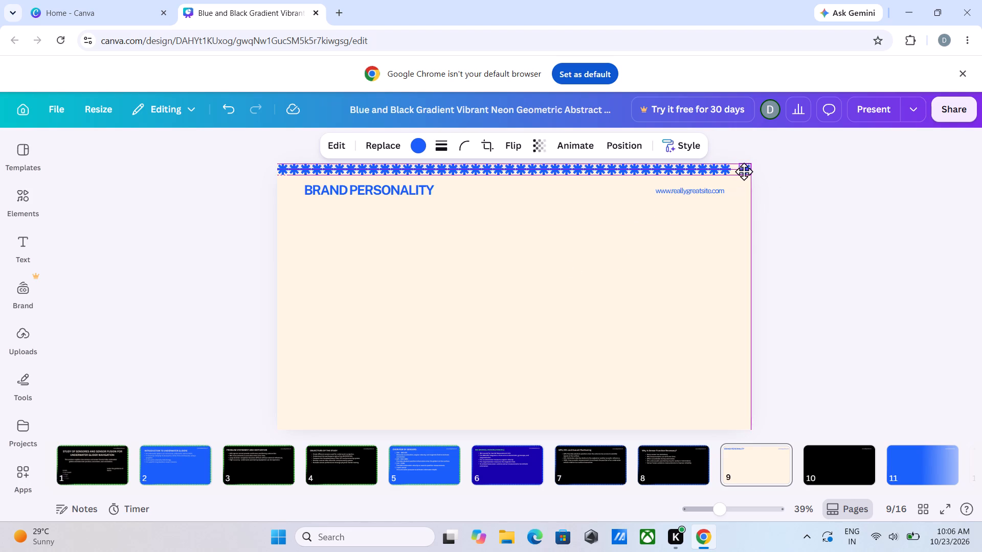
left_click_drag(744, 171, 745, 171)
left_click(726, 171)
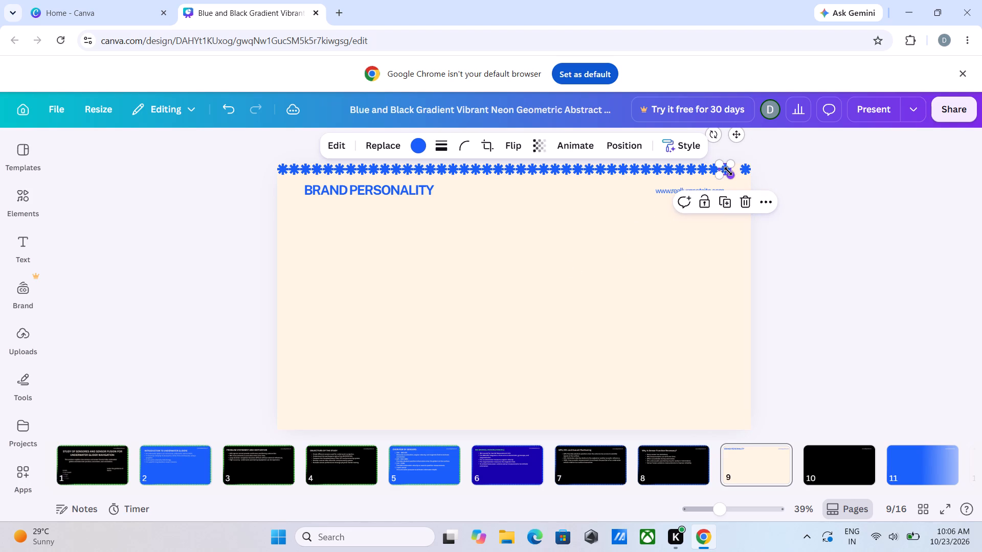
left_click(744, 267)
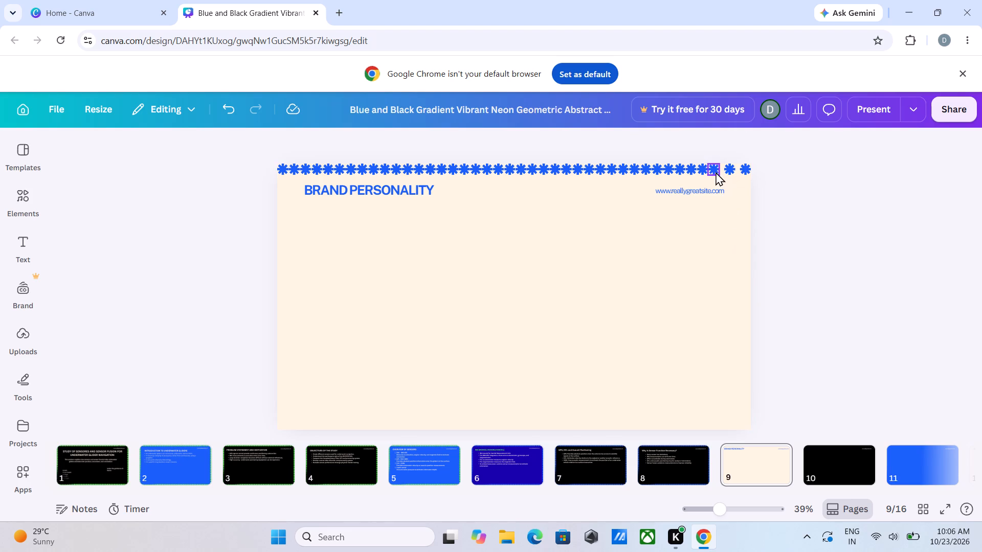
left_click_drag(716, 172, 720, 172)
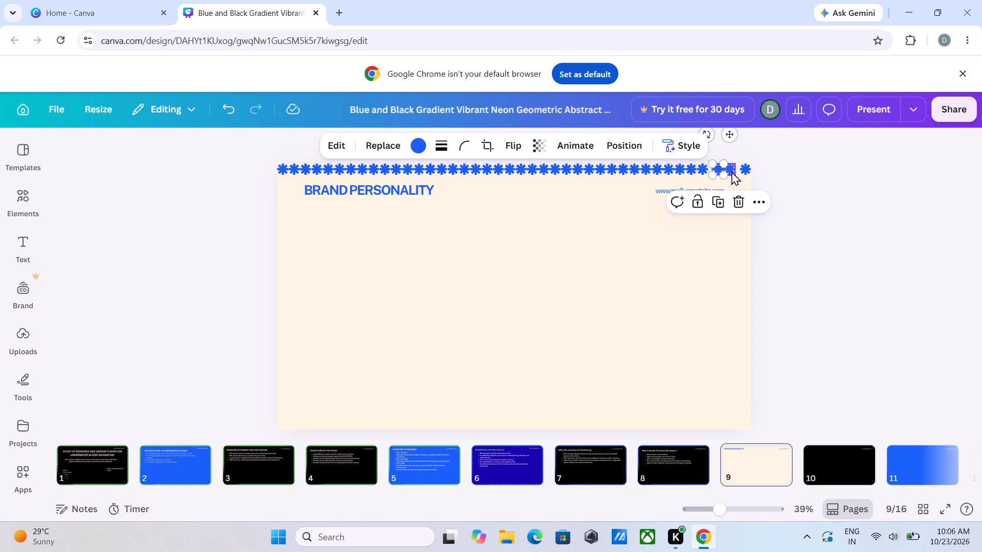
left_click(731, 171)
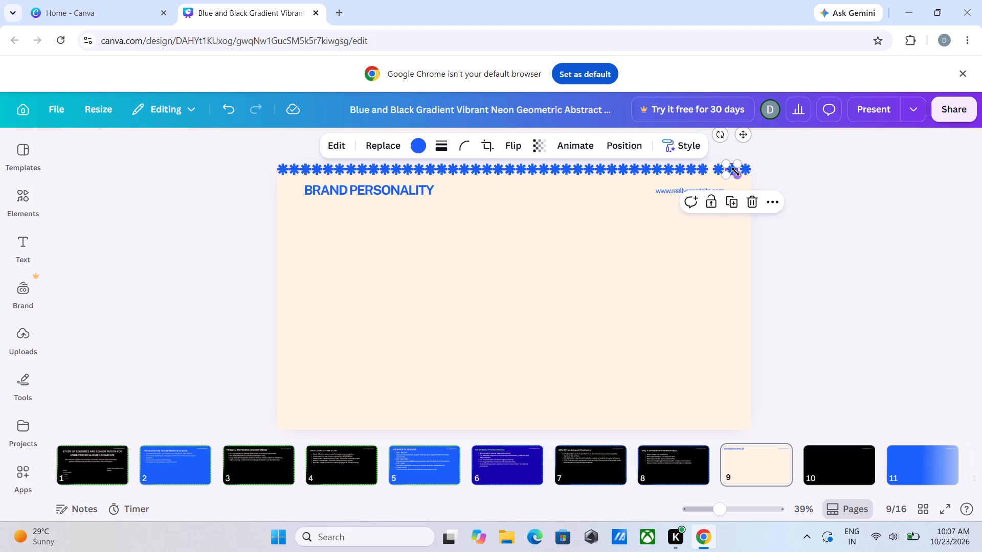
left_click_drag(672, 299, 672, 294)
left_click(705, 169)
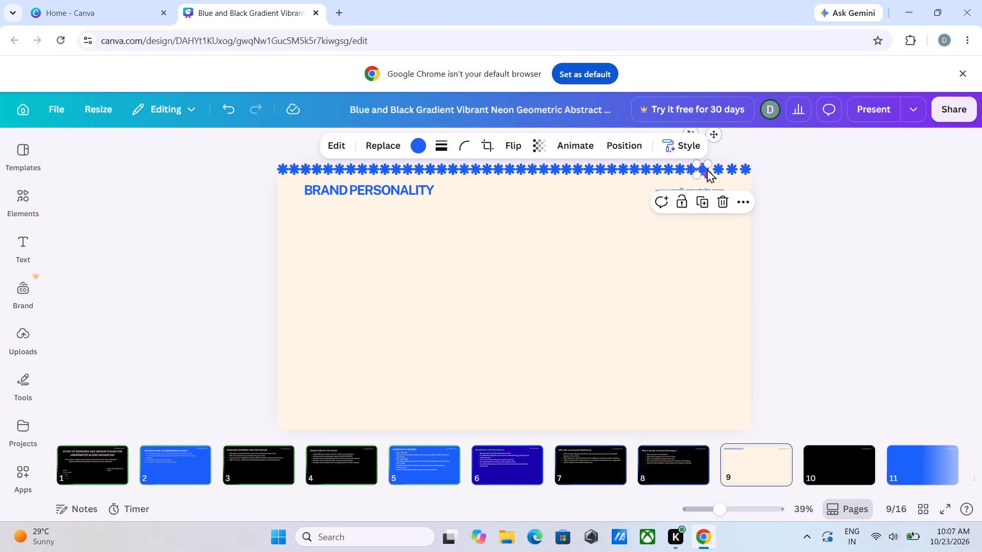
left_click(643, 290)
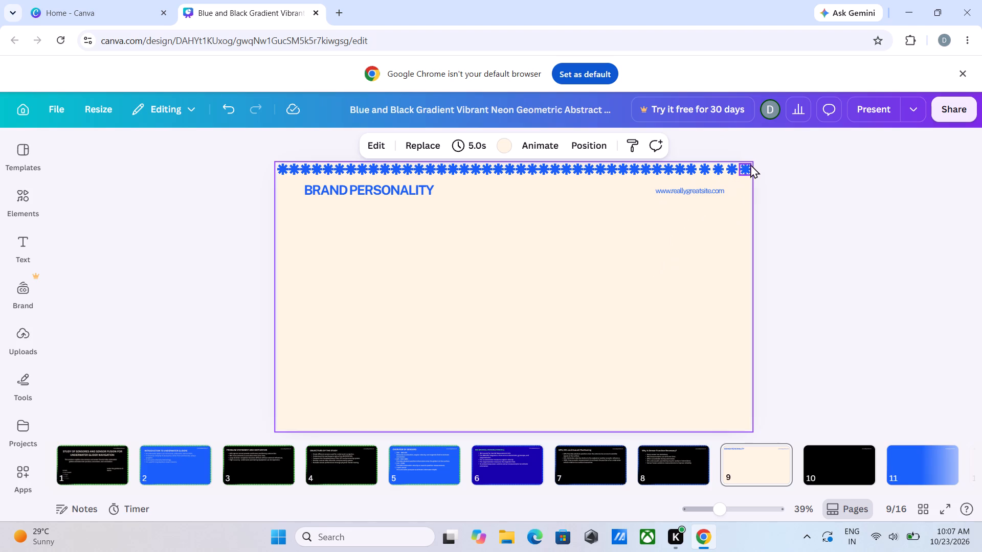
left_click(748, 166)
Duplicate the flower in slide 9's top-left corner and place the copy directly beneath it, aligned with the left edge.
left_click(283, 170)
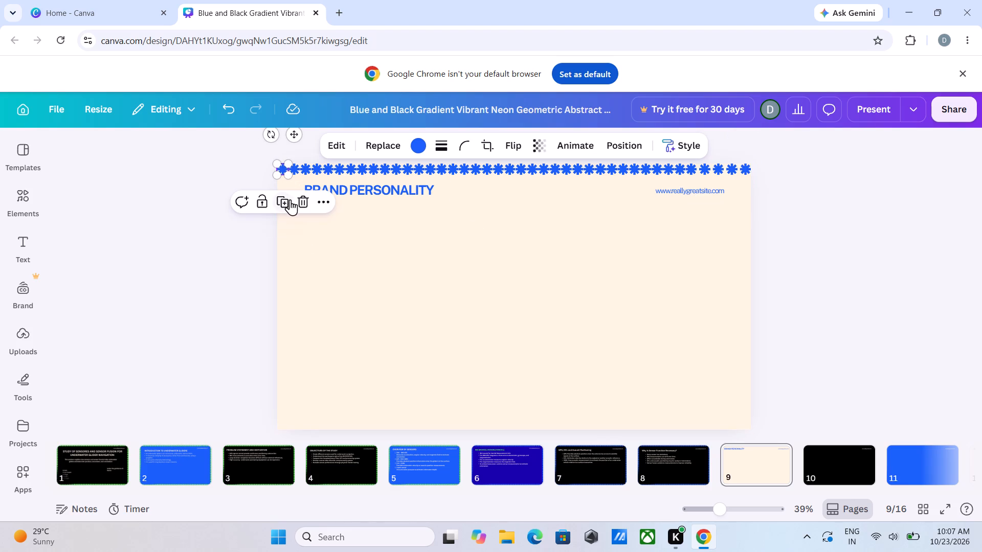
left_click(287, 200)
left_click_drag(297, 137, 295, 141)
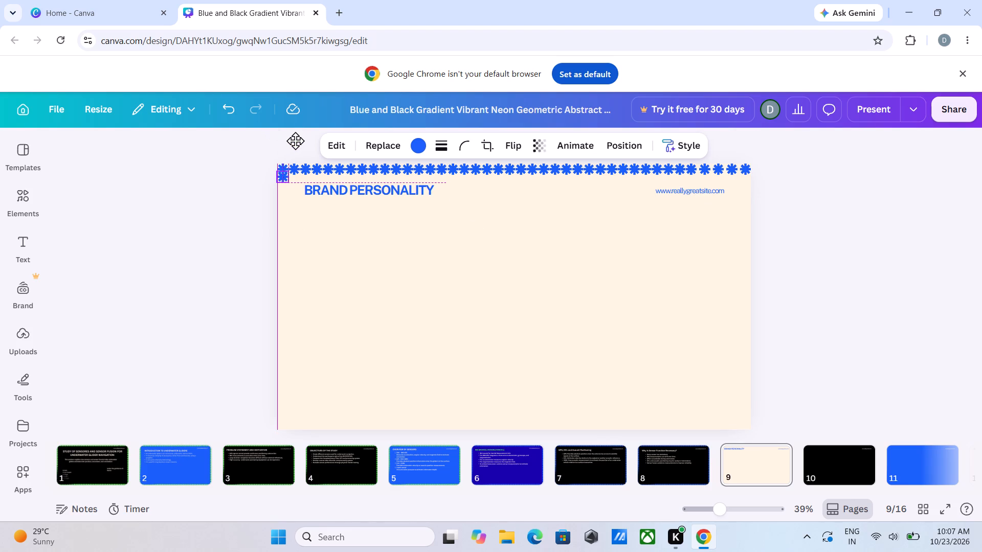
left_click_drag(295, 141, 295, 144)
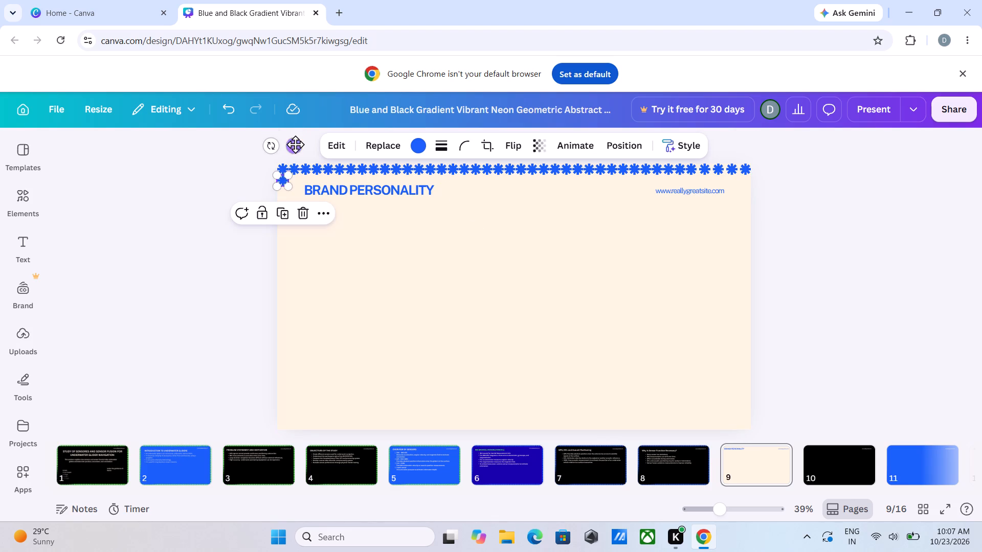
Extend slide 9's left border column to 23 flowers, corner included, by duplicating the last flower repeatedly down the edge.
left_click(283, 215)
left_click(282, 226)
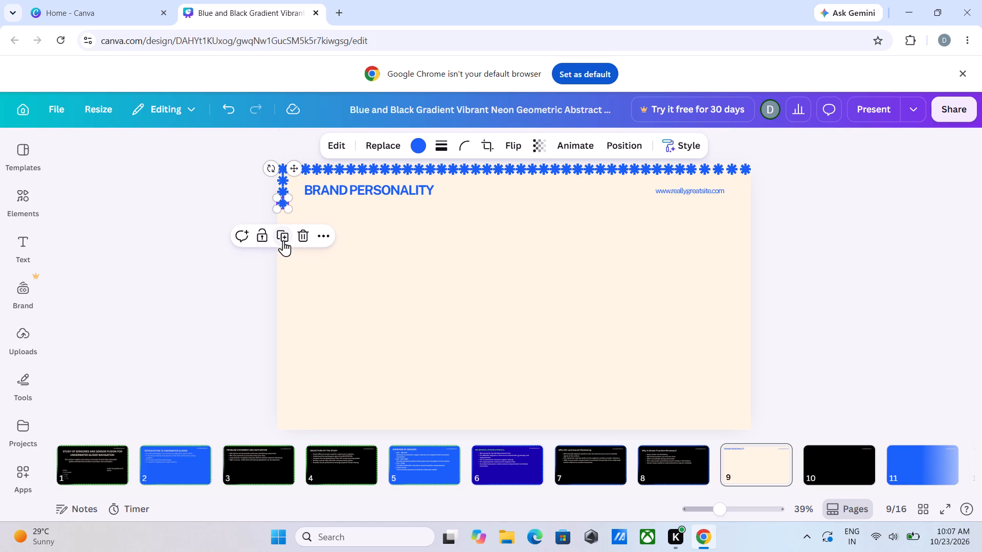
left_click(281, 234)
left_click(286, 183)
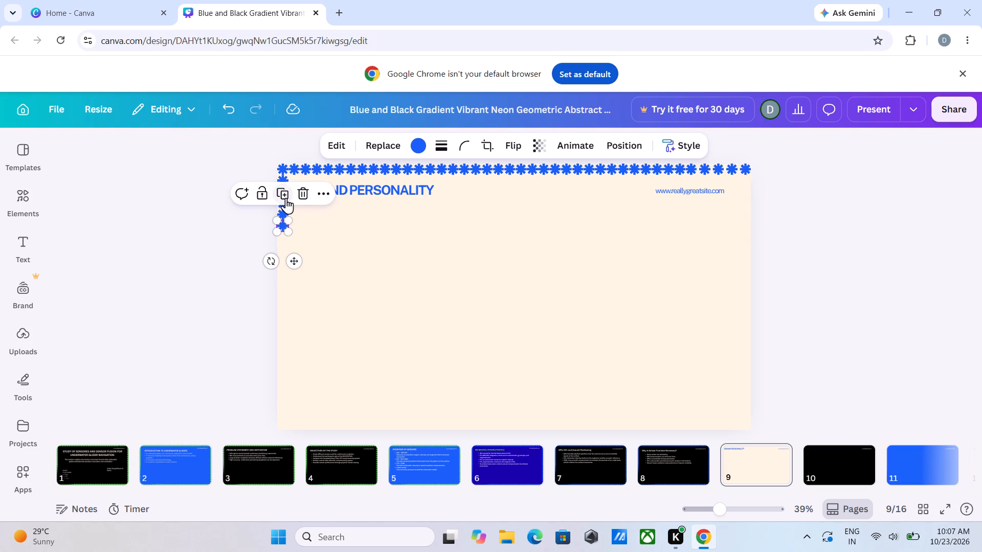
left_click(285, 195)
left_click(285, 201)
left_click(283, 219)
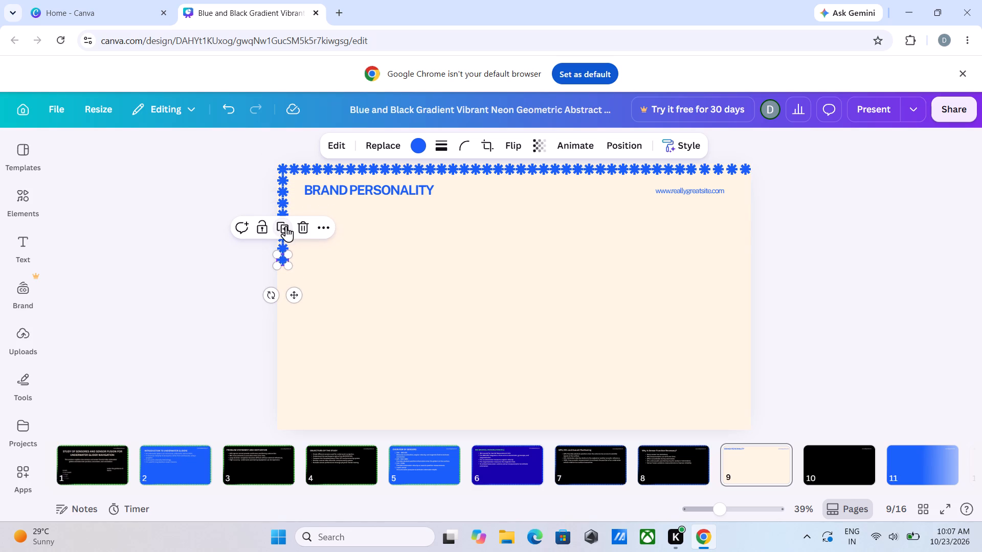
left_click(285, 226)
left_click(283, 239)
left_click(283, 248)
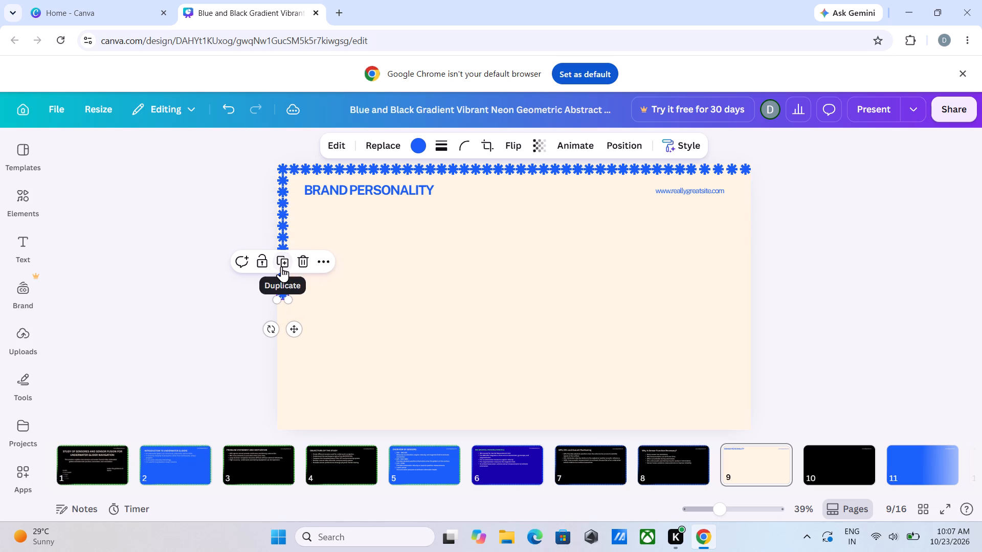
left_click(280, 266)
left_click(280, 274)
left_click(283, 285)
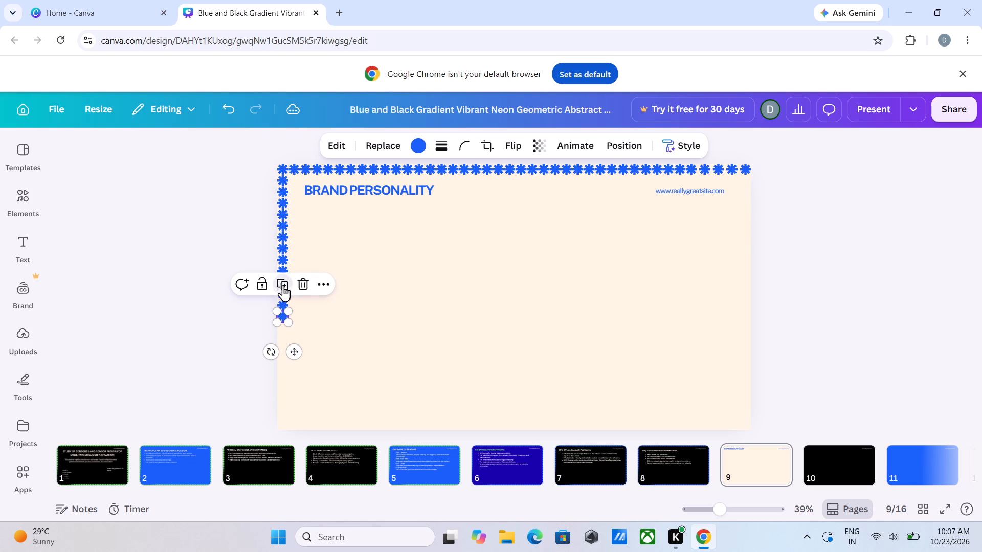
left_click(285, 294)
left_click(281, 310)
left_click(283, 324)
left_click(283, 330)
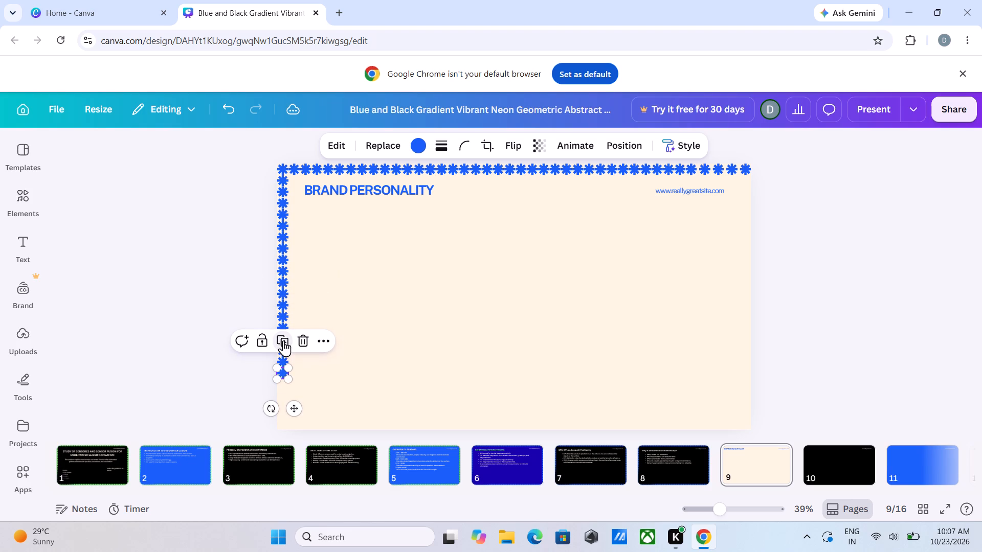
left_click(283, 341)
left_click(284, 354)
left_click(284, 362)
left_click(284, 371)
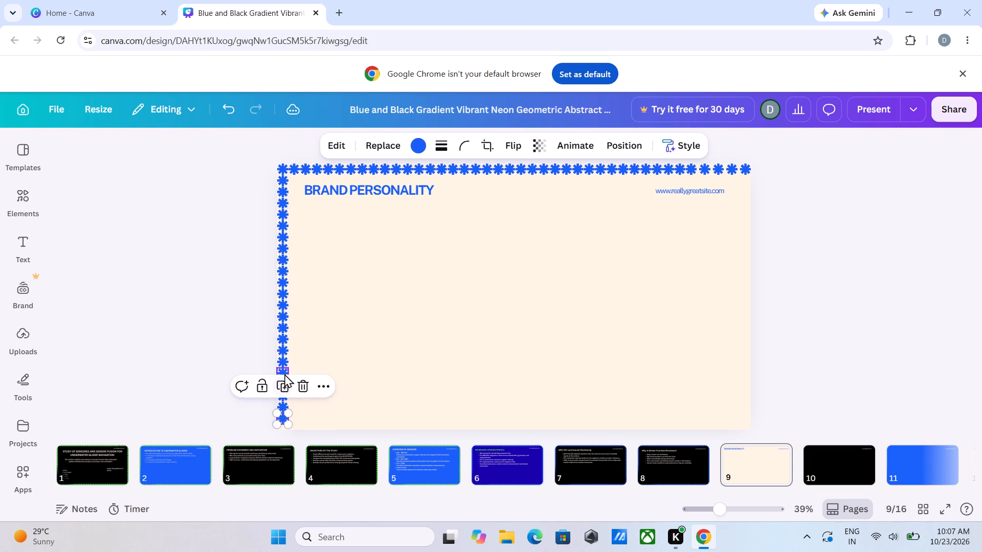
left_click(405, 381)
Space out the lowest four flowers of slide 9's left column so the column reaches the slide's bottom edge.
left_click(284, 420)
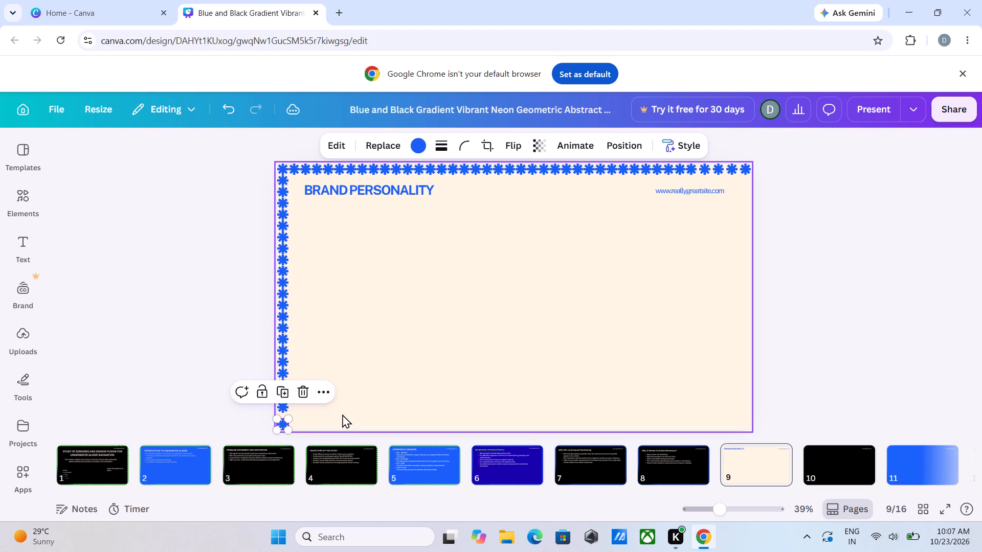
left_click(332, 413)
left_click(286, 409)
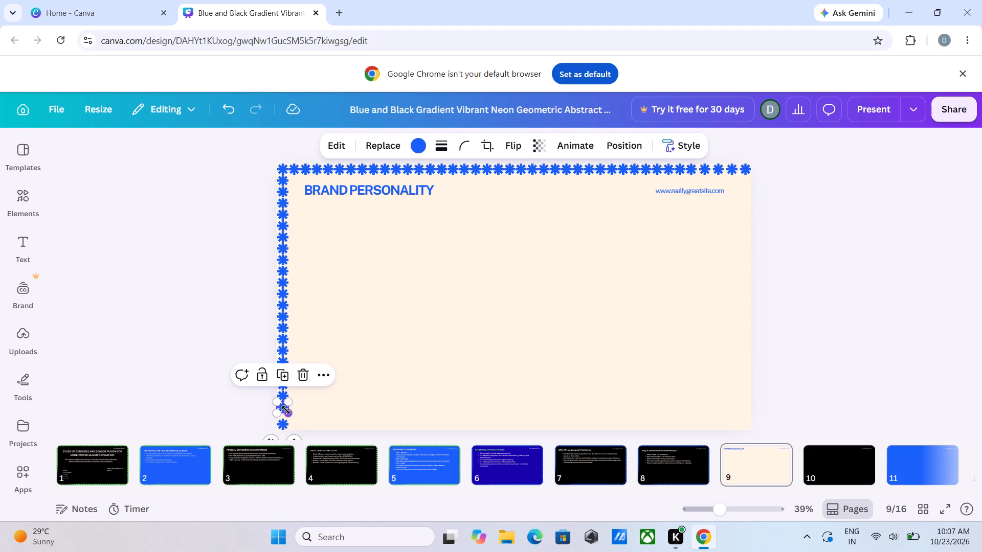
left_click(341, 407)
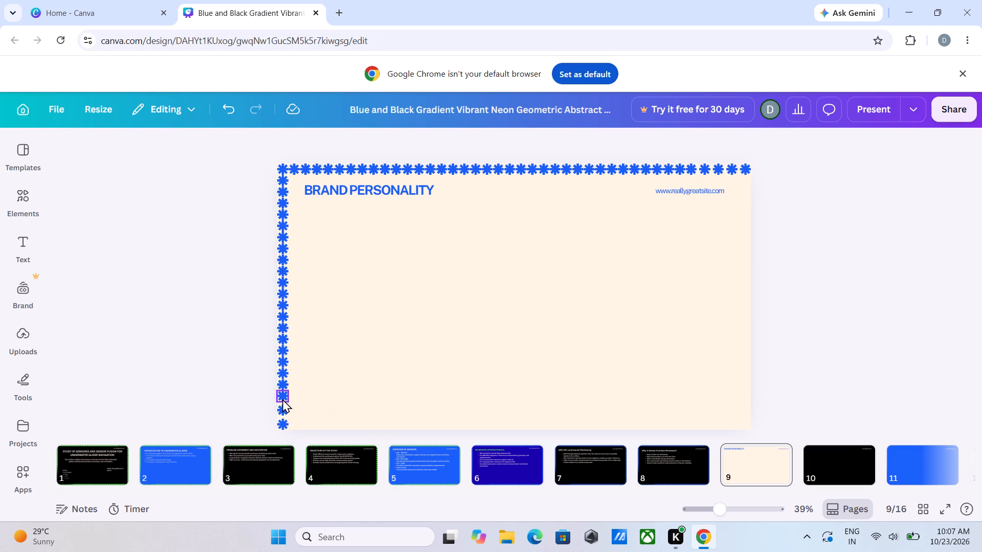
left_click(282, 399)
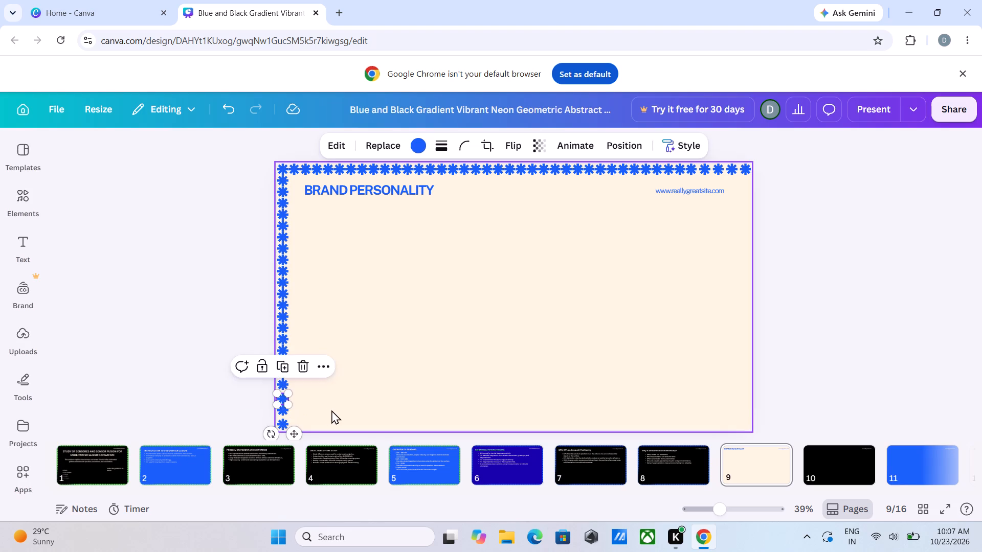
left_click(331, 410)
left_click(284, 411)
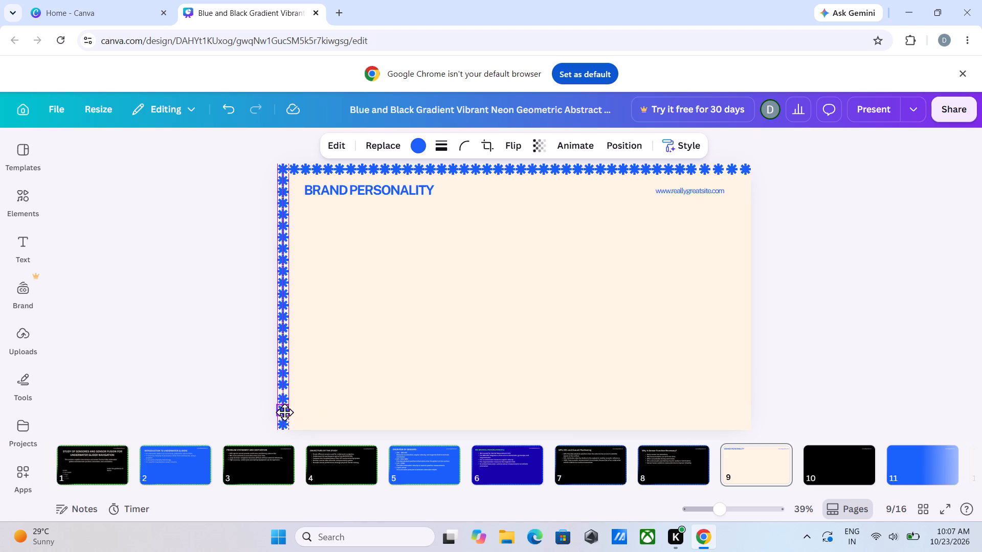
left_click(350, 405)
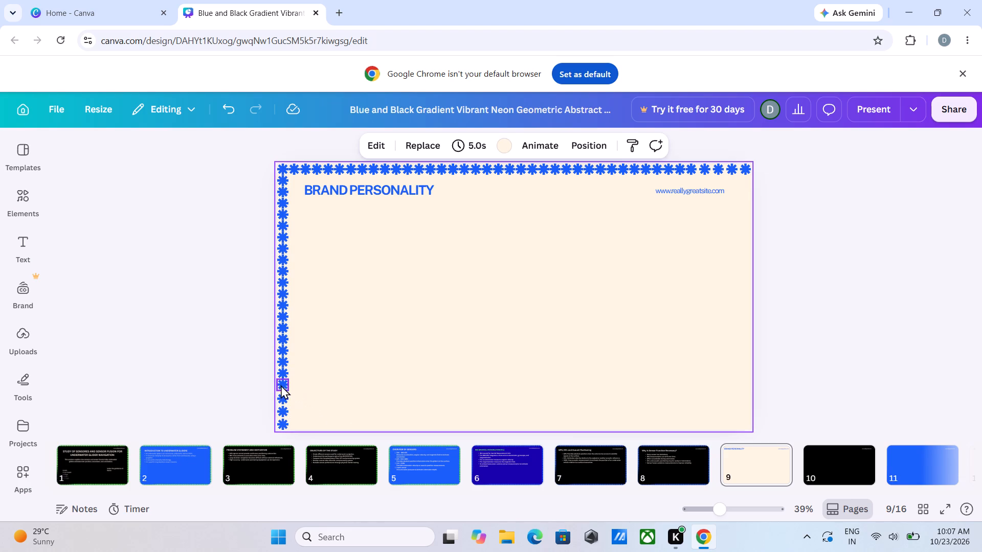
left_click(280, 384)
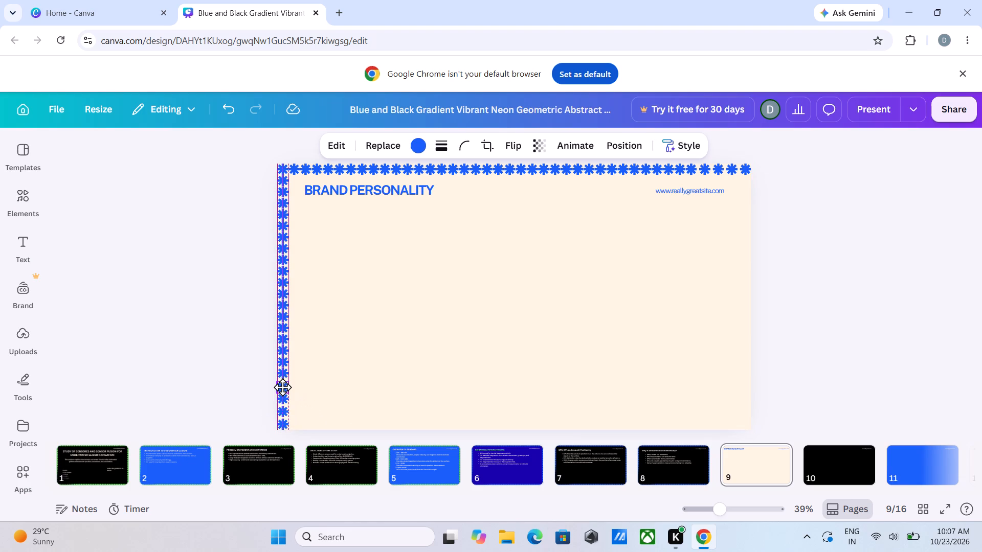
left_click(344, 385)
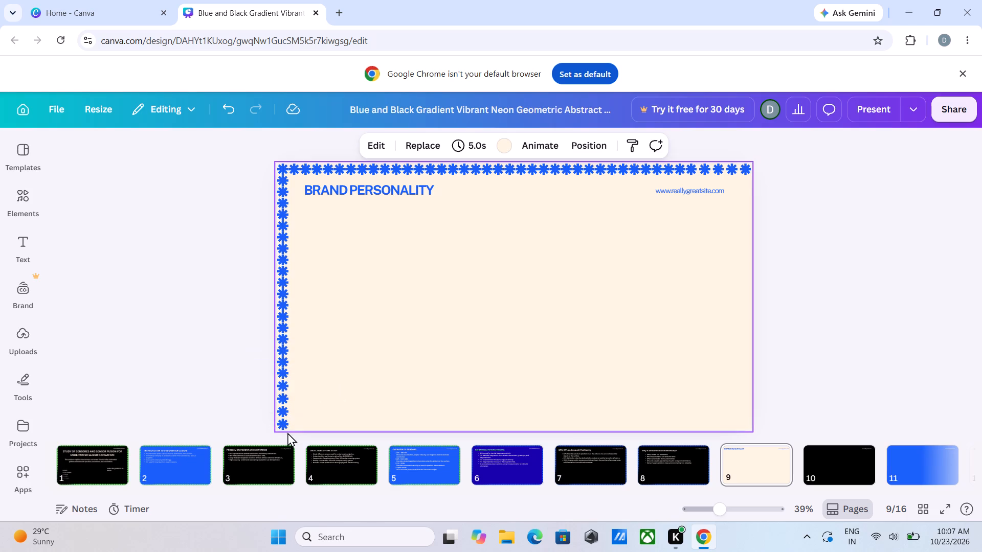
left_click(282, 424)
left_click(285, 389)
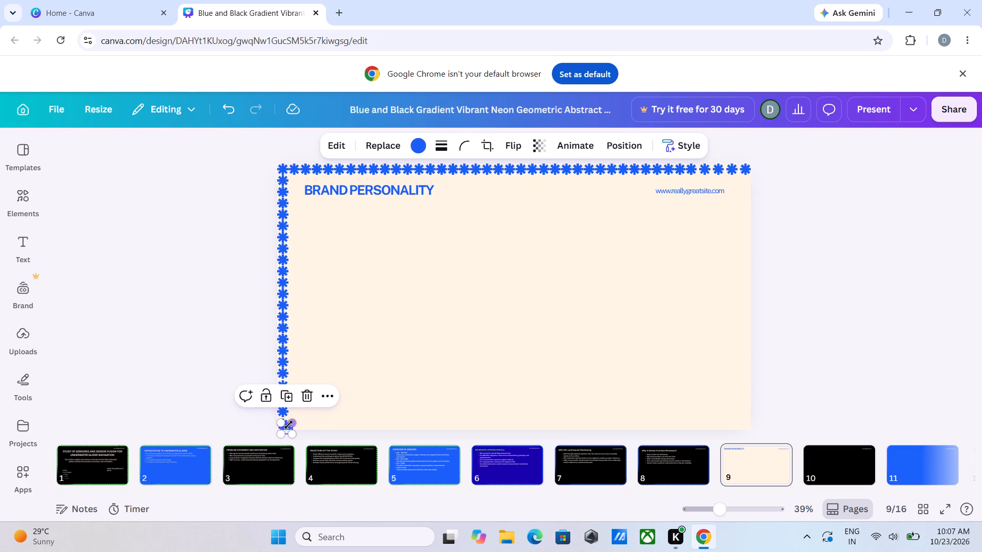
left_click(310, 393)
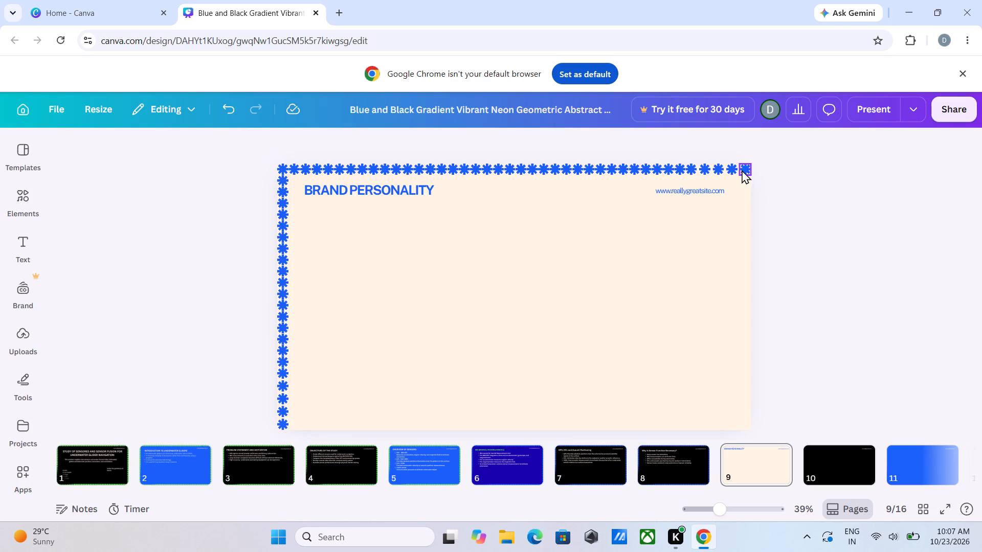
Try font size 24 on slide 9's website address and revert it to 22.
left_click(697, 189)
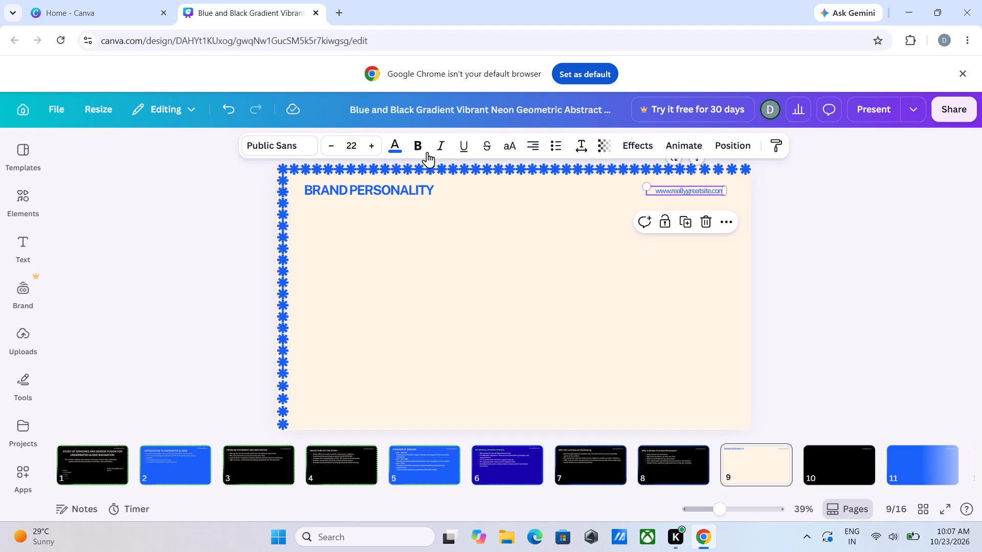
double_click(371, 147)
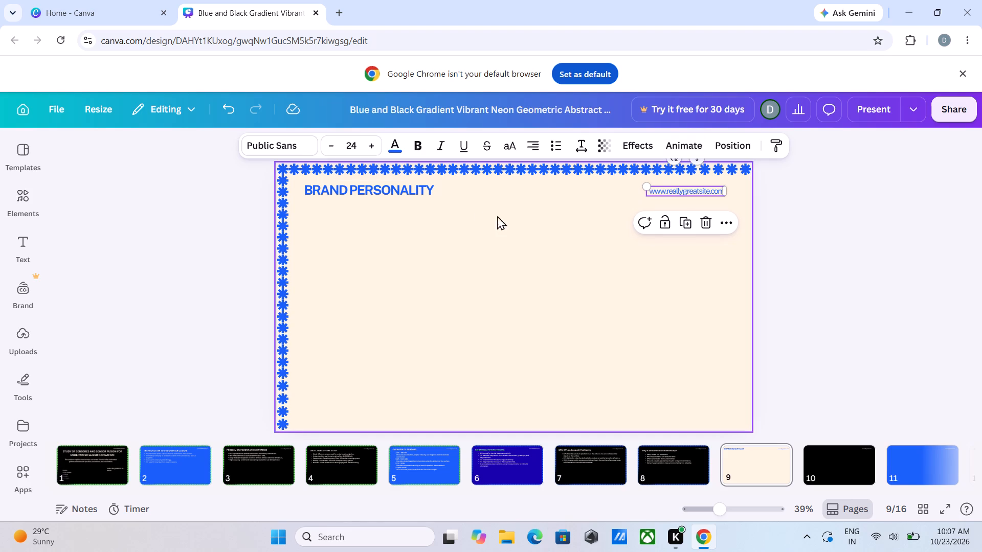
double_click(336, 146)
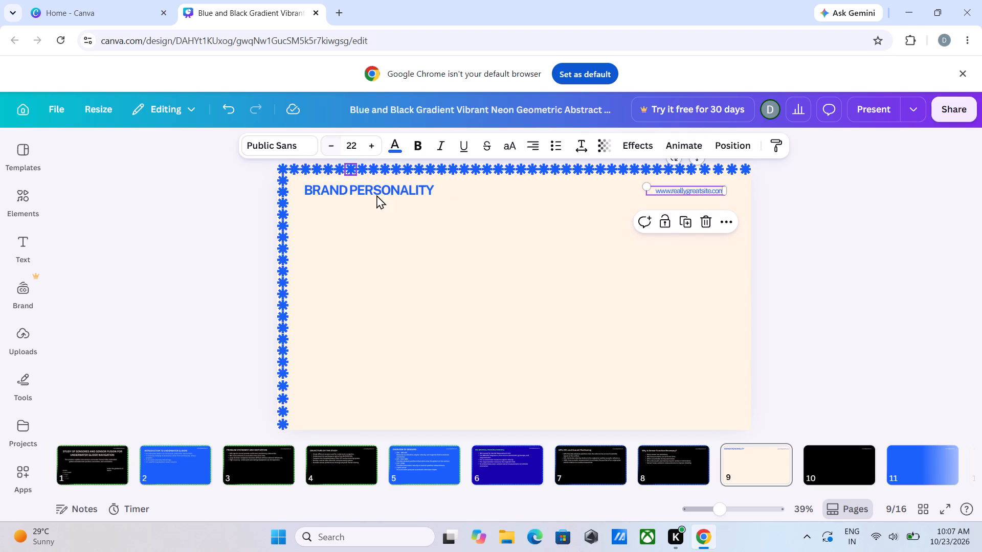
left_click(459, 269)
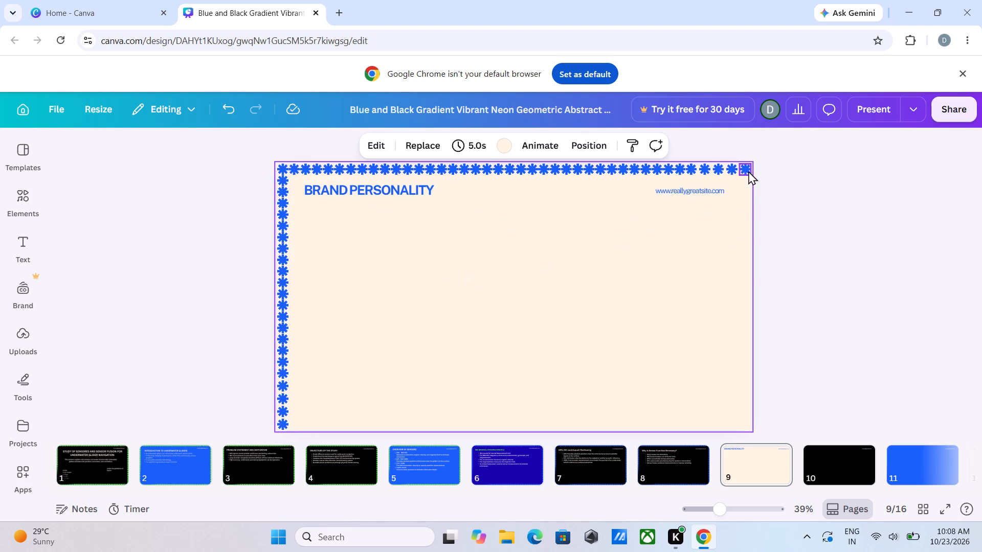
Duplicate the flower in slide 9's top-right corner and place the copy directly beneath it, aligned with the right edge.
left_click(743, 171)
left_click(749, 203)
left_click_drag(760, 136, 757, 145)
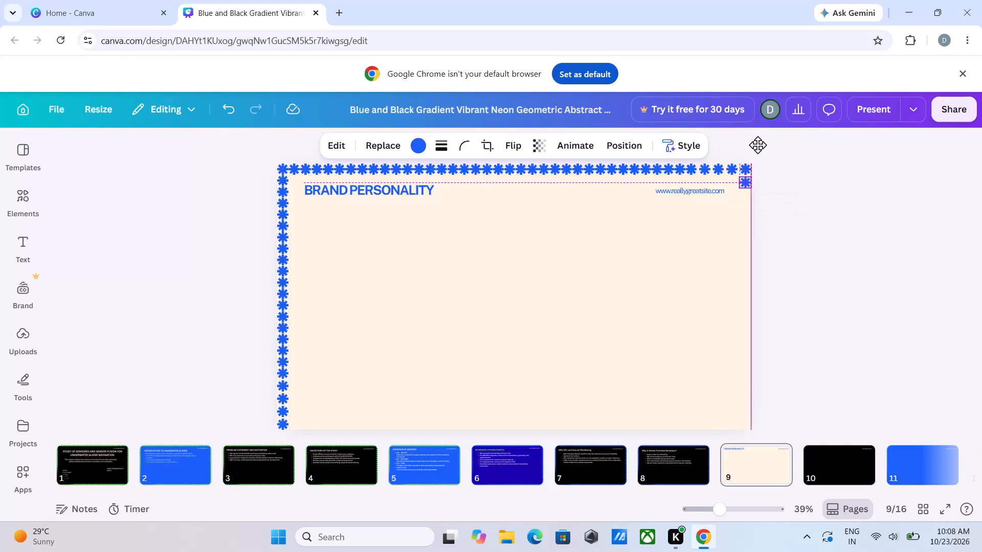
left_click_drag(757, 145, 757, 144)
Extend slide 9's right border column to 23 flowers, corner included, by duplicating the last flower repeatedly down the edge.
left_click(745, 208)
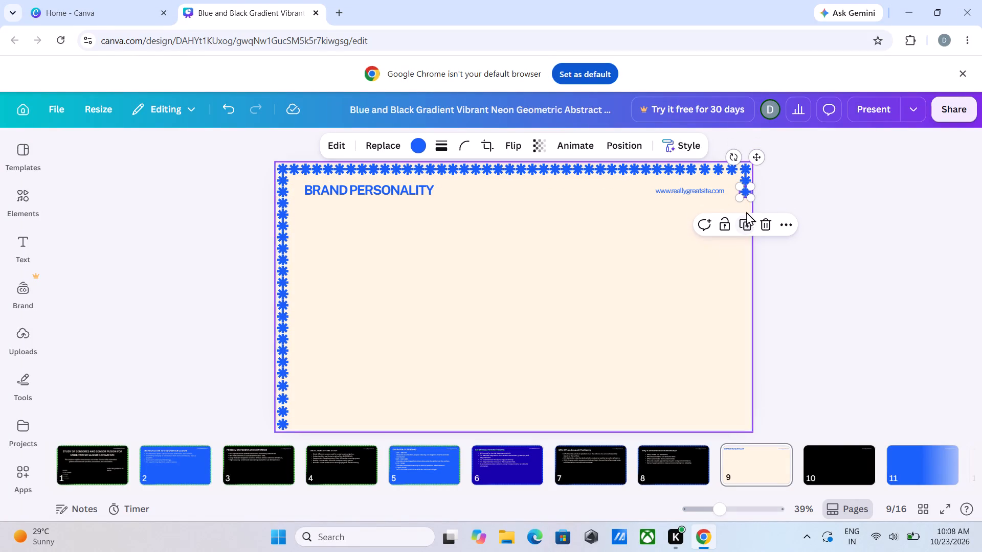
left_click(748, 223)
left_click(743, 238)
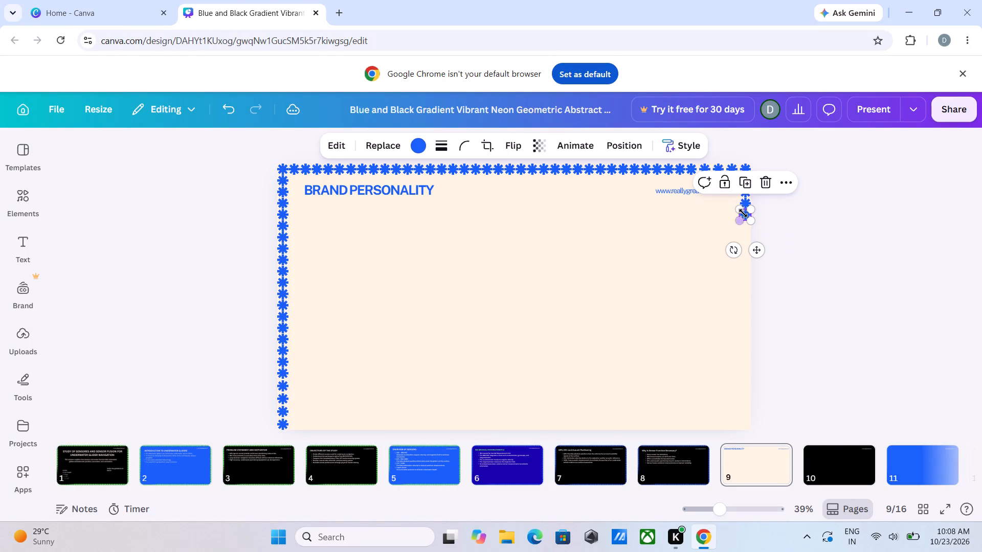
left_click(747, 185)
left_click(747, 191)
left_click(747, 204)
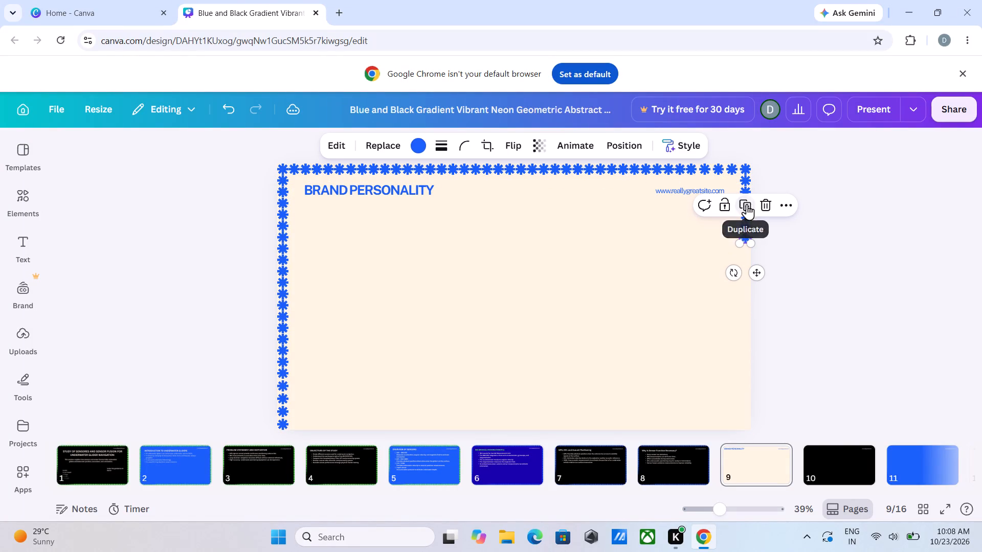
left_click(747, 213)
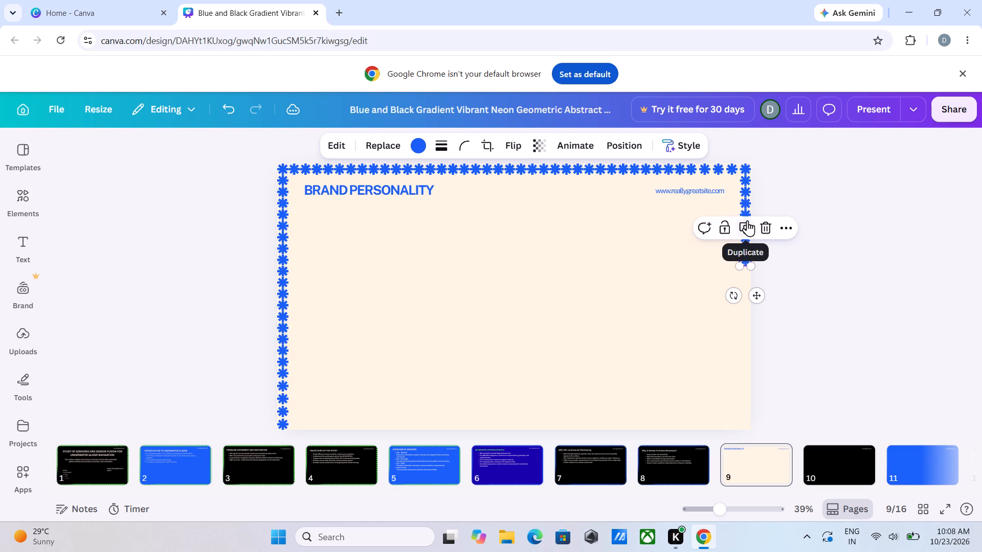
left_click(747, 223)
left_click_drag(746, 235, 746, 241)
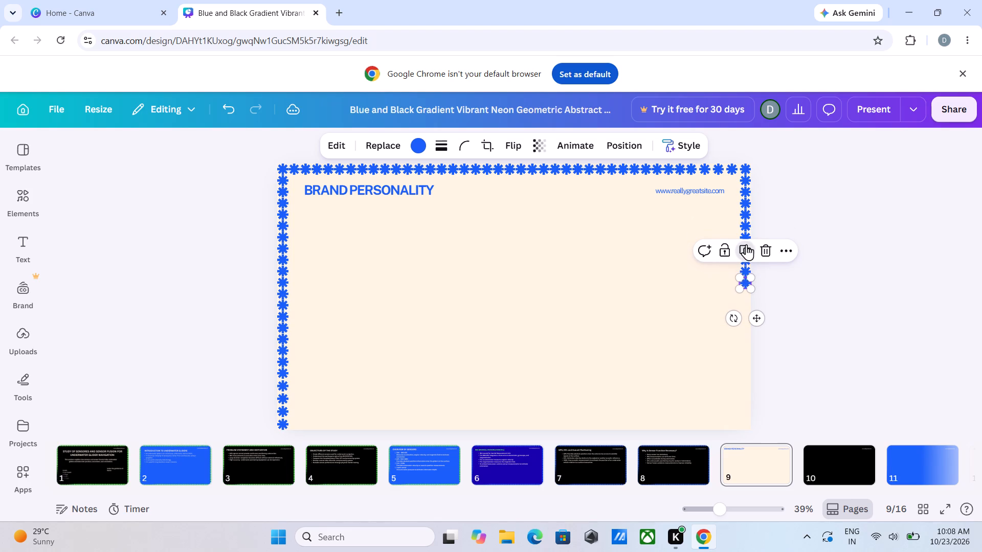
left_click(746, 244)
left_click(746, 262)
left_click(747, 280)
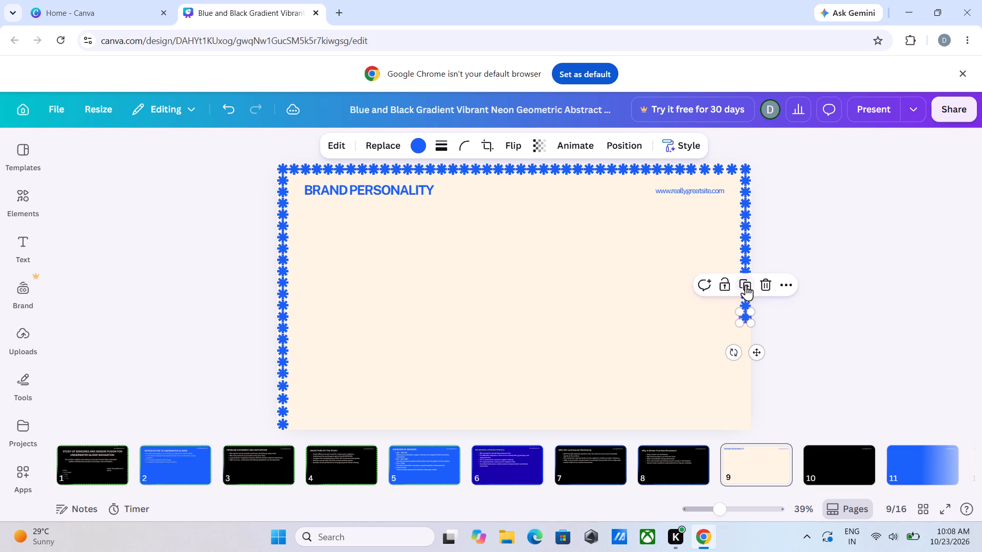
left_click(746, 285)
left_click(745, 296)
left_click(745, 305)
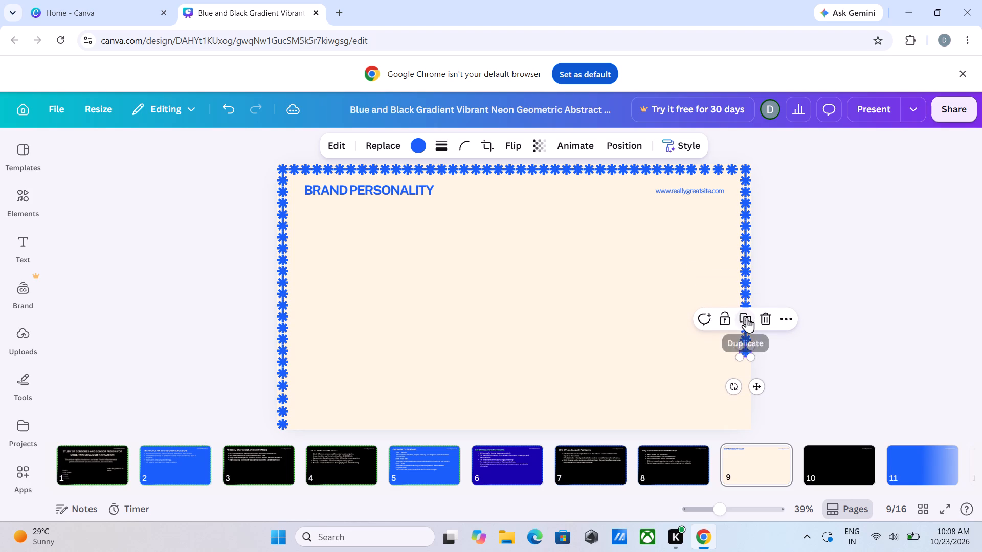
left_click(747, 317)
left_click(748, 329)
left_click(748, 340)
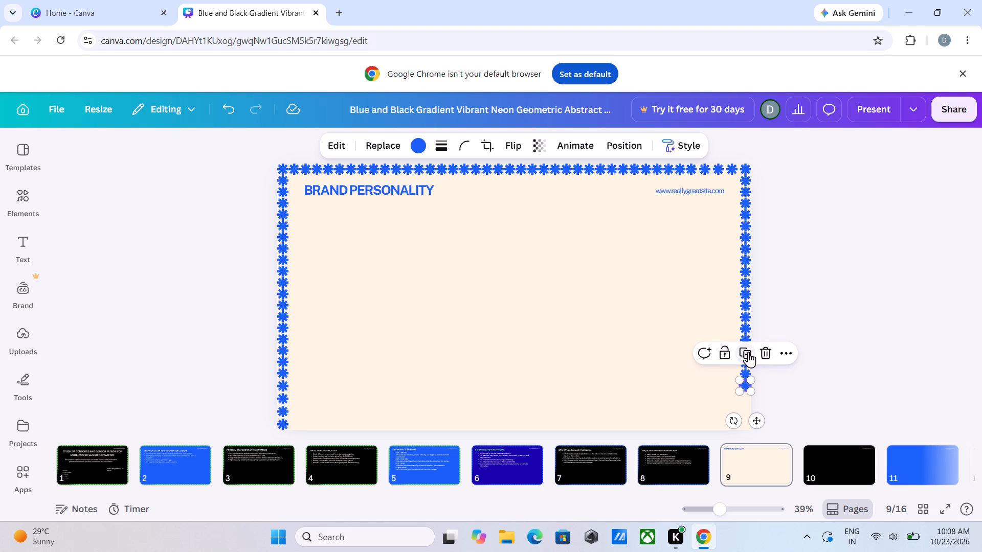
left_click(748, 353)
left_click(744, 365)
left_click(748, 376)
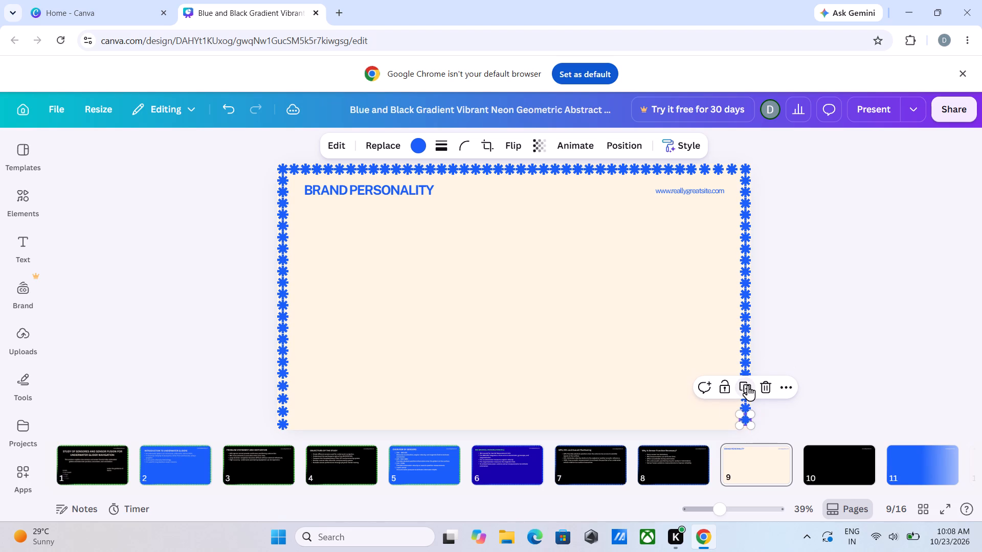
left_click(629, 393)
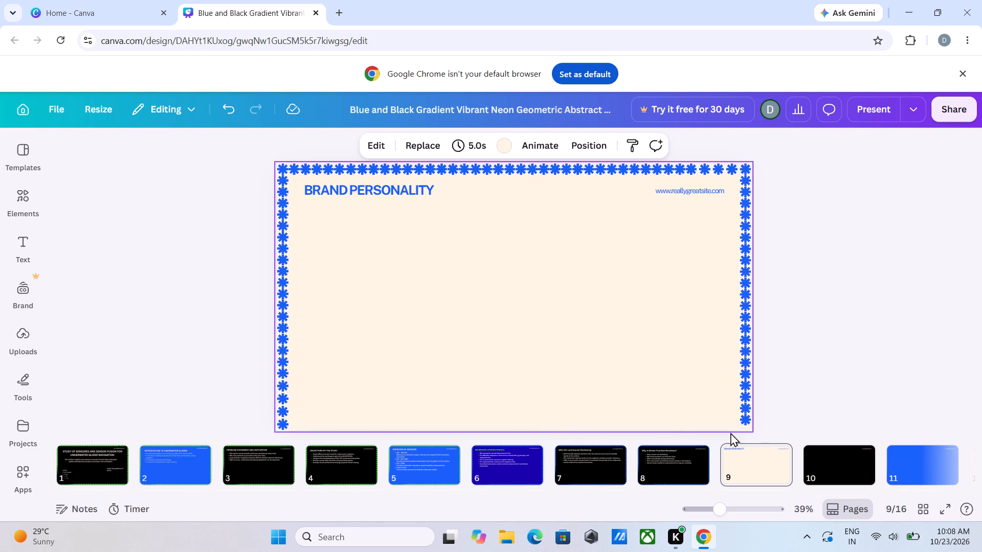
Space out the lowest four flowers of slide 9's right column so the column reaches the slide's bottom edge.
left_click(741, 418)
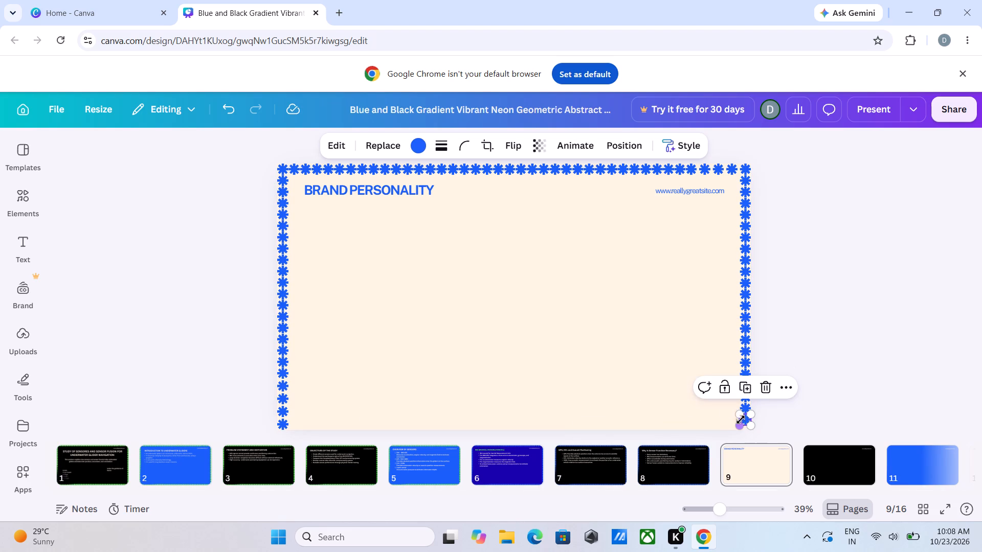
left_click(656, 397)
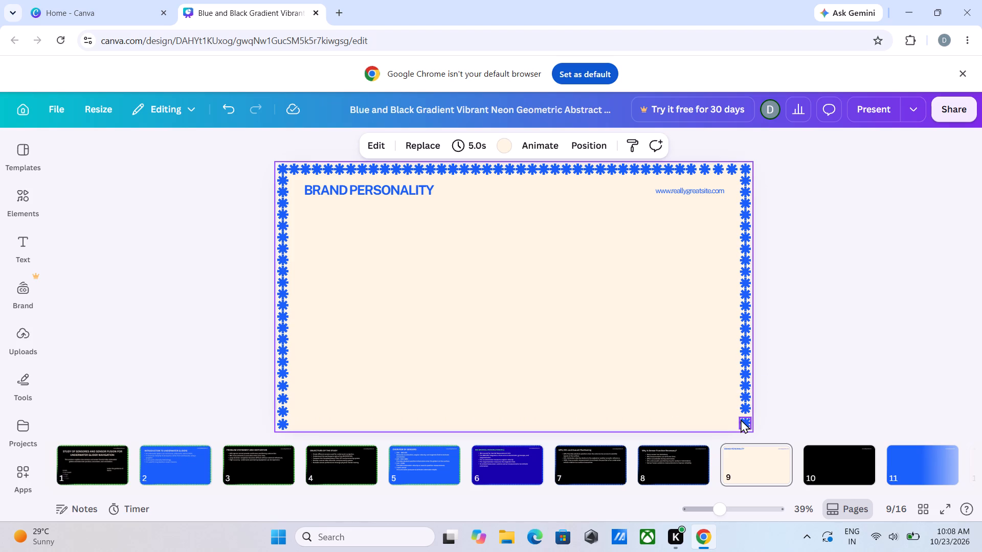
left_click(744, 422)
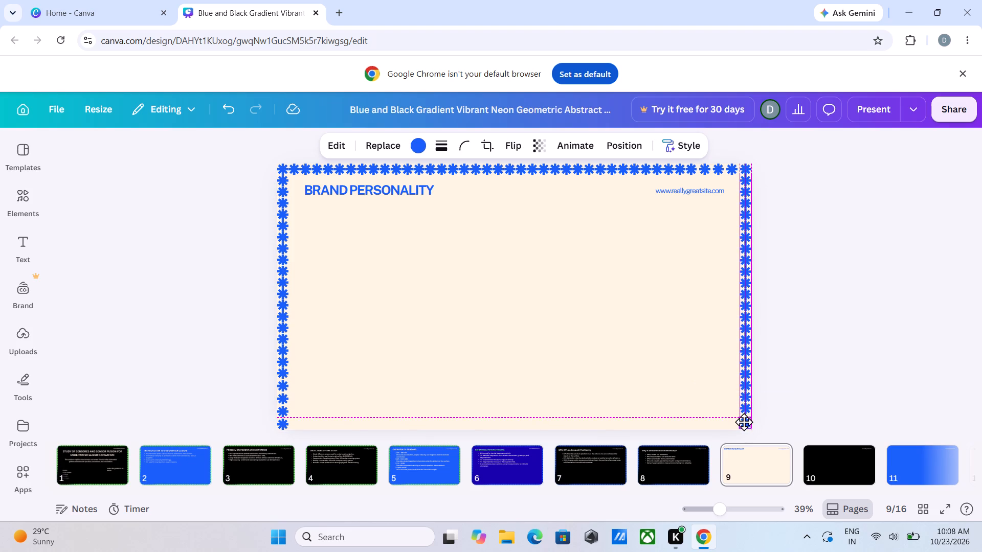
left_click(672, 409)
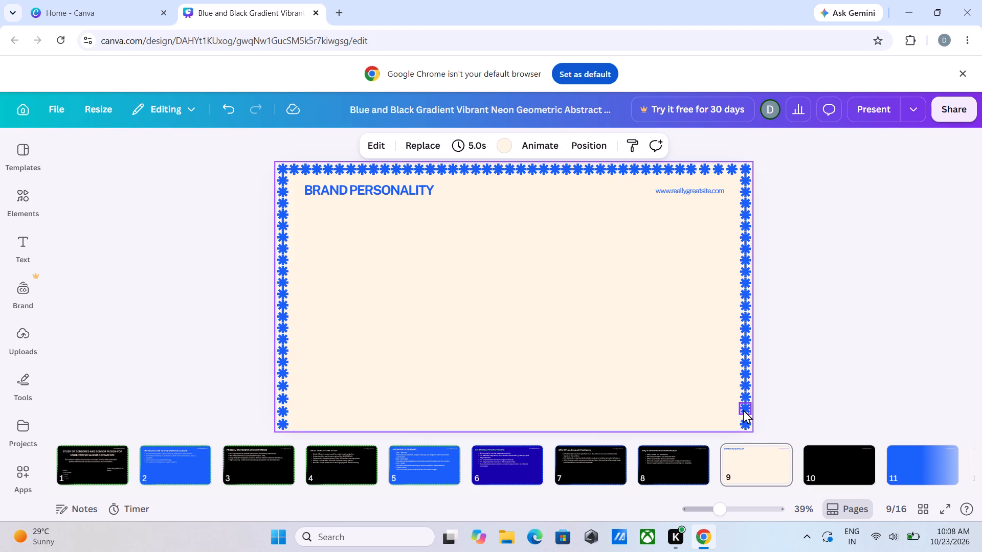
left_click(743, 409)
left_click_drag(661, 409, 666, 409)
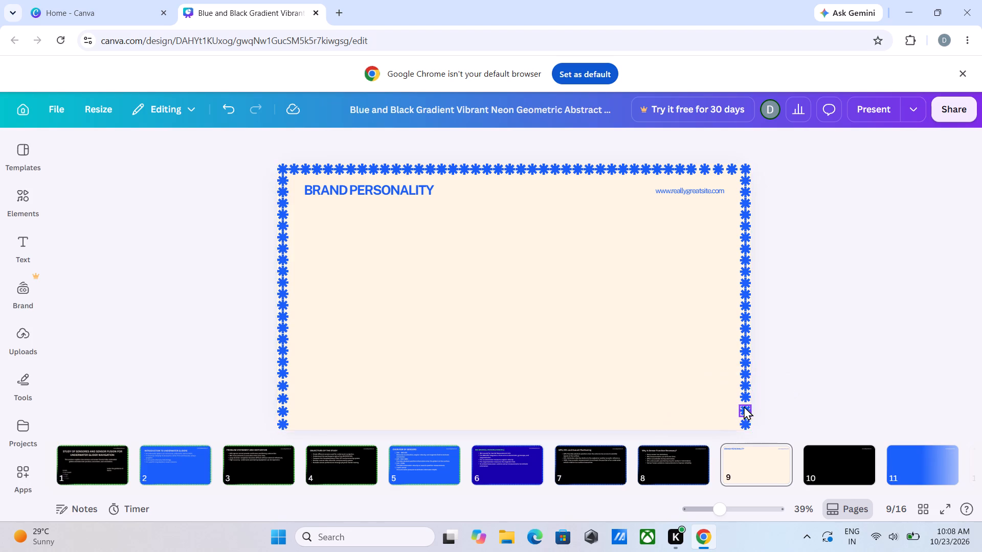
left_click(744, 398)
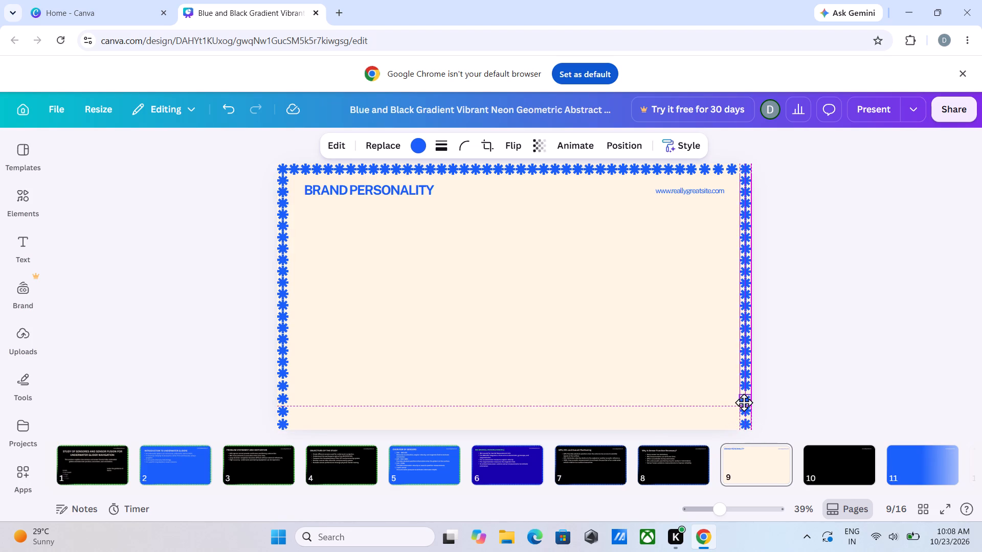
left_click(675, 410)
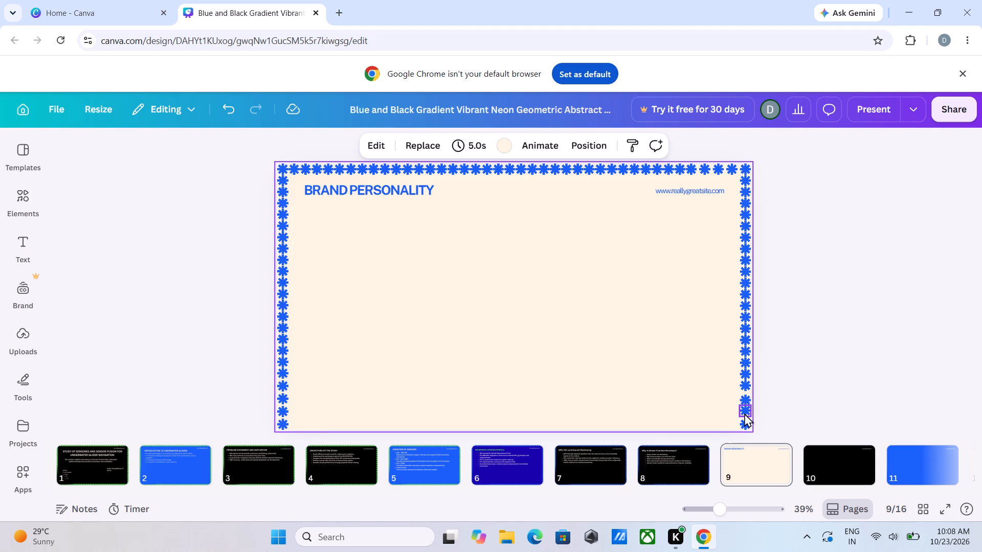
left_click(744, 409)
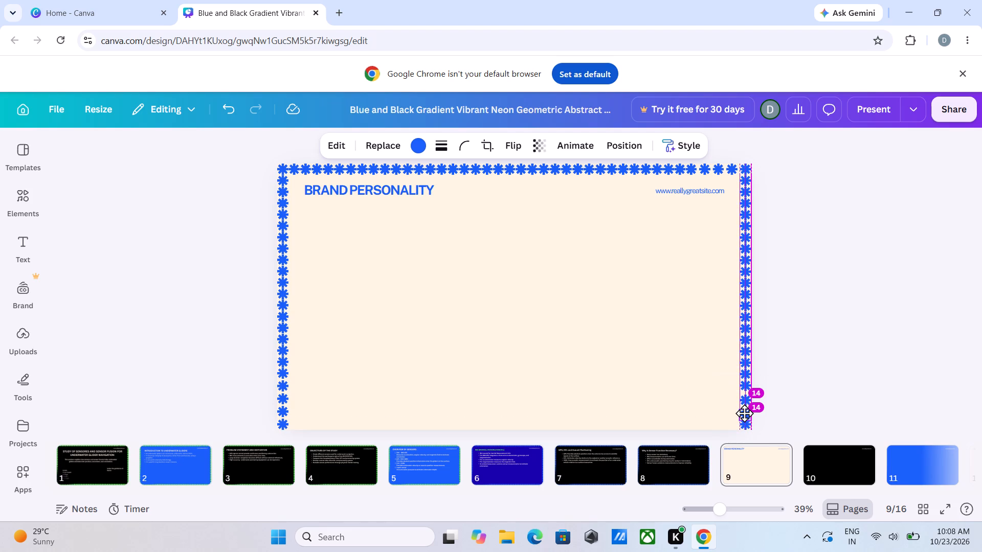
left_click(664, 407)
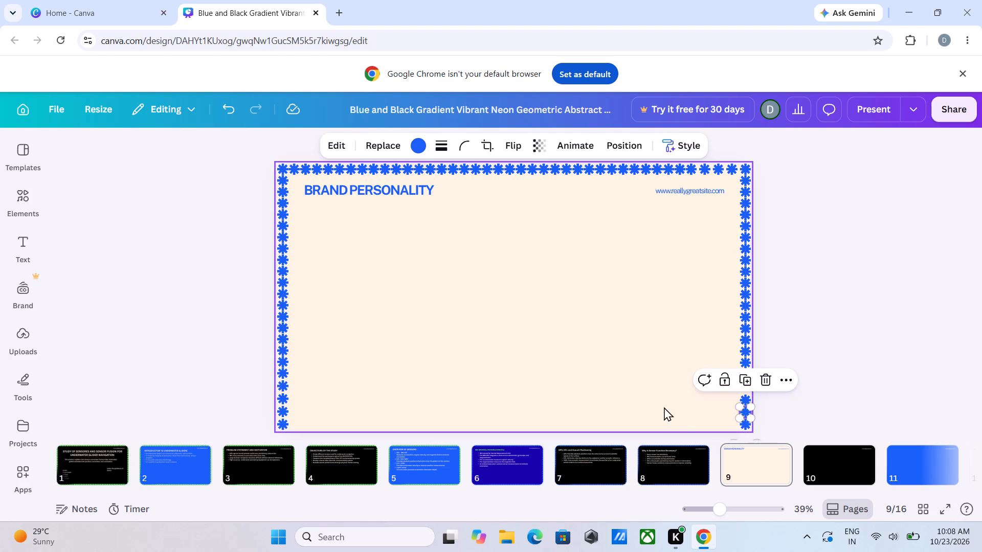
left_click(746, 384)
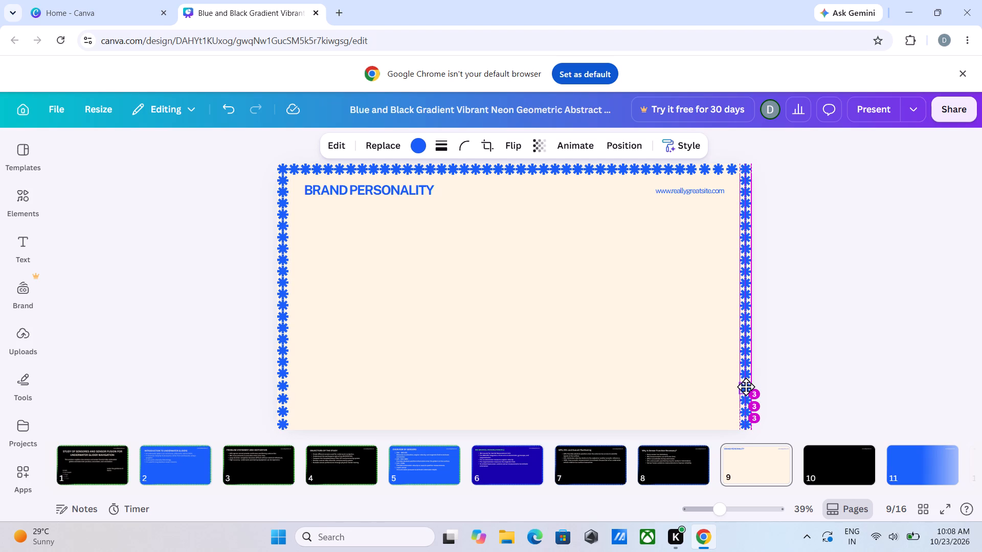
left_click(671, 406)
left_click(665, 380)
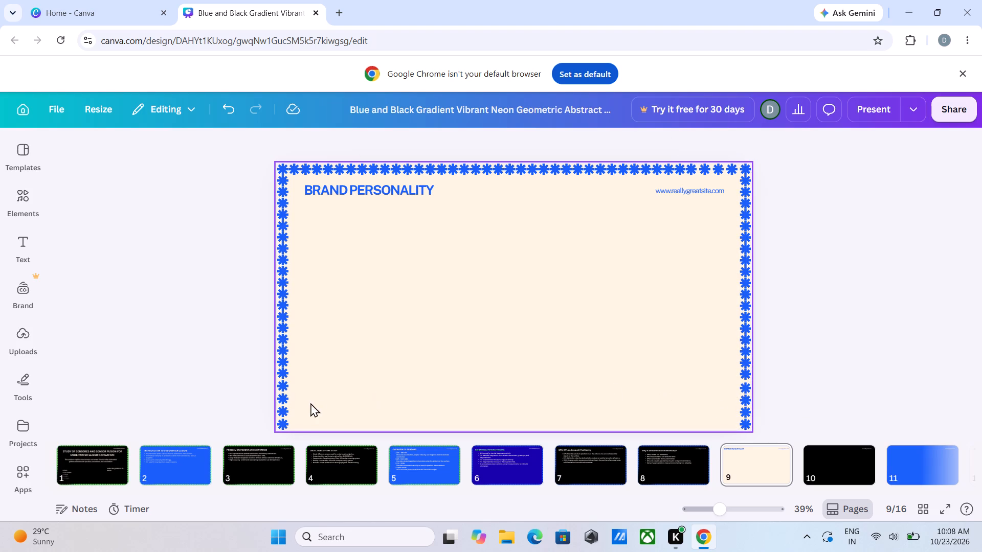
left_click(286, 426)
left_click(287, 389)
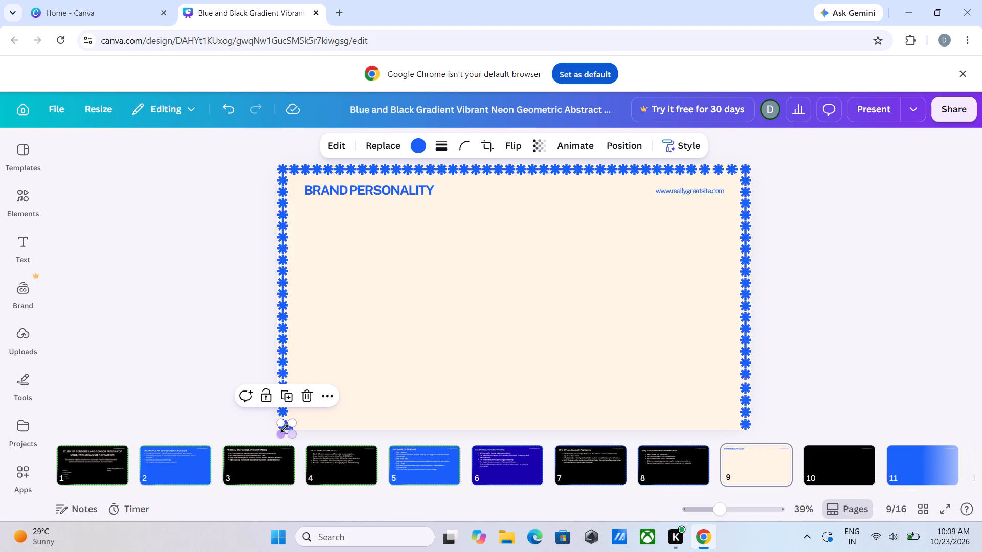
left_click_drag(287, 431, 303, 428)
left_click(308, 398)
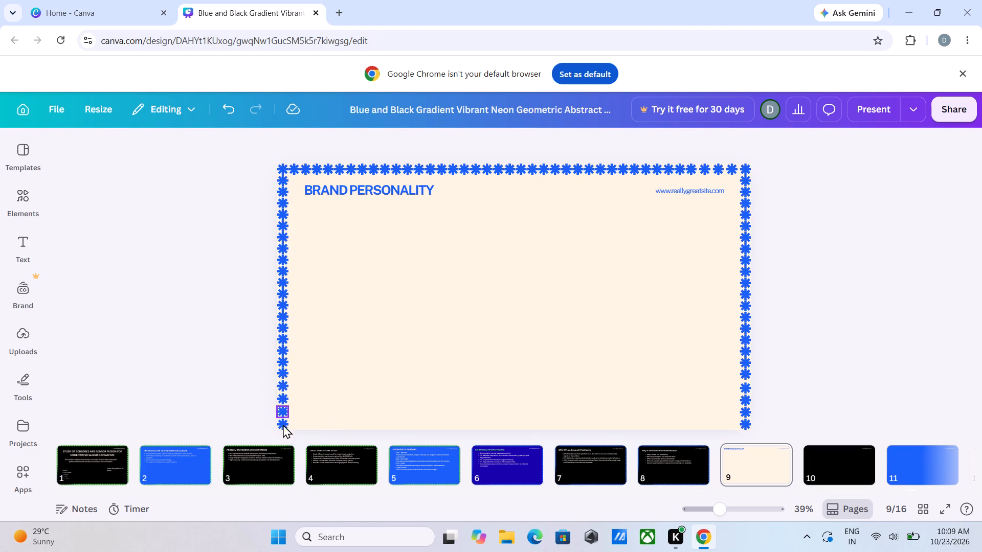
Duplicate the flower in slide 9's bottom-left corner and place the copy directly beside it along the bottom edge.
left_click(280, 426)
left_click(281, 393)
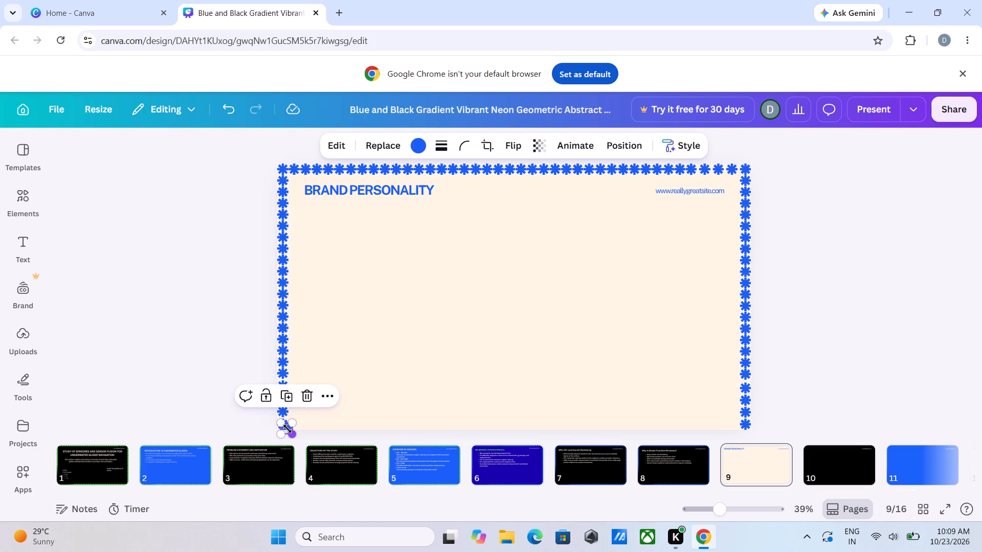
left_click_drag(366, 402, 361, 404)
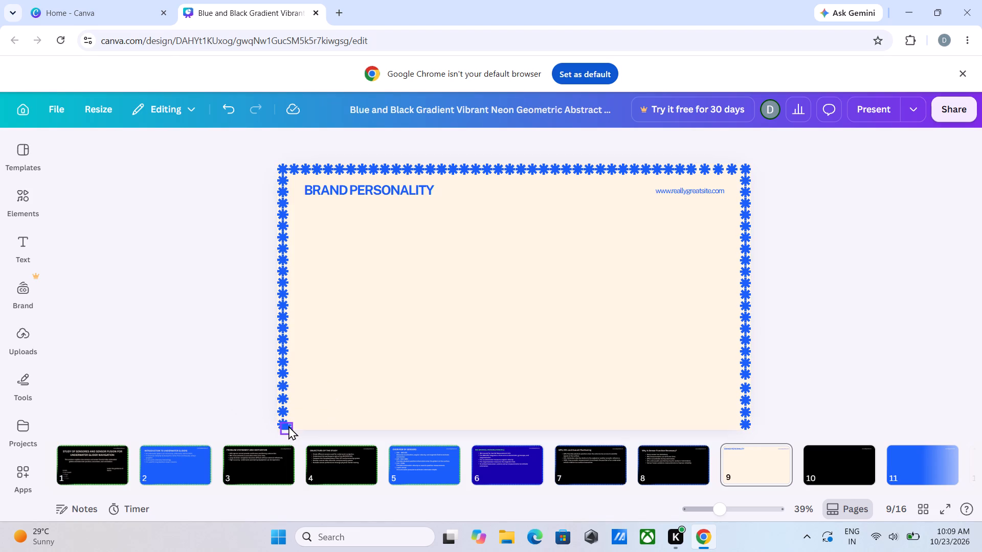
left_click_drag(288, 426, 296, 422)
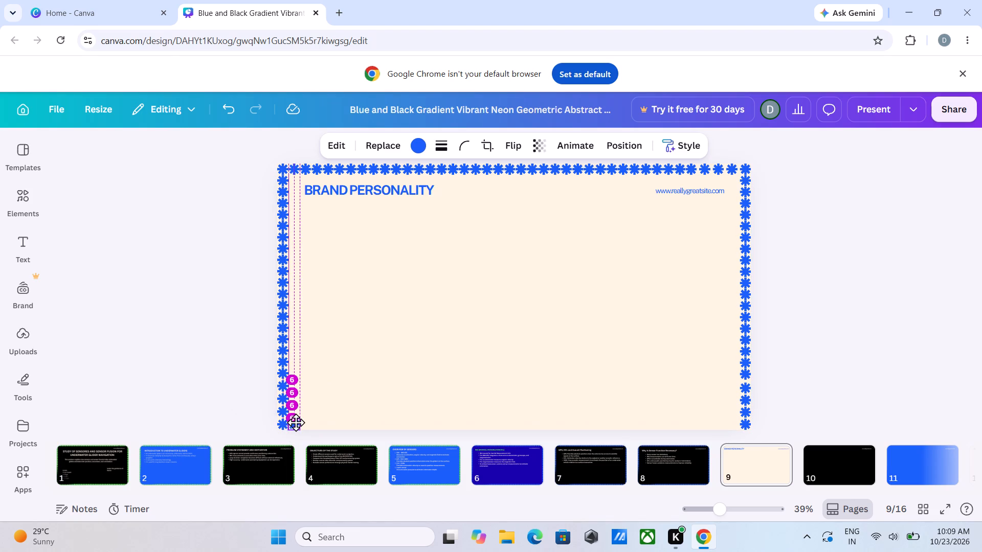
left_click_drag(296, 422, 295, 420)
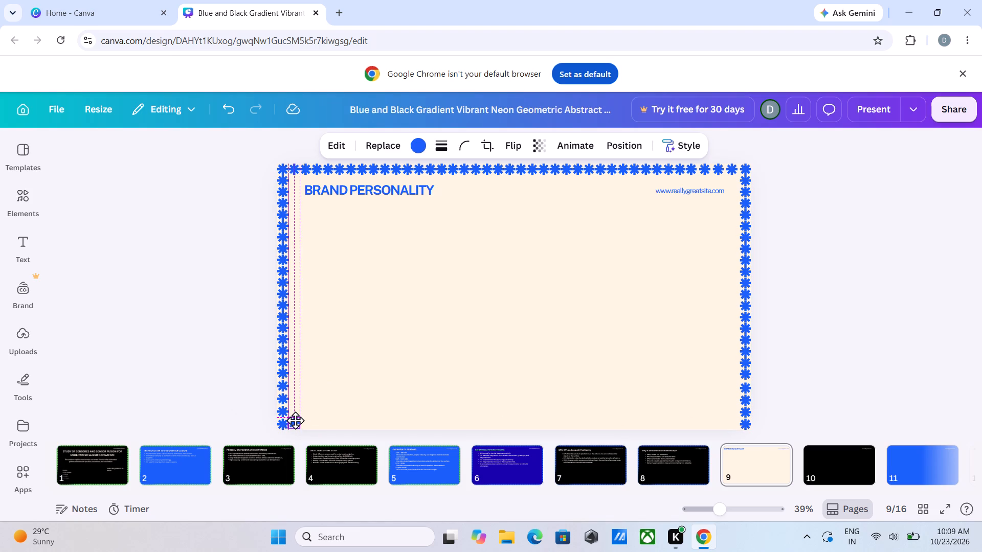
left_click_drag(295, 420, 295, 423)
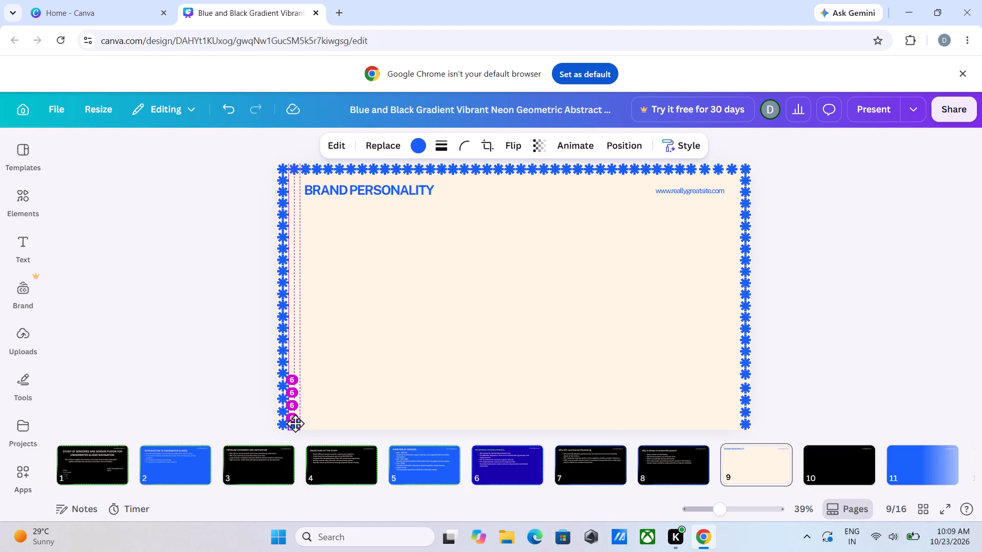
left_click_drag(295, 423, 296, 422)
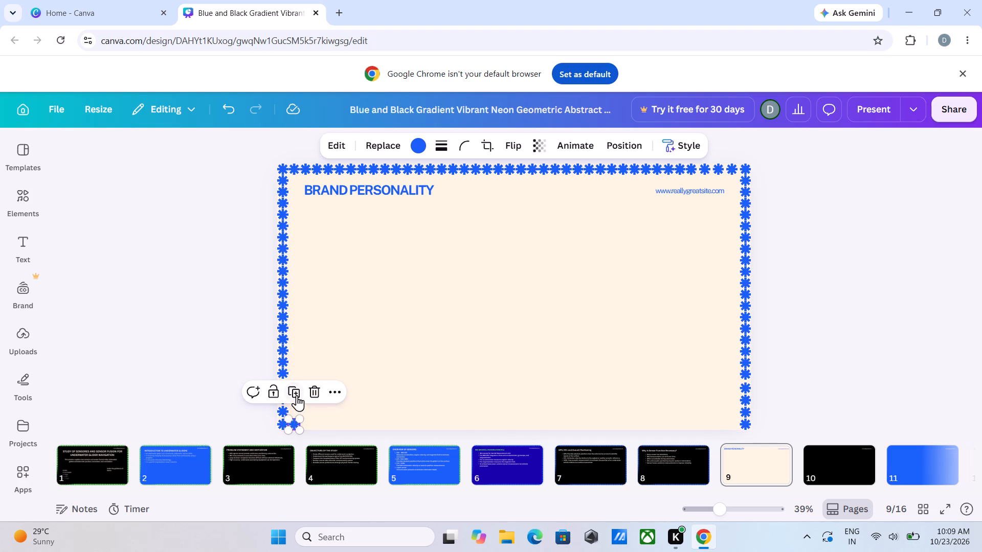
Extend slide 9's bottom flower row to the bottom-right corner by duplicating the last flower repeatedly along the edge.
left_click(297, 395)
left_click(307, 394)
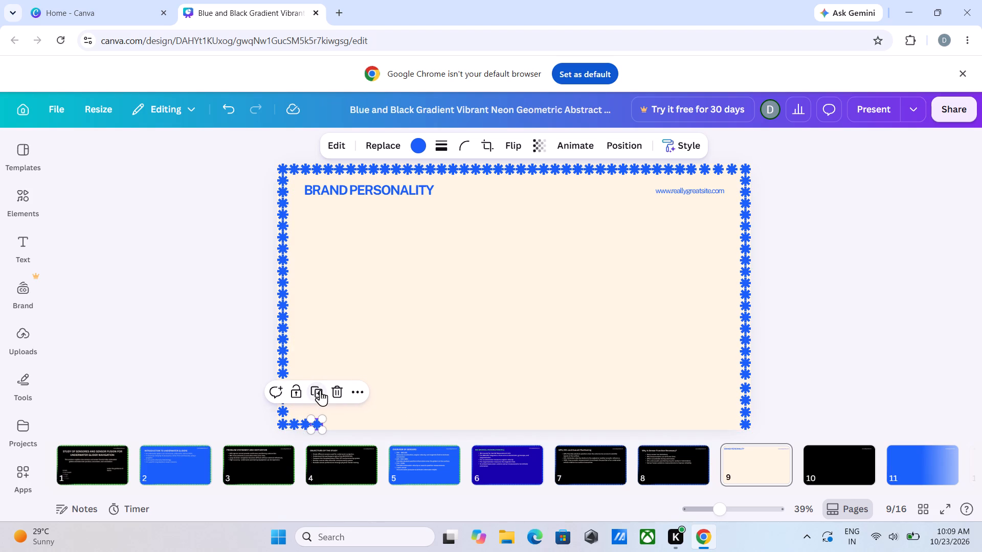
left_click(320, 390)
left_click(329, 397)
left_click(340, 392)
left_click(350, 392)
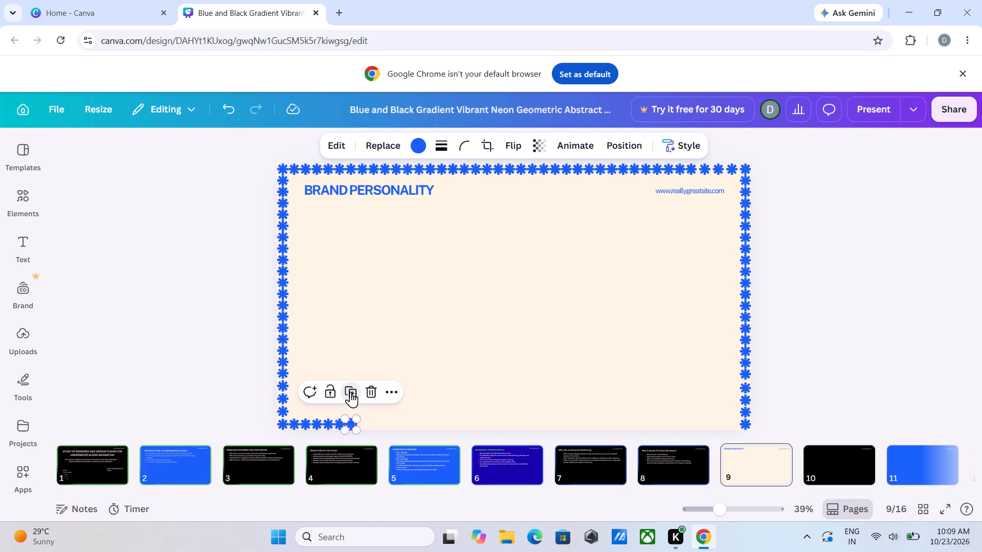
left_click(367, 392)
left_click(376, 390)
left_click(384, 390)
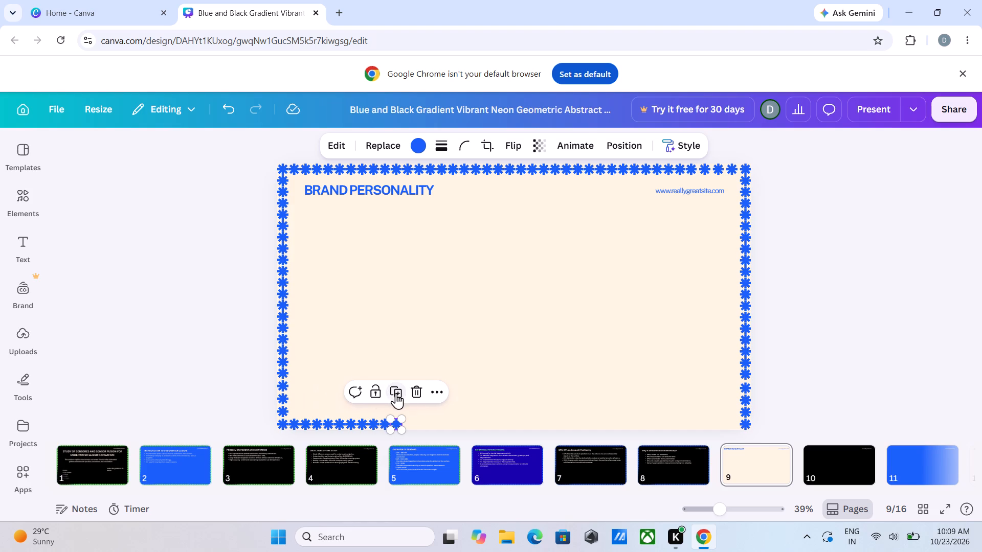
left_click(401, 393)
left_click(406, 394)
left_click(418, 394)
left_click(428, 394)
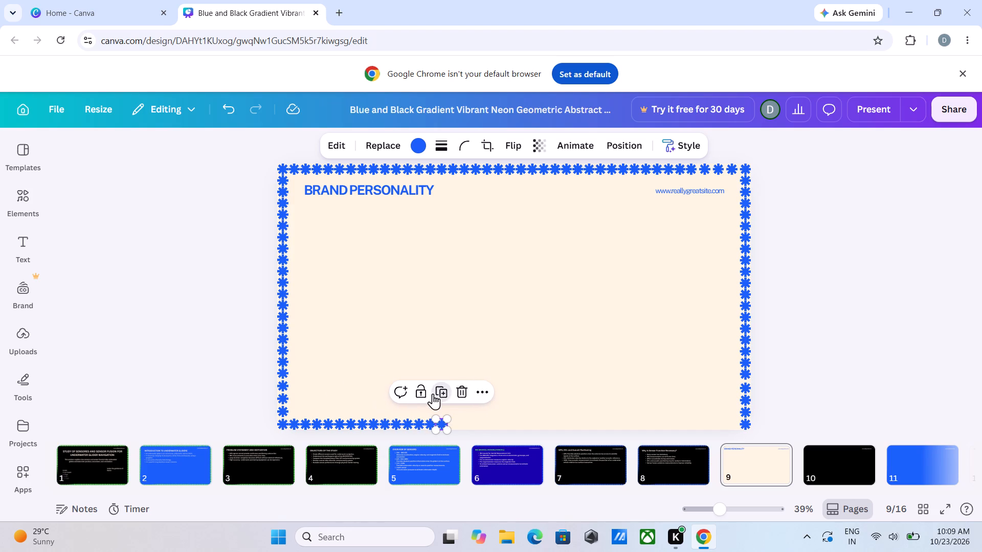
left_click(442, 392)
left_click_drag(453, 392, 459, 392)
left_click_drag(464, 393, 472, 393)
left_click_drag(470, 392, 476, 392)
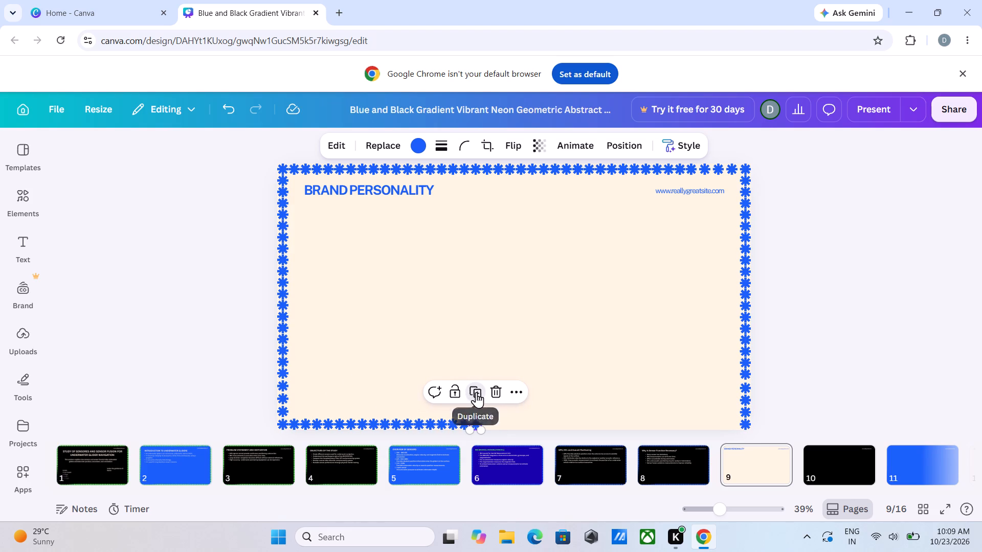
left_click_drag(476, 392, 477, 392)
left_click(491, 391)
left_click(500, 391)
left_click(509, 390)
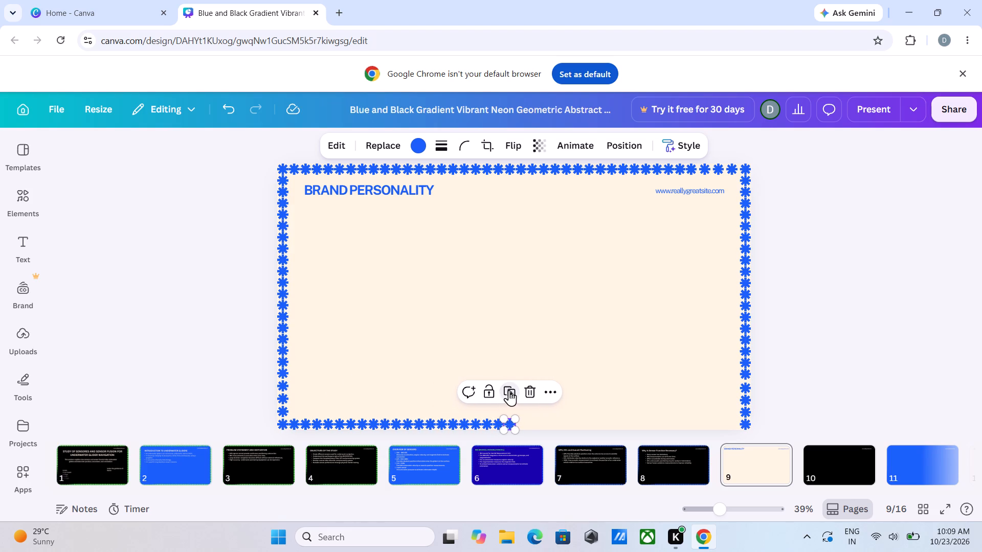
left_click(520, 392)
left_click(533, 394)
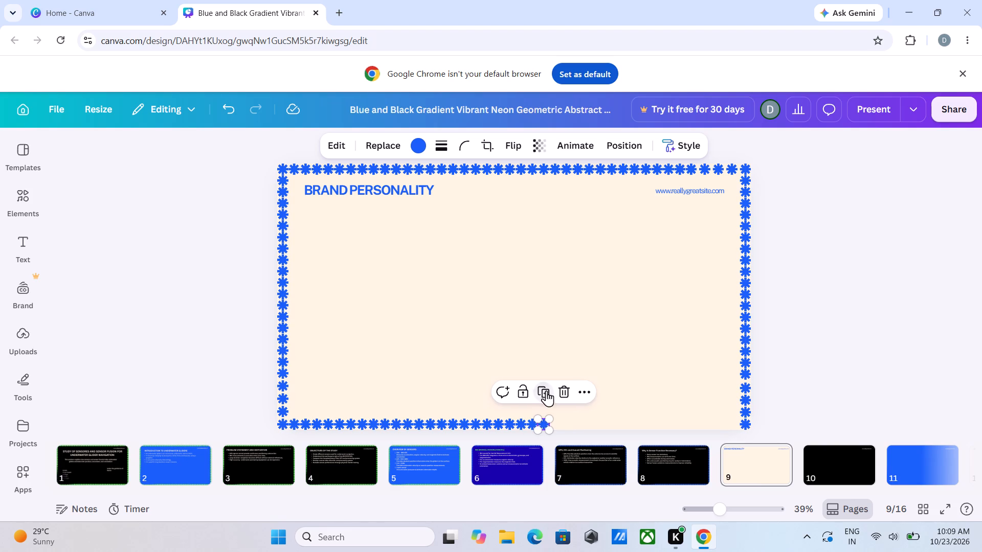
left_click(548, 389)
left_click(554, 389)
left_click(565, 391)
left_click(577, 389)
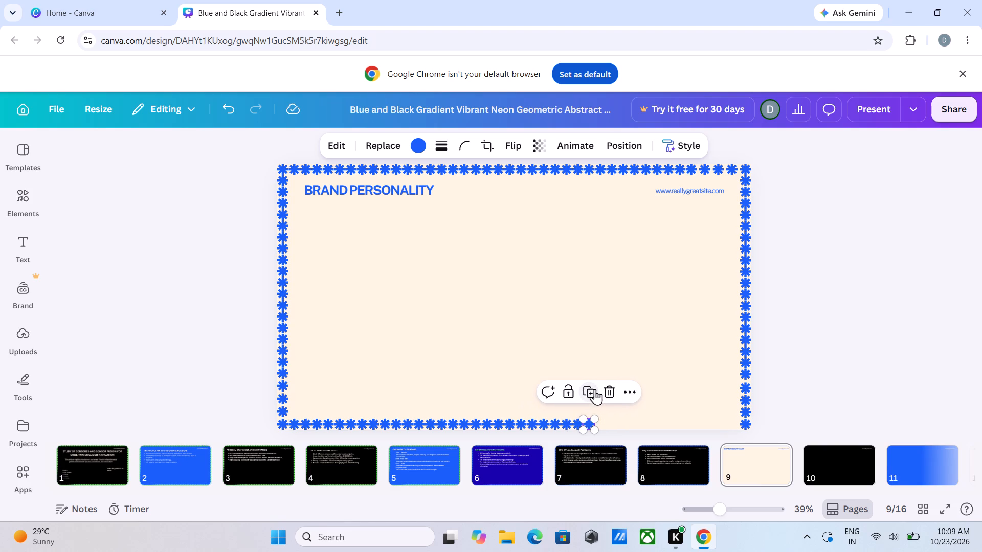
left_click(590, 390)
left_click(600, 393)
left_click(615, 392)
left_click(624, 393)
left_click(631, 390)
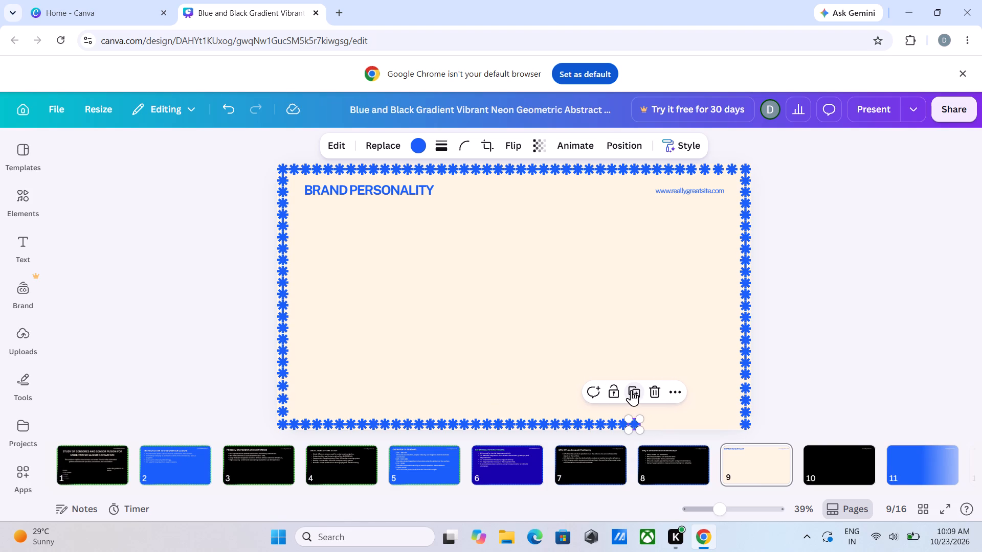
left_click(648, 392)
left_click(657, 392)
left_click(673, 392)
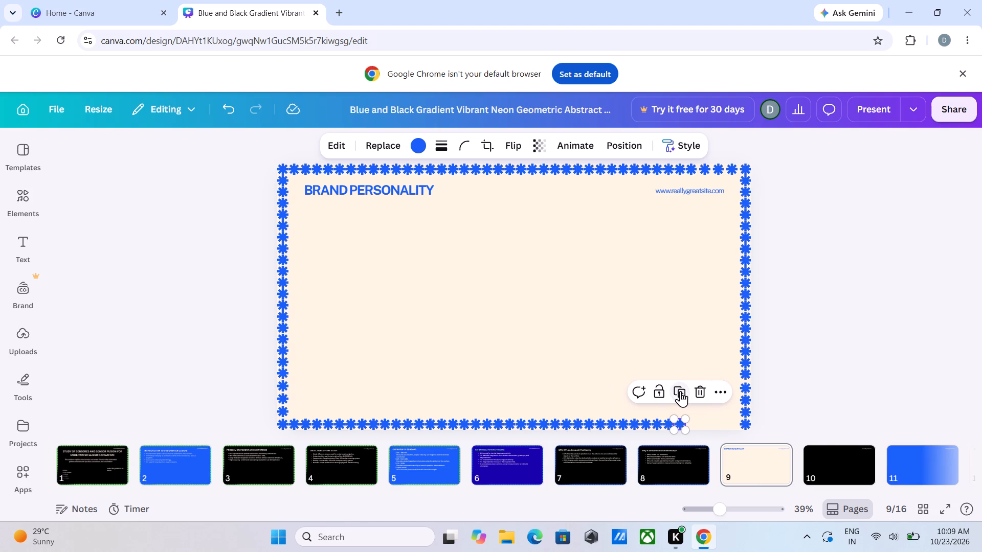
left_click(680, 391)
left_click(694, 392)
left_click(704, 393)
left_click(716, 391)
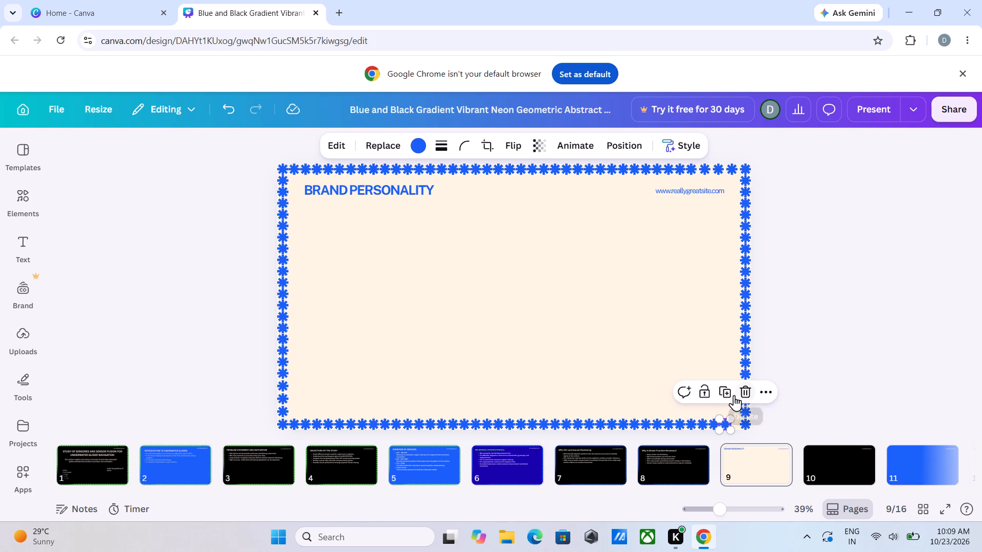
left_click(726, 390)
left_click(571, 360)
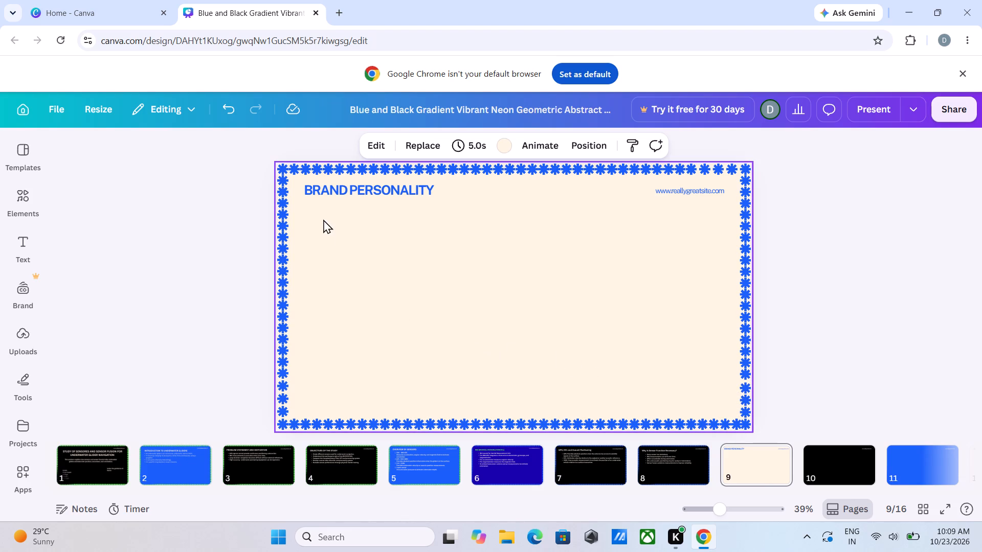
Replace slide 9's heading text with "Complememtary Filter (CF)" and turn off its all-uppercase formatting.
left_click(340, 194)
left_click(433, 189)
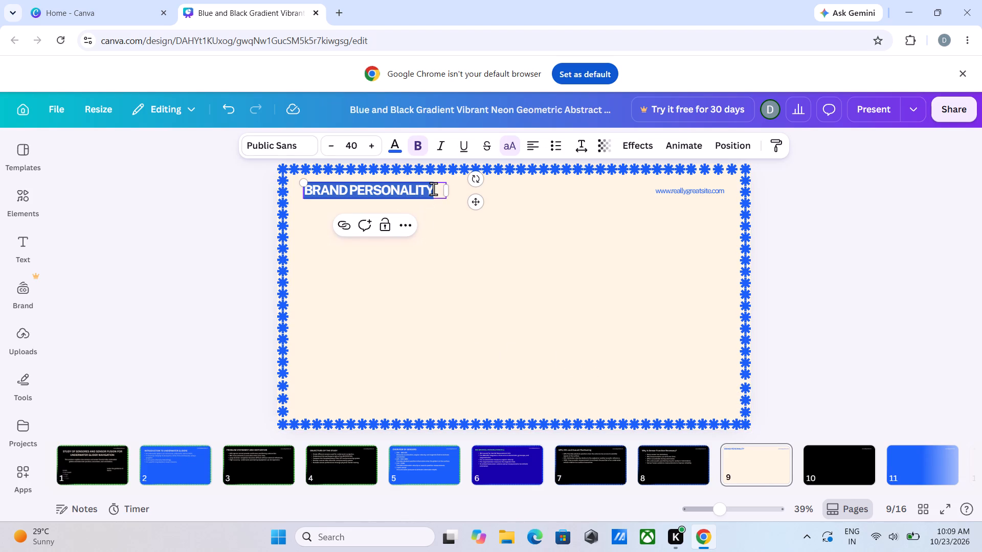
key("BackSpace")
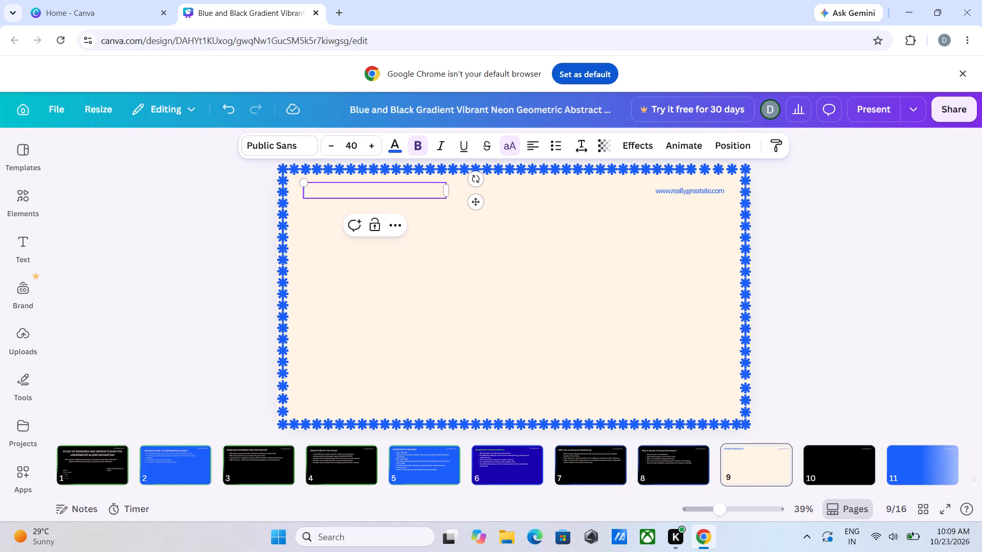
key("shift+c")
type("om")
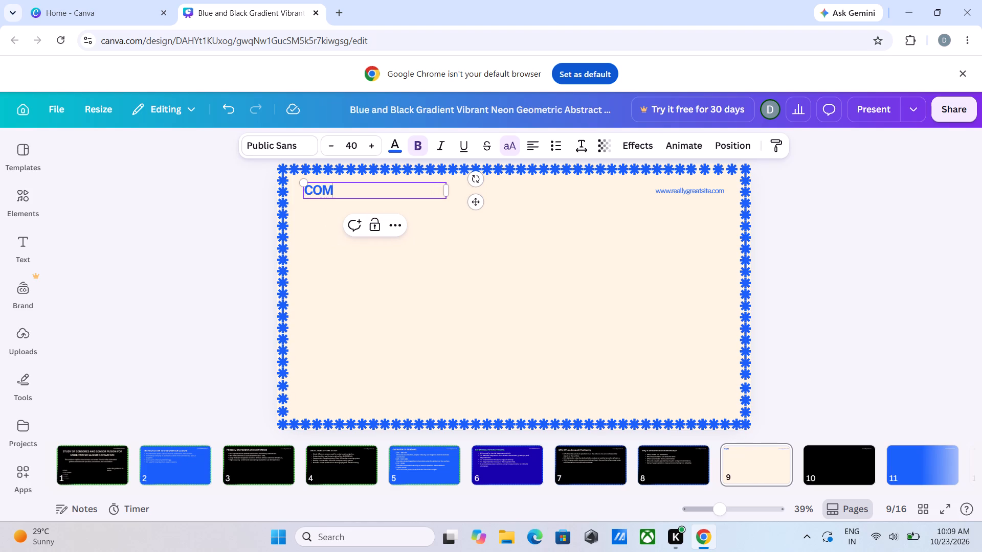
left_click(510, 145)
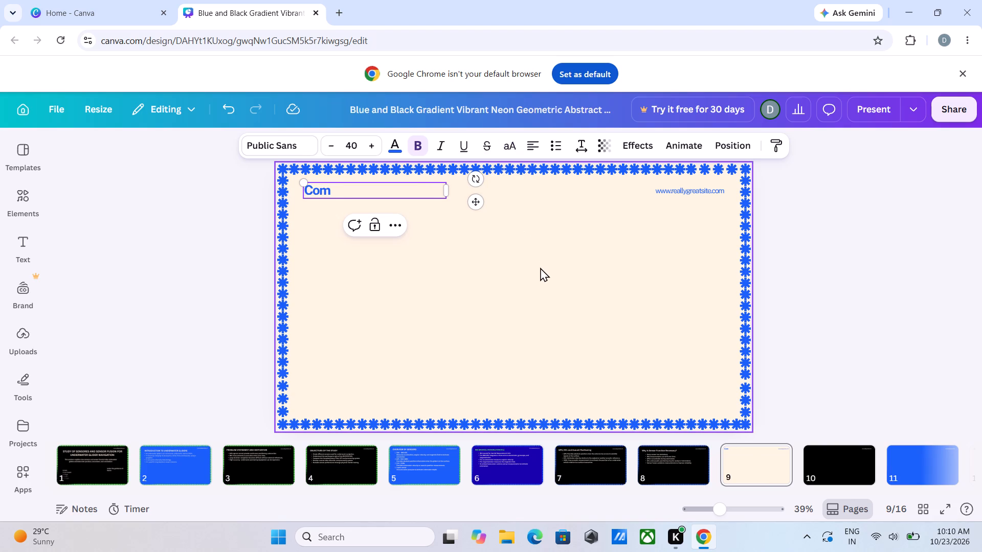
type("ple")
key("m")
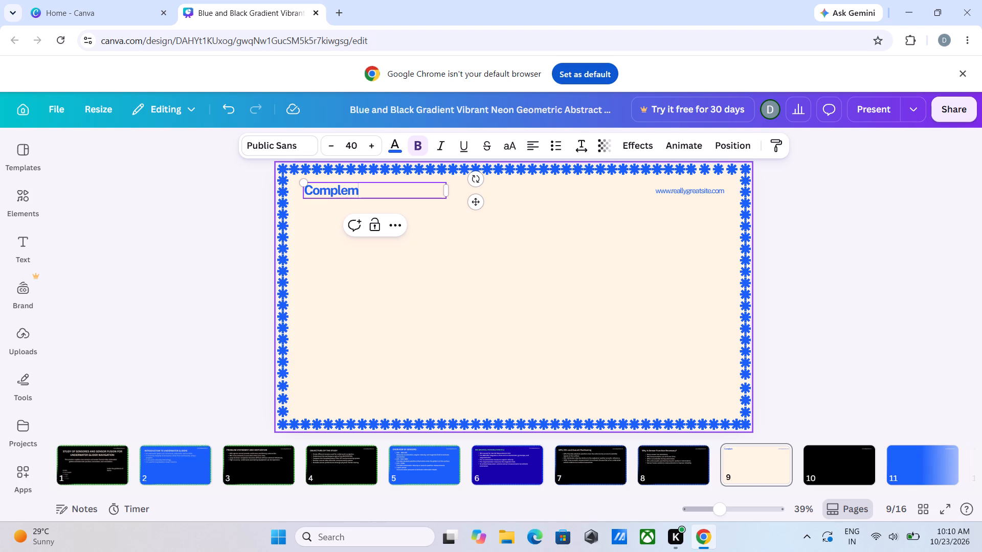
type("emt")
type("ary")
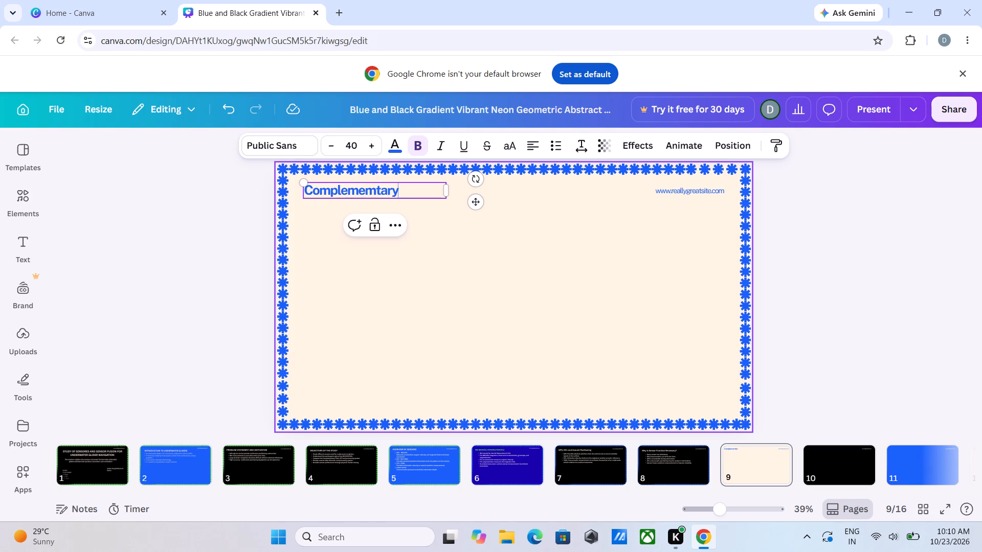
key("space")
type("Filte")
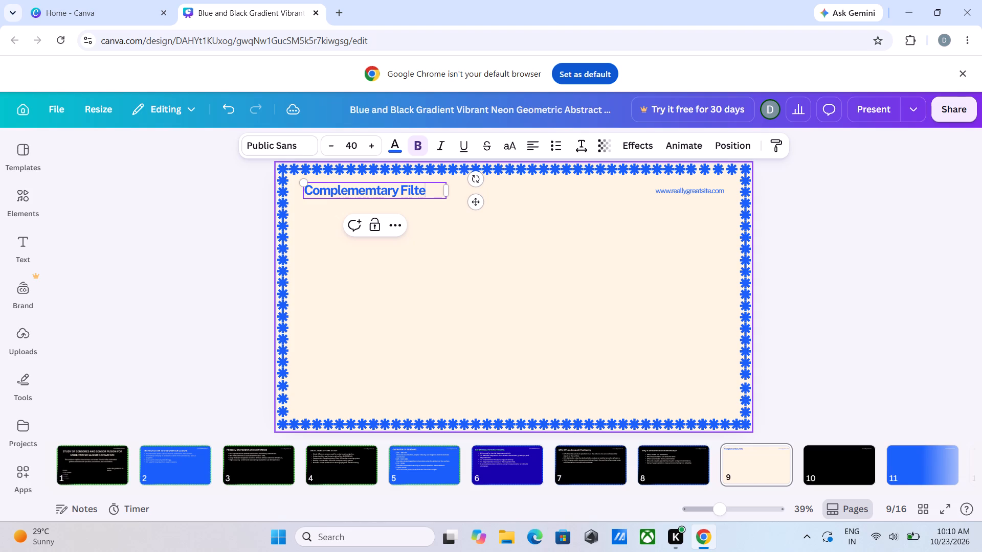
key("r")
key("space")
key("shift+parenleft")
key("shift+c")
key("shift+f")
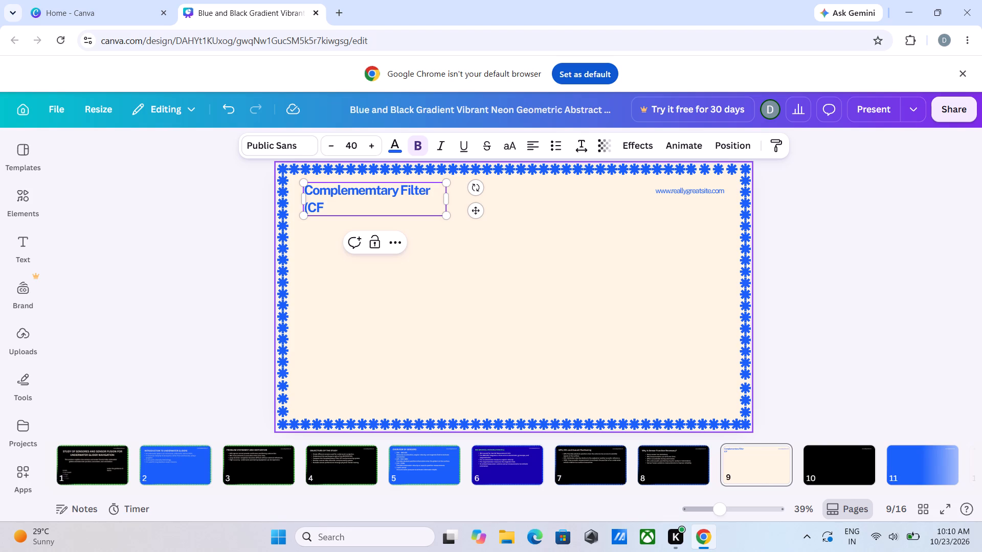
key("shift+parenright")
left_click(545, 300)
Widen slide 9's heading text box so the whole heading fits on one line.
left_click(414, 210)
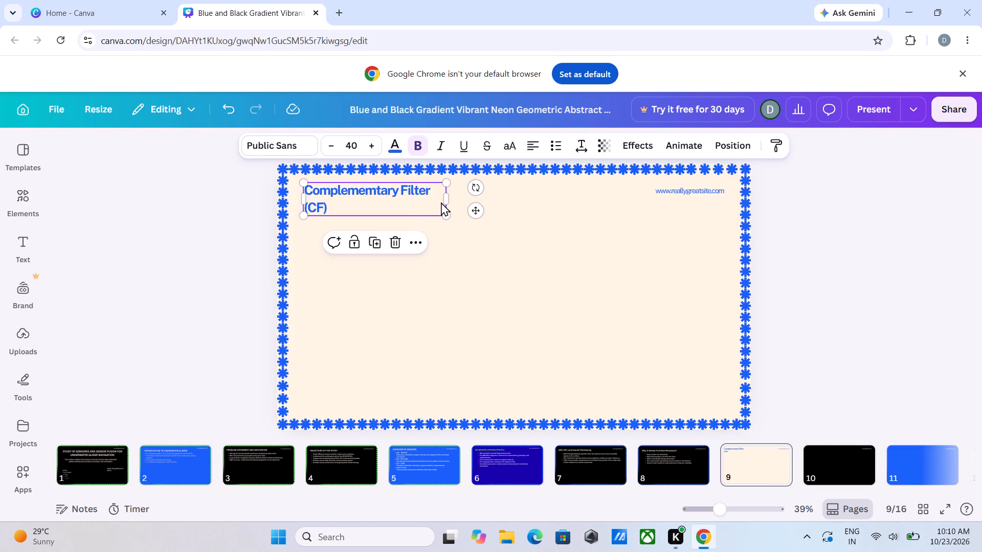
left_click_drag(448, 199, 468, 199)
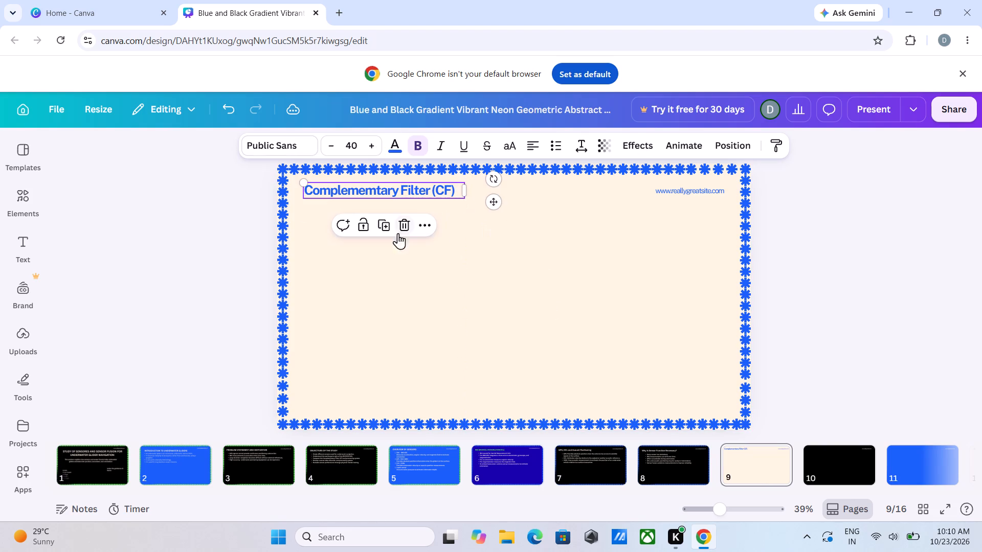
left_click(351, 289)
Duplicate slide 9's heading and place the copy directly beneath the original, near its left edge.
left_click(400, 187)
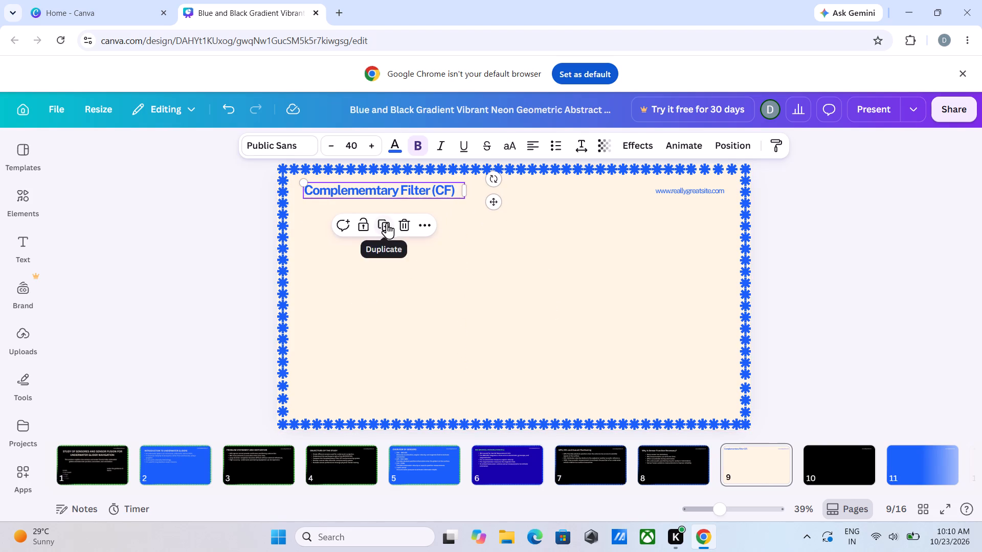
left_click(387, 223)
left_click_drag(395, 191, 395, 213)
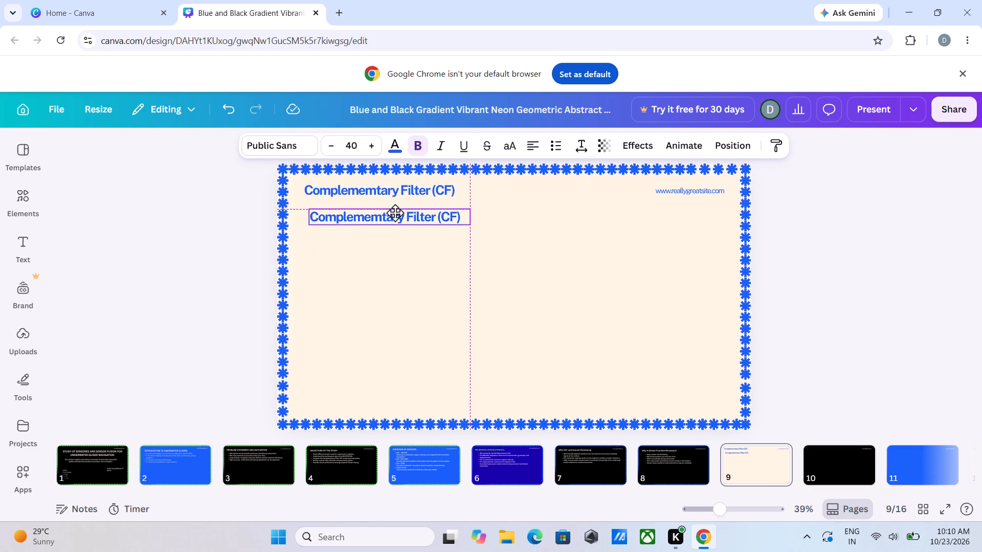
left_click_drag(395, 213, 394, 213)
Format the copied heading text on slide 9 as non-bold at font size 30.
left_click(334, 143)
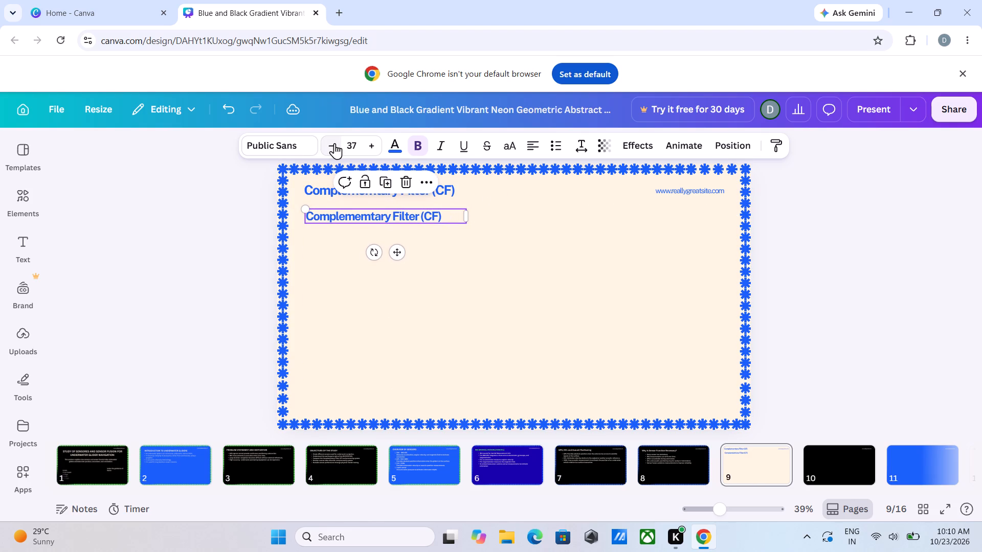
left_click(416, 147)
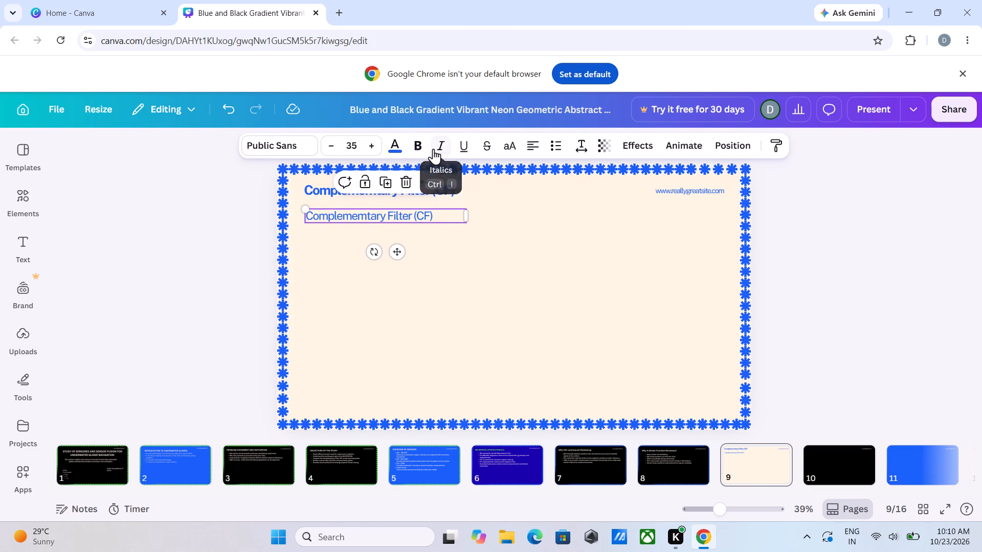
left_click(336, 143)
triple_click(325, 146)
left_click(325, 146)
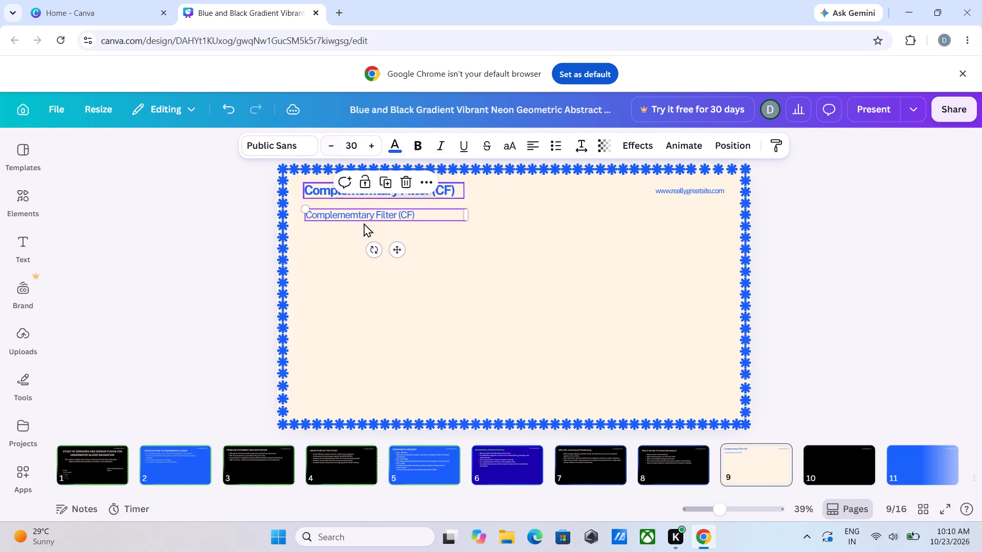
left_click(384, 312)
left_click(421, 214)
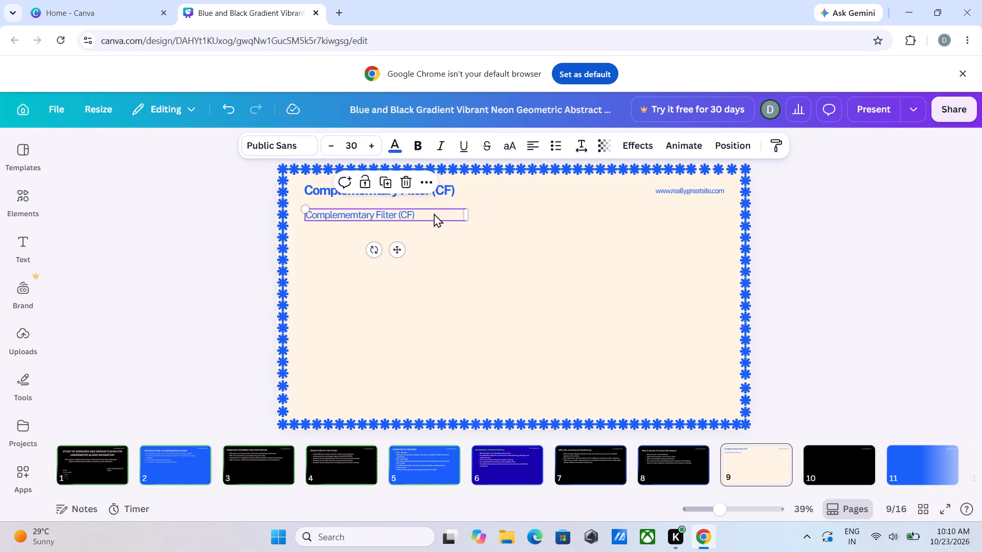
Make the copied text under slide 9's heading a bulleted list reading "The Complementary Filter is a simple sensor-fusion method.".
left_click(555, 144)
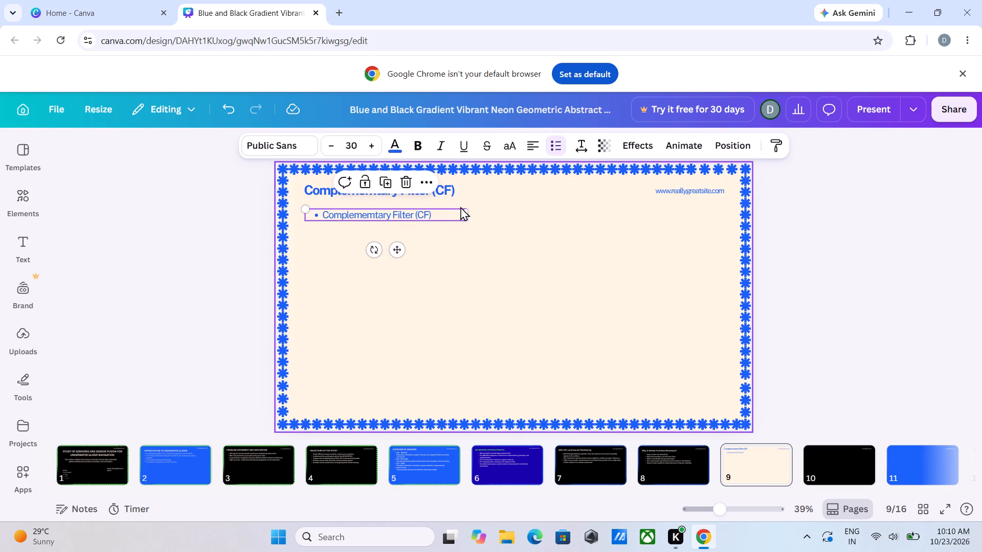
left_click(444, 213)
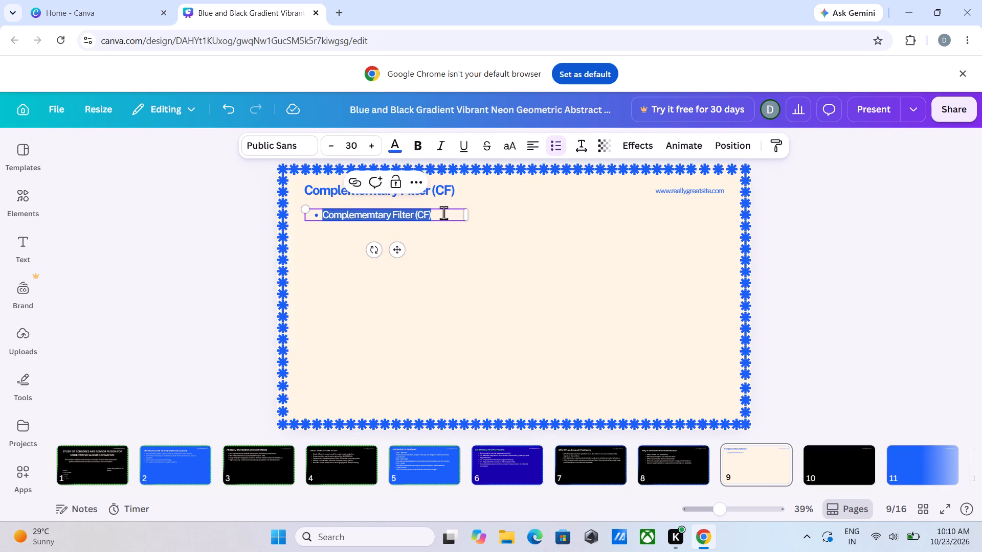
key("BackSpace")
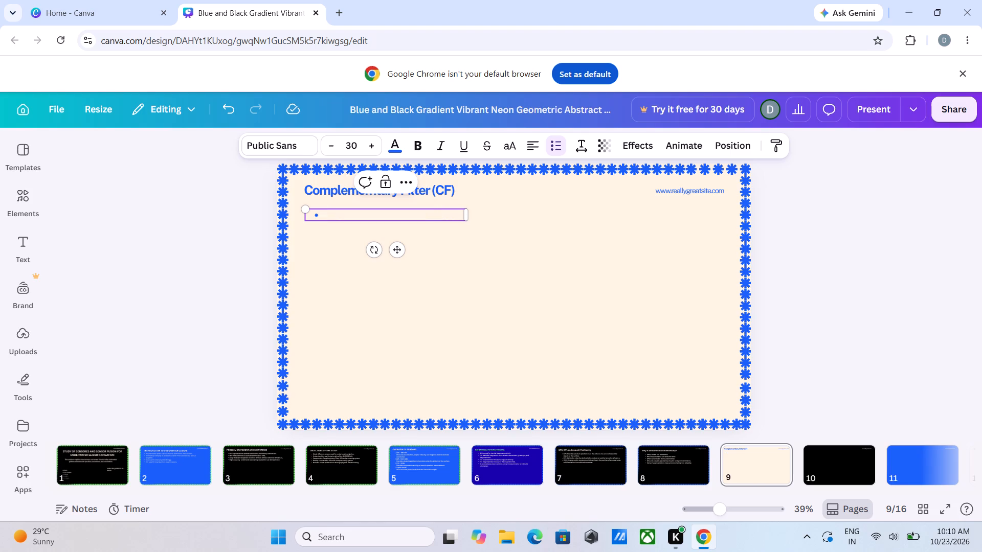
type("Th")
type("e")
key("space")
type("Comp")
type("le")
key("m")
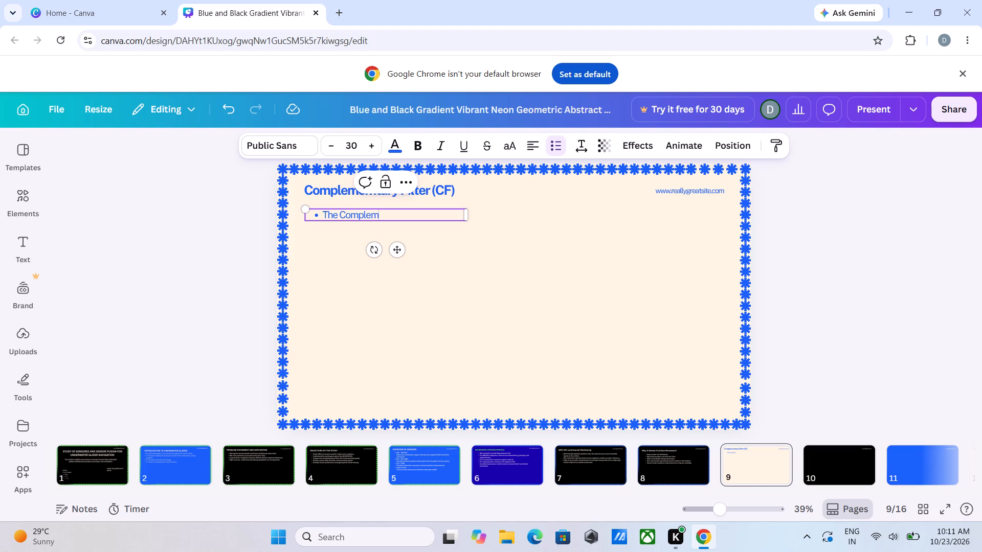
type("ent")
type("ary")
key("space")
type("Filter")
key("space")
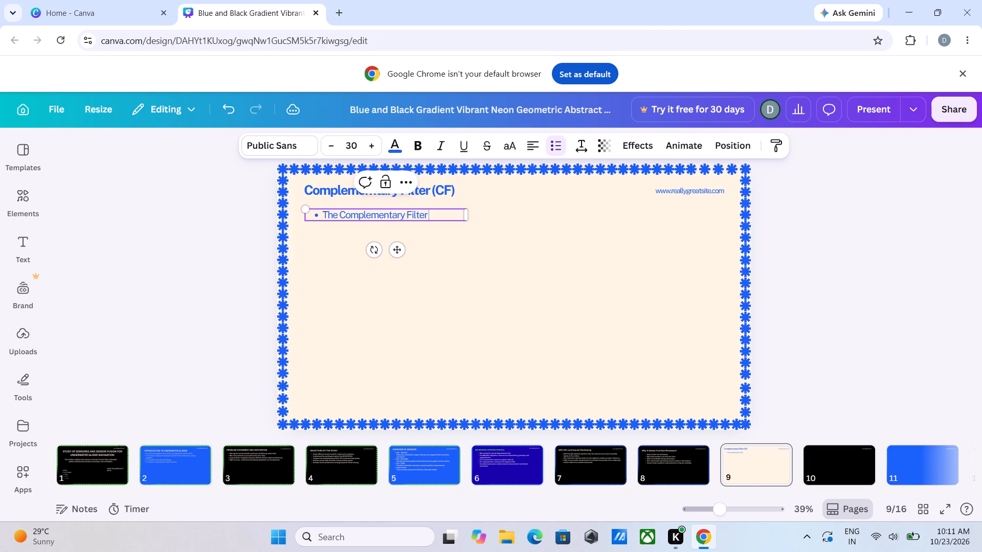
type("is a s")
type("imple")
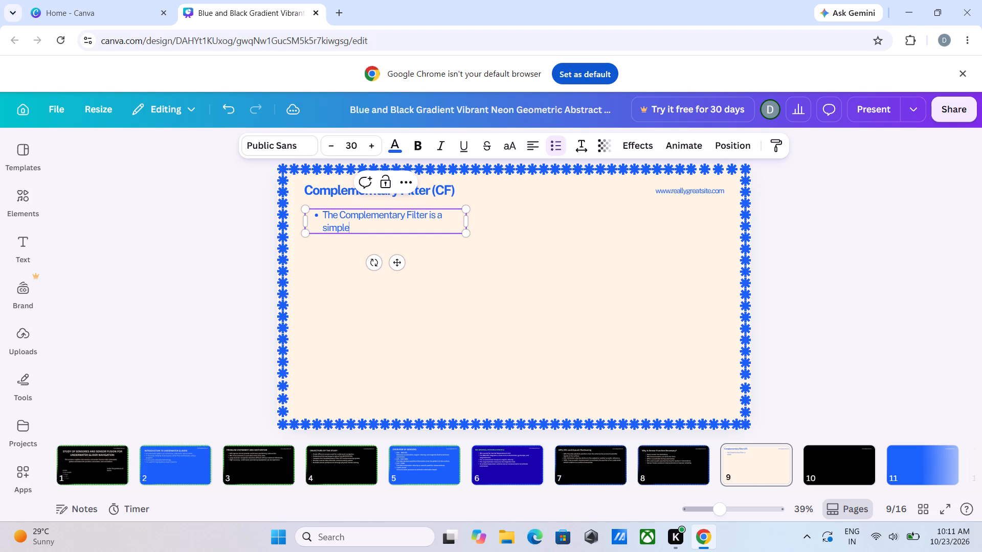
key("space")
type("sens")
type("or")
key("minus")
type("fu")
type("sion metho")
key("d")
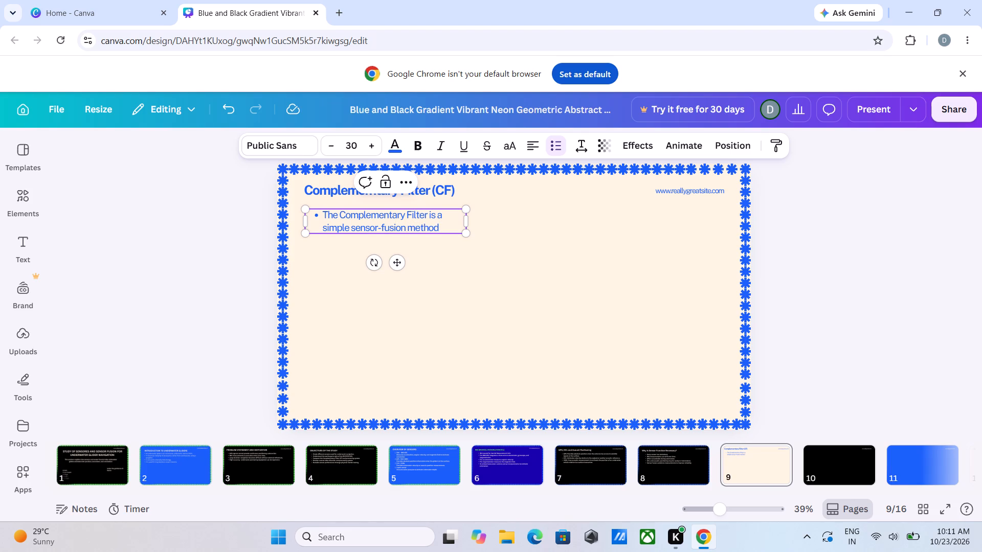
key("period")
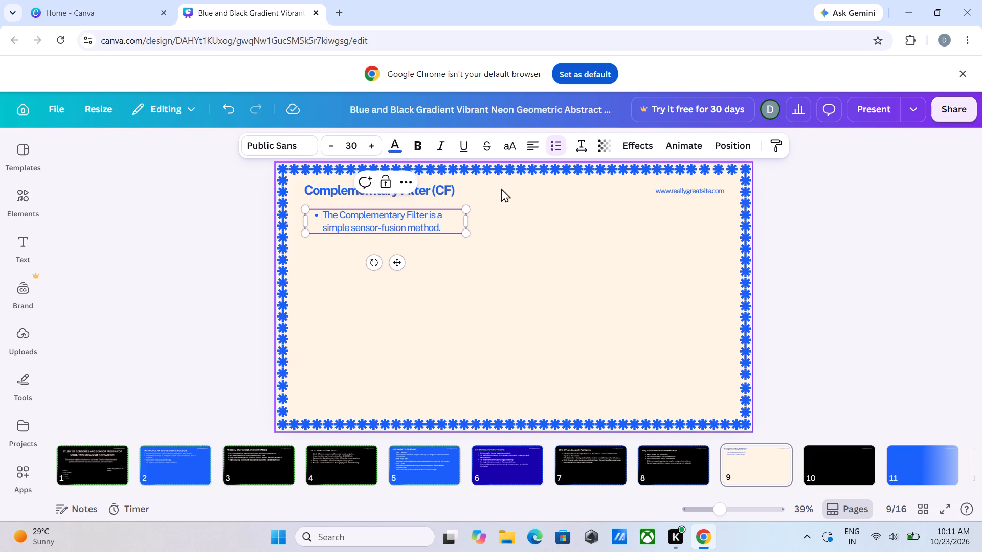
Widen slide 9's bulleted text box to about 1,640 so the sentence fits on one line.
left_click_drag(471, 223, 666, 222)
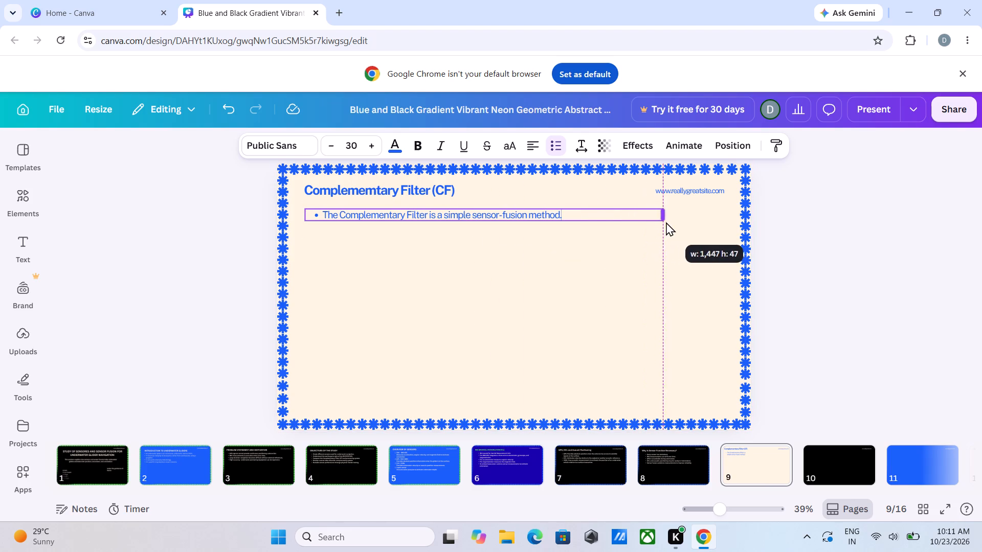
left_click_drag(666, 222, 716, 220)
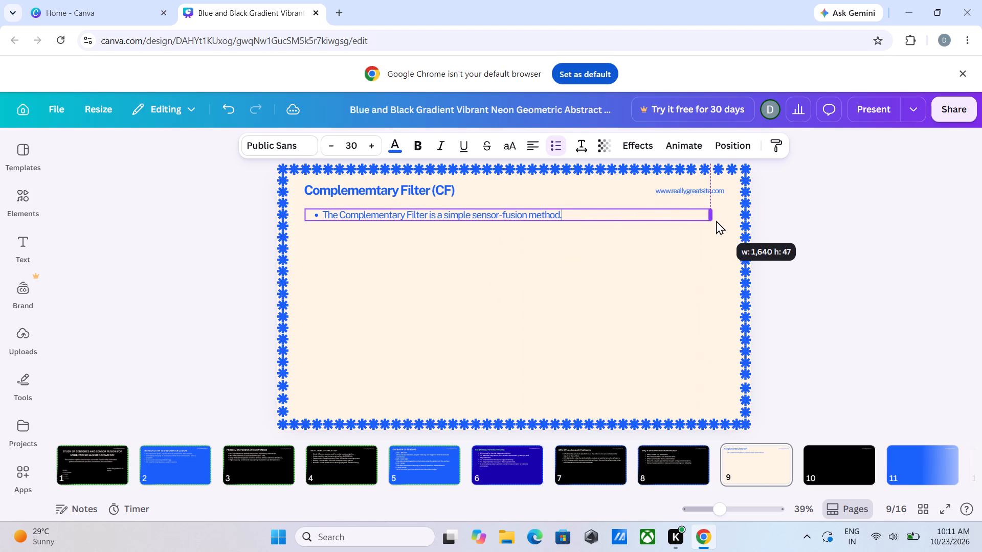
left_click_drag(716, 220, 720, 220)
left_click(516, 289)
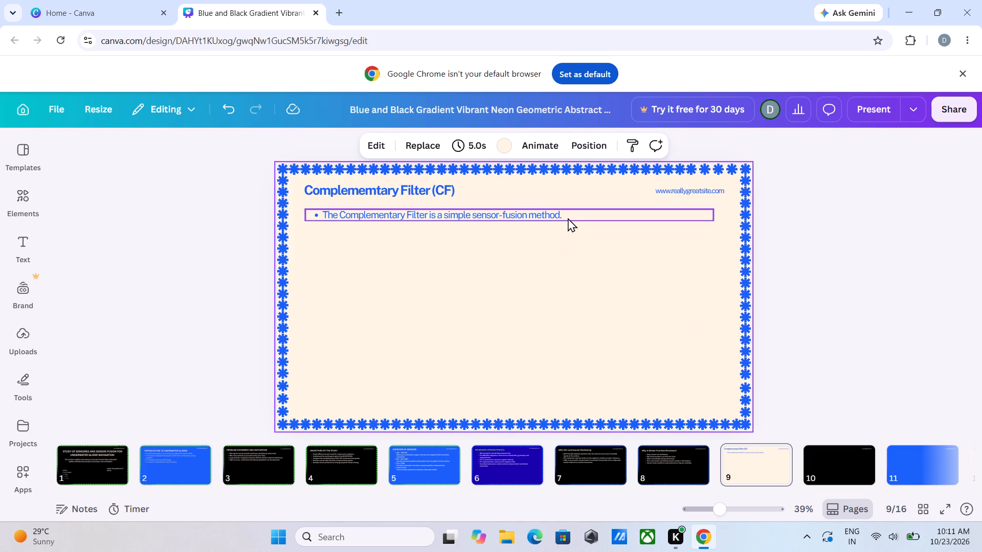
Add a second bullet to slide 9's list: "It combines gyroscope and accelerometer angle estimates.".
left_click(568, 218)
left_click(568, 216)
key("Return")
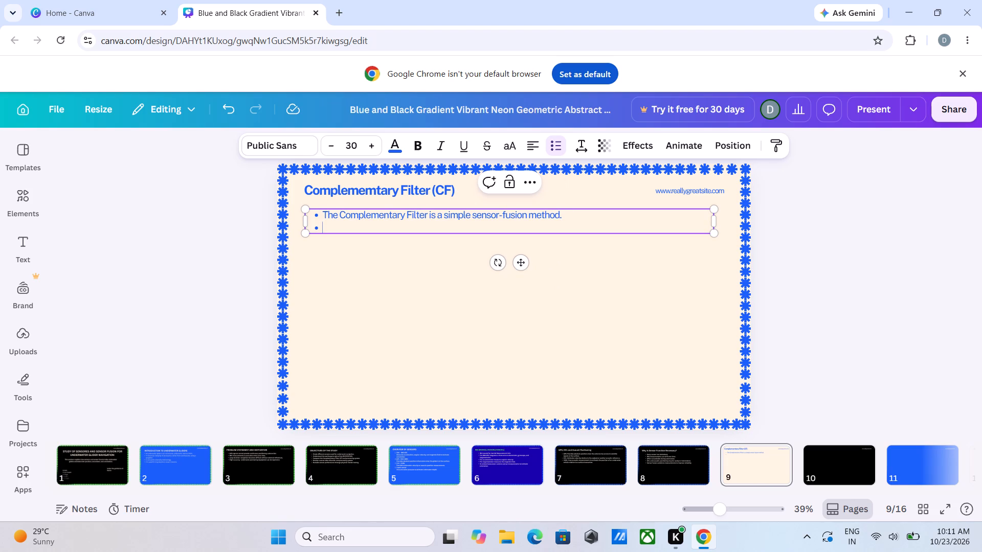
key("i")
key("BackSpace")
type("It")
key("space")
type("com")
type("bines")
key("space")
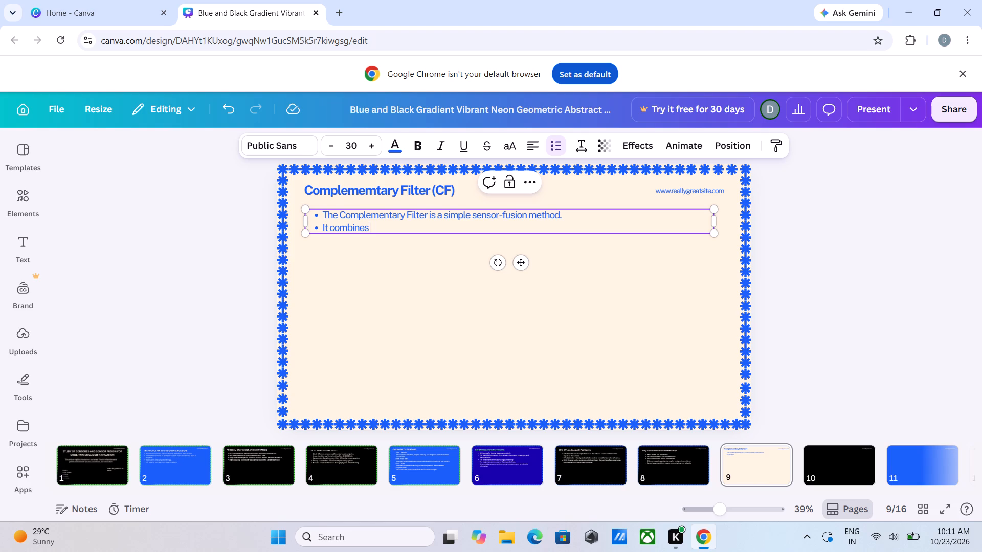
type("gy")
type("ro")
type("scop")
type("e a")
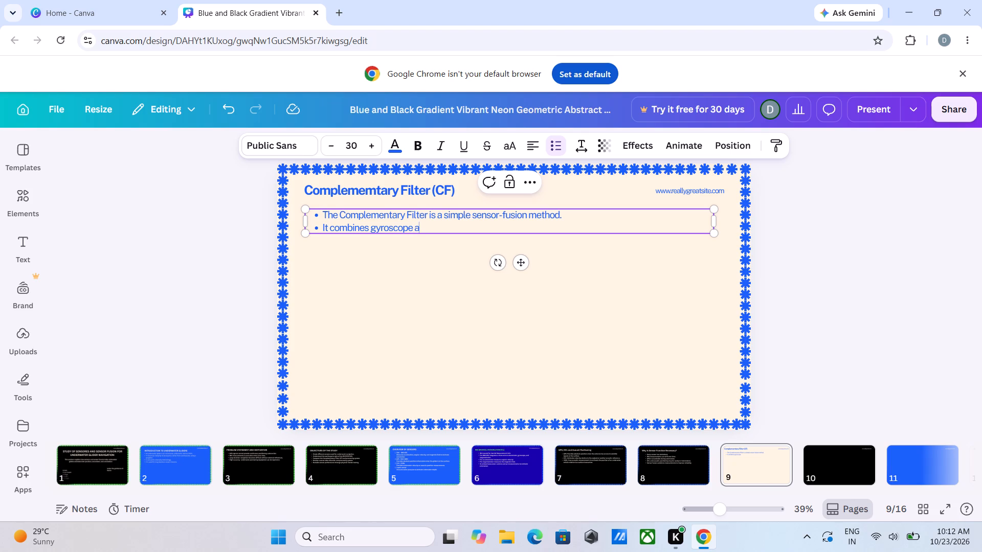
type("nd")
key("space")
type("acceler")
type("om")
type("eter")
key("space")
type("ang")
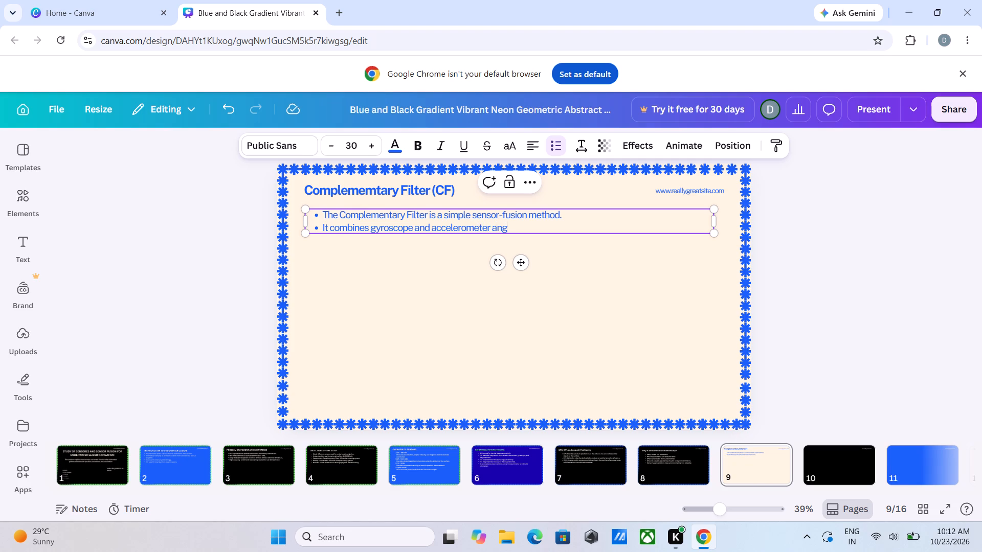
type("le")
key("space")
type("esti")
type("mates")
key("period")
Add a third bullet to slide 9's list: "The gyroscope responds quickly to movement but can drift .".
key("Return")
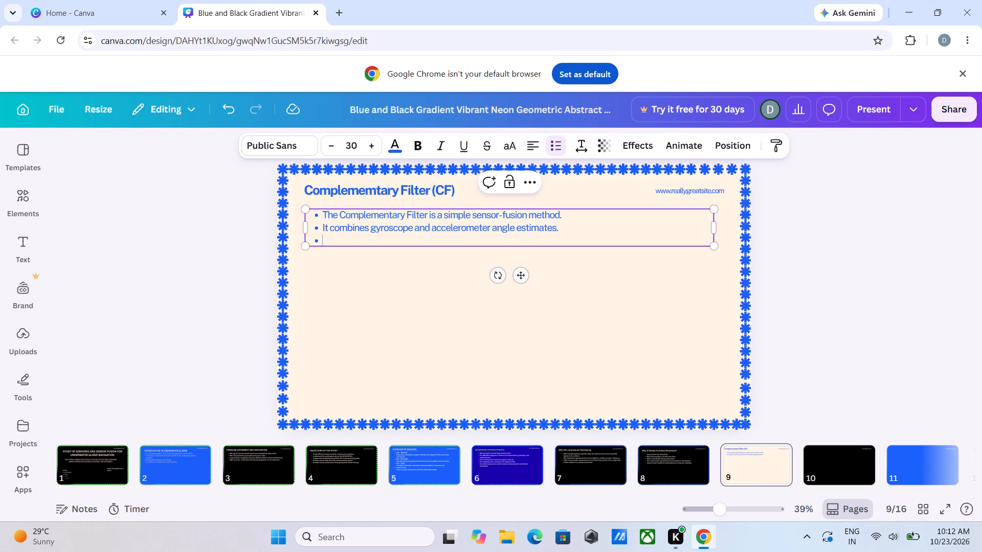
key("shift+t")
key("h")
key("e")
key("space")
type("gy")
type("roscope")
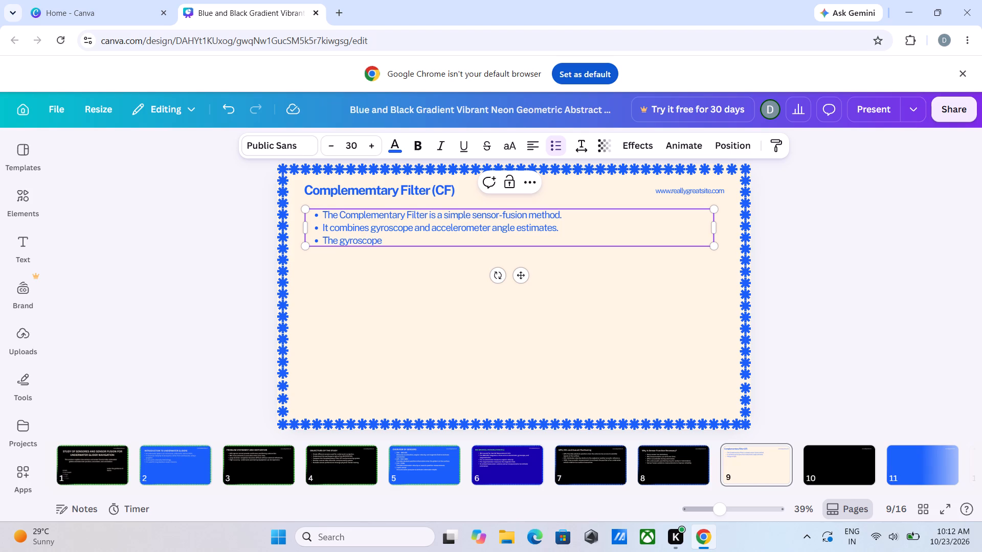
key("space")
type("res")
type("po")
type("nd")
type("s q")
type("uickly t")
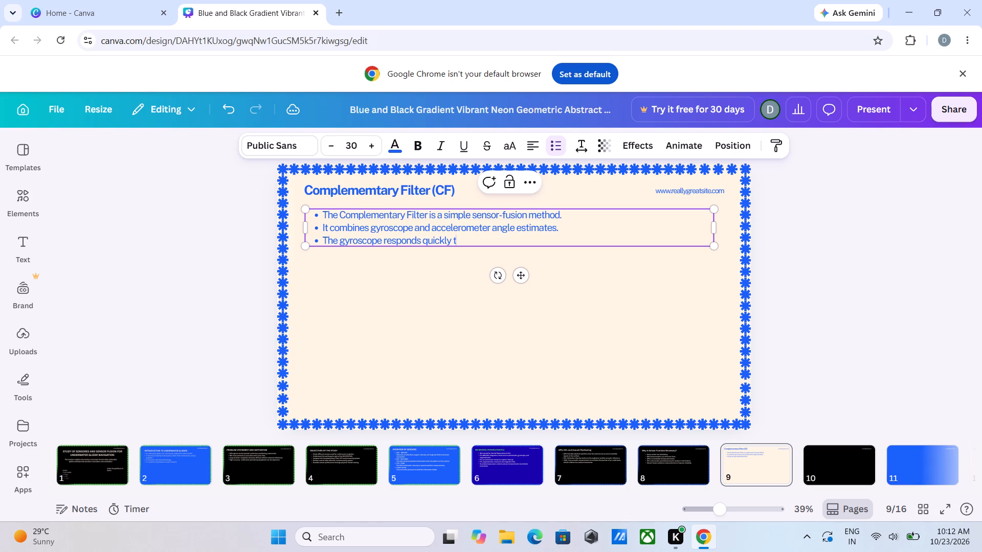
type("o")
key("space")
type("move")
type("ment")
key("space")
type("bt")
key("BackSpace")
type("ut")
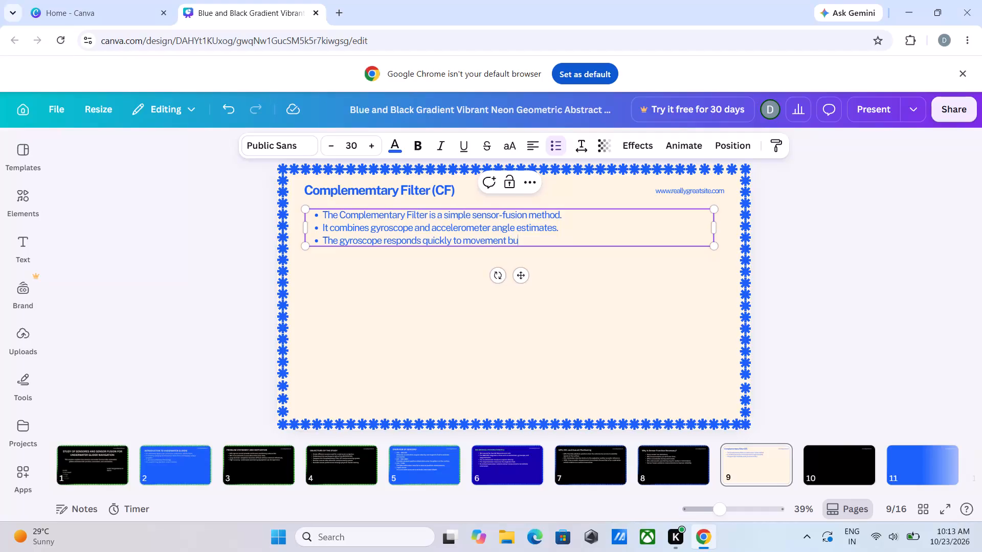
key("space")
type("ca")
type("n dr")
type("ift")
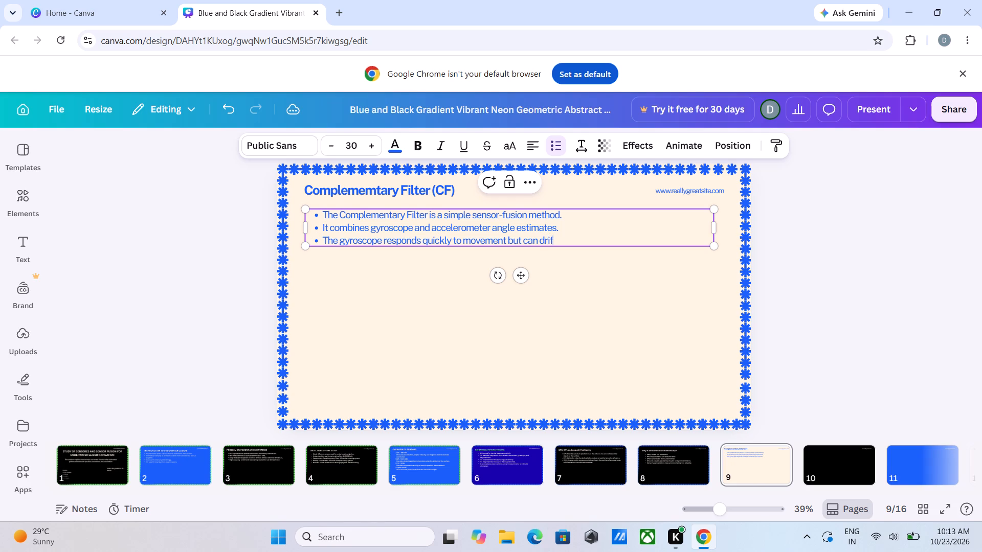
key("space")
key("period")
Add a fourth bullet to slide 9's list: "The accelerometer provides a long-term reference but can be noisy during motion.".
key("Return")
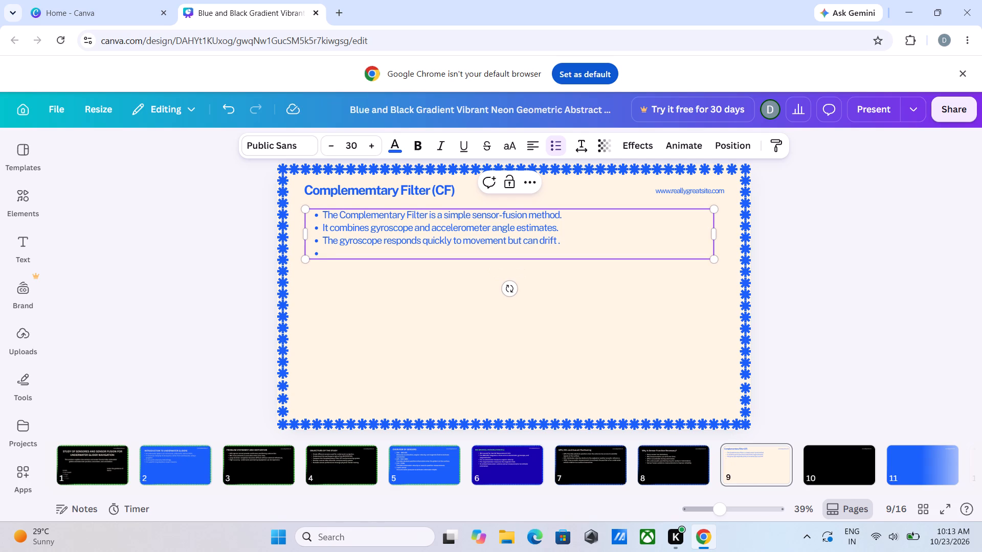
type("The a")
type("cce")
type("ler")
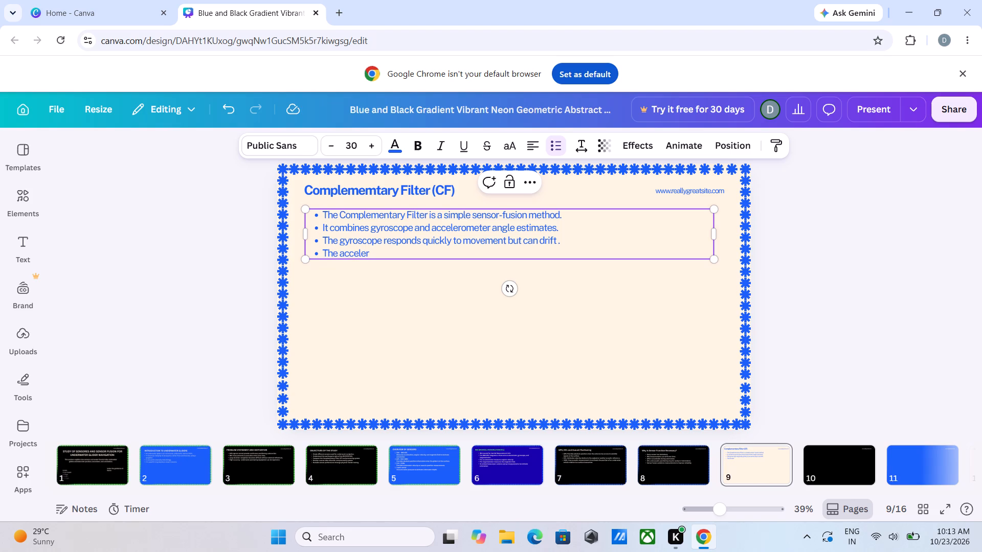
key("o")
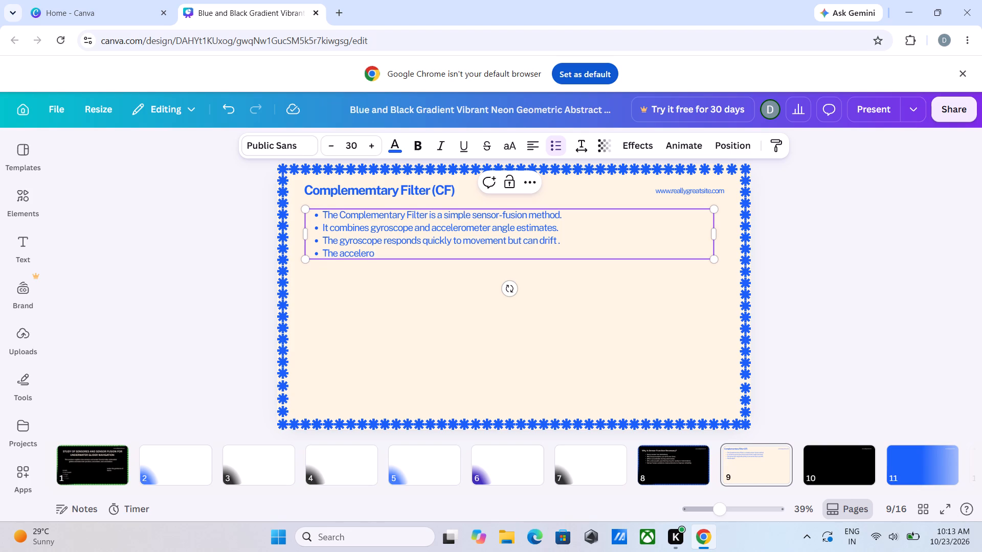
key("m")
key("w")
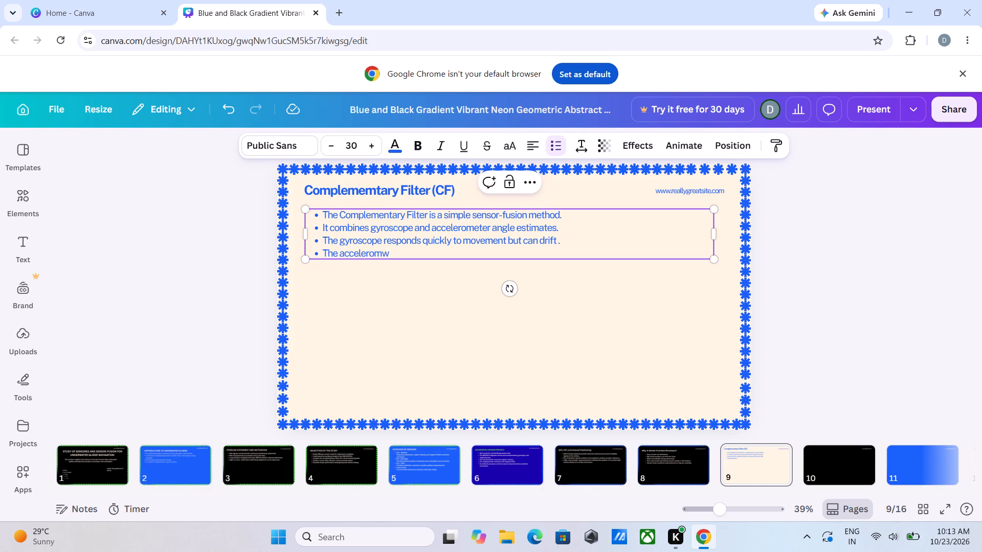
key("BackSpace")
type("eter")
key("space")
type("pr")
type("ovide")
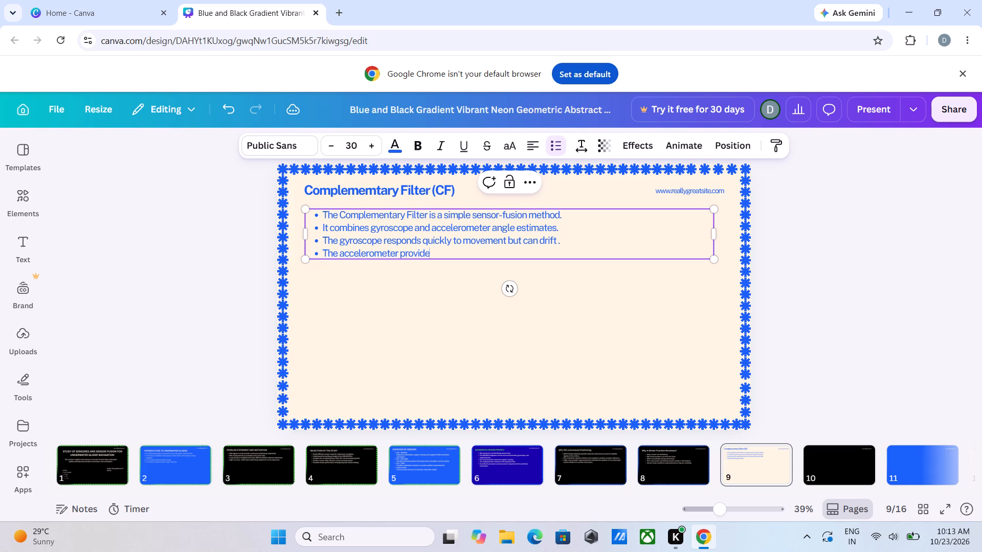
key("s")
key("space")
type("a")
key("space")
type("long")
type("-term refe")
key("r")
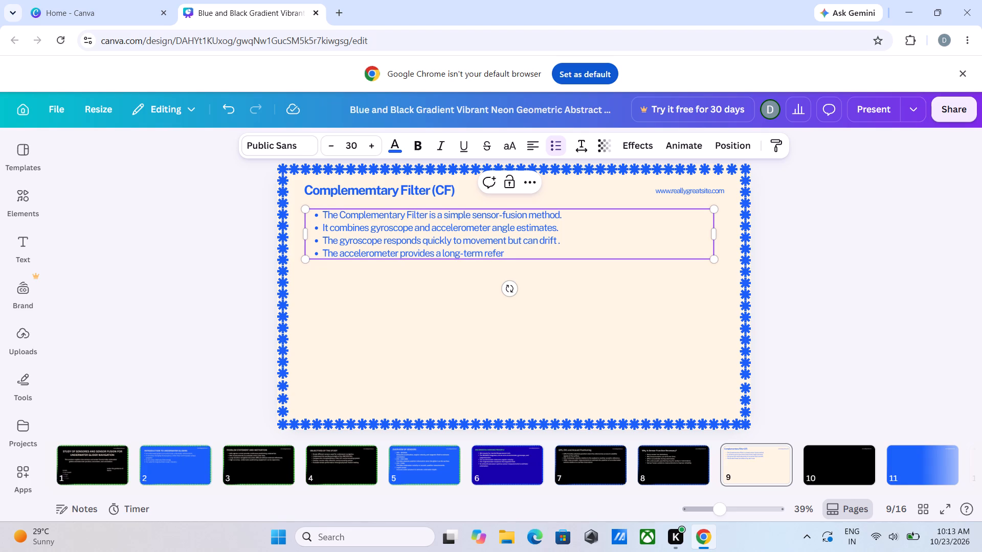
type("ence")
key("space")
type("but")
key("space")
type("ca")
type("n")
key("space")
type("be")
key("space")
type("noi")
key("s")
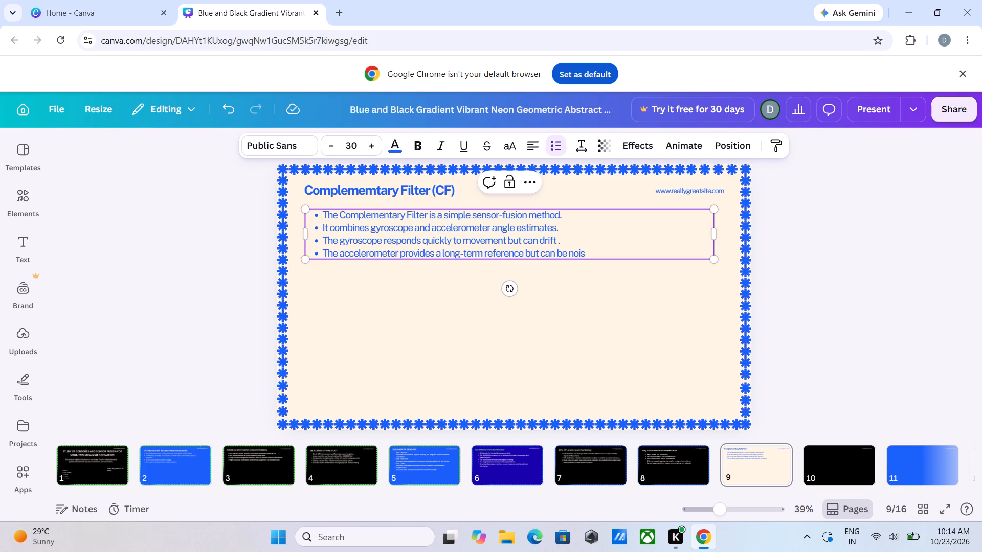
type("y")
key("space")
key("d")
type("ur")
type("ing")
key("space")
type("motion")
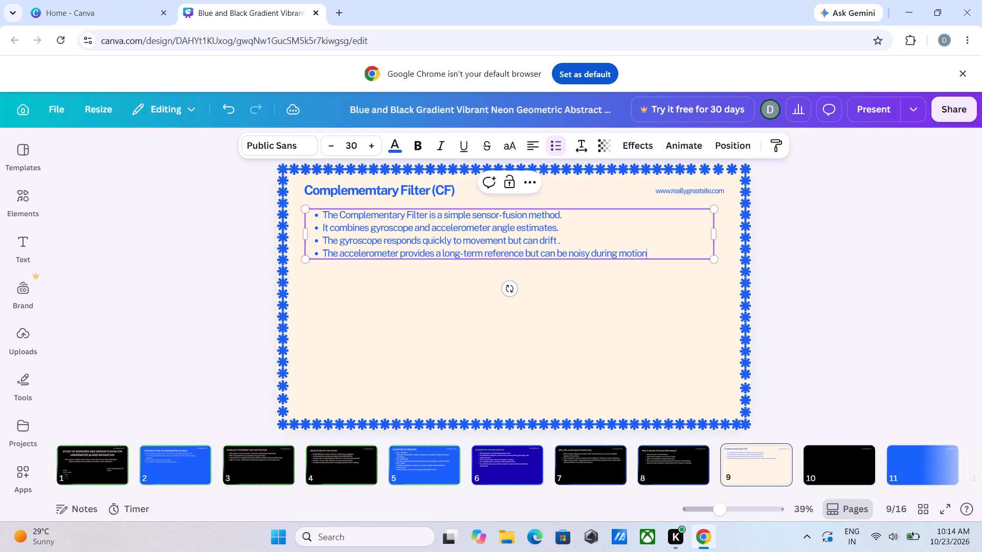
key("period")
Add a fifth bullet to slide 9's list: "A weighting factor, alpha,controls the contribution of each estimate.".
key("Return")
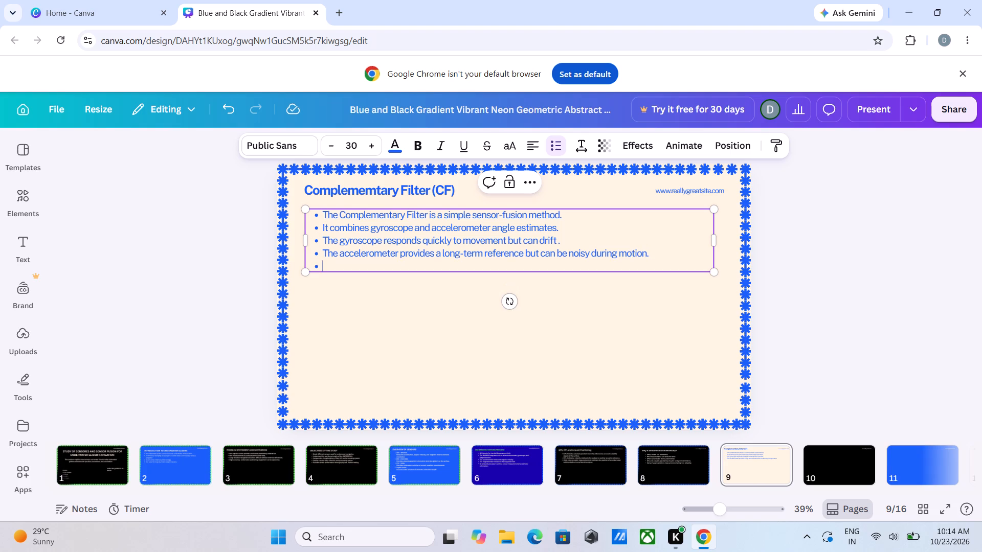
key("shift+a")
key("space")
key("w")
key("e")
type("igh")
type("ting")
key("space")
type("factor")
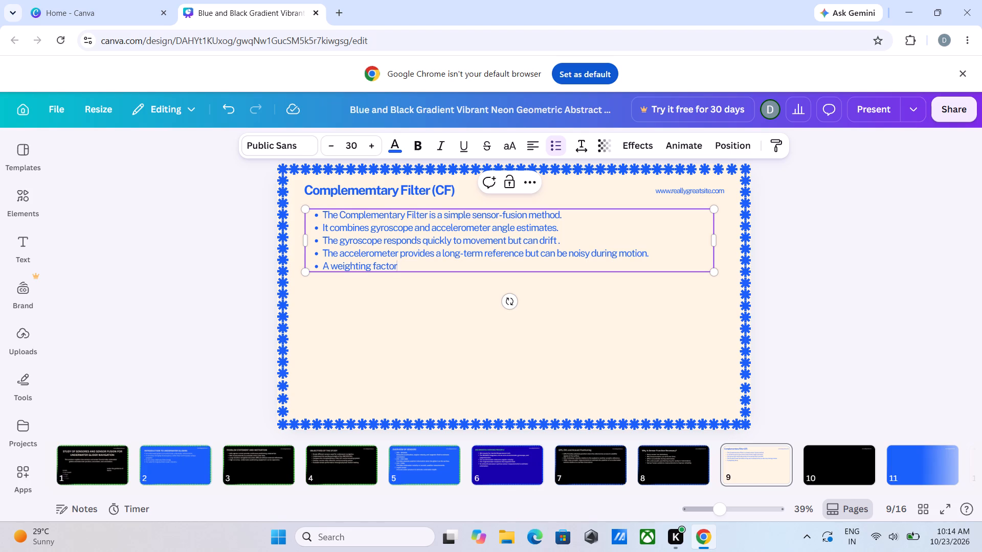
type(",")
key("space")
key("shift+a")
key("BackSpace")
key("a")
type("lpha")
key("comma")
type("co")
type("ntro")
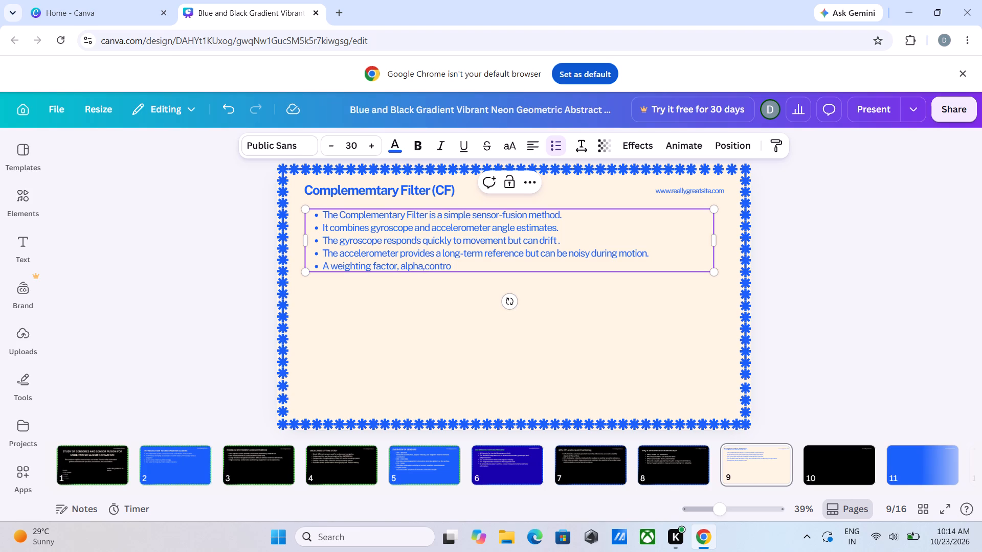
type("ls")
key("space")
type("the")
key("space")
type("con")
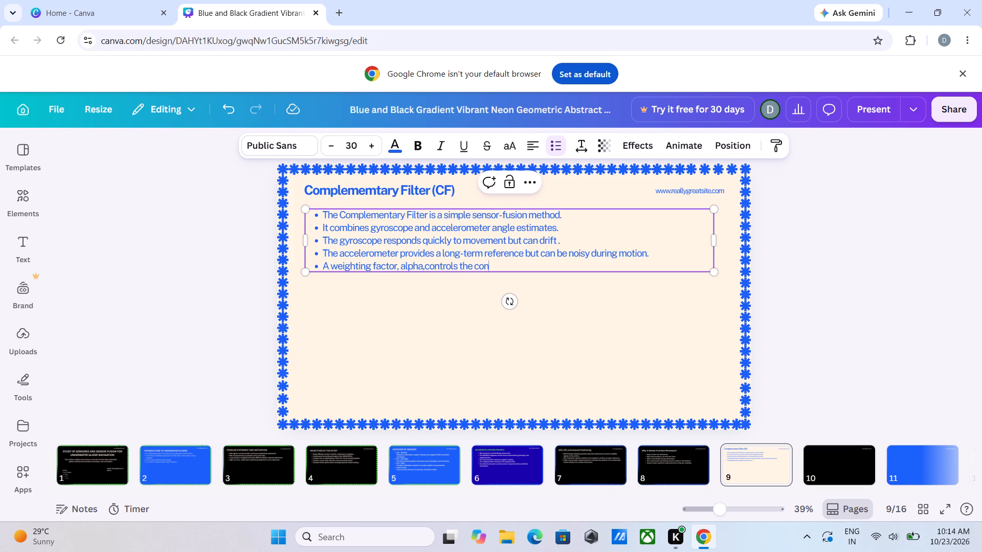
type("trib")
type("ution of")
key("space")
type("each est")
type("ima")
type("te")
key("period")
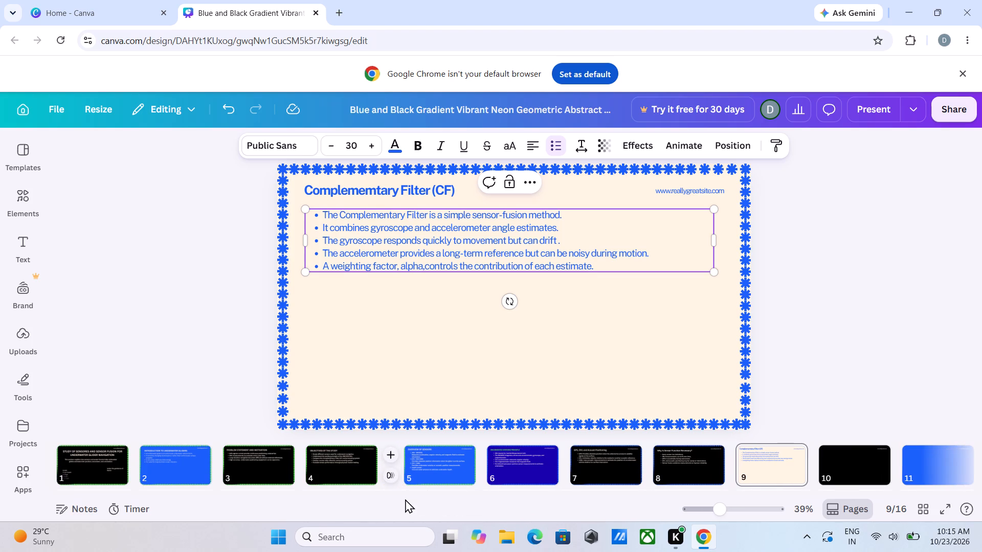
Duplicate slide 9's bulleted text box and place the copy just below the original list.
left_click(442, 351)
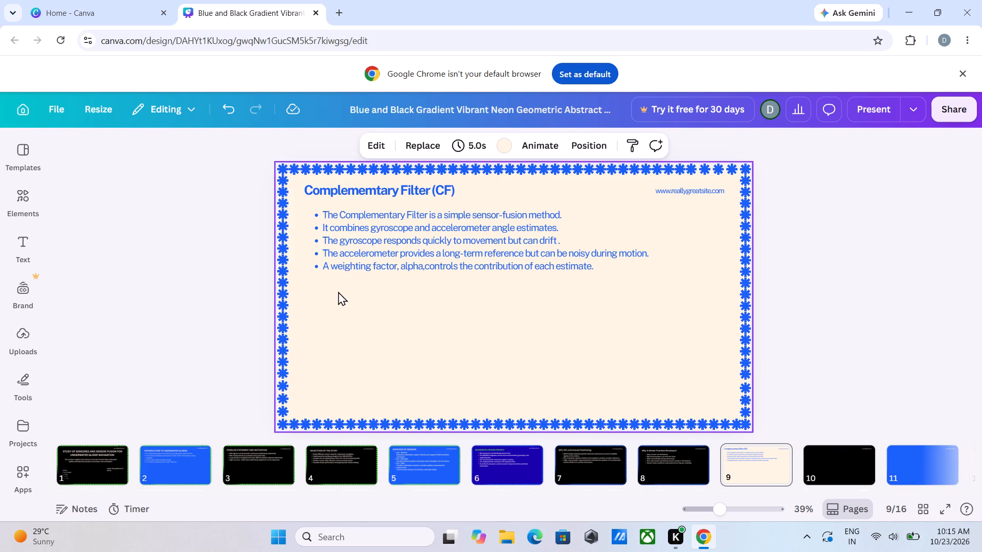
left_click(331, 290)
left_click(334, 261)
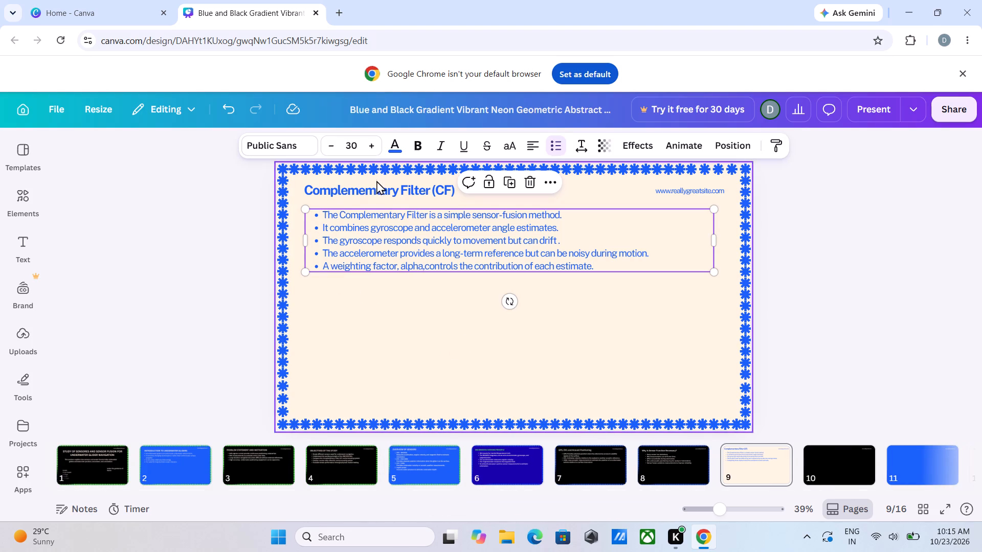
left_click(361, 244)
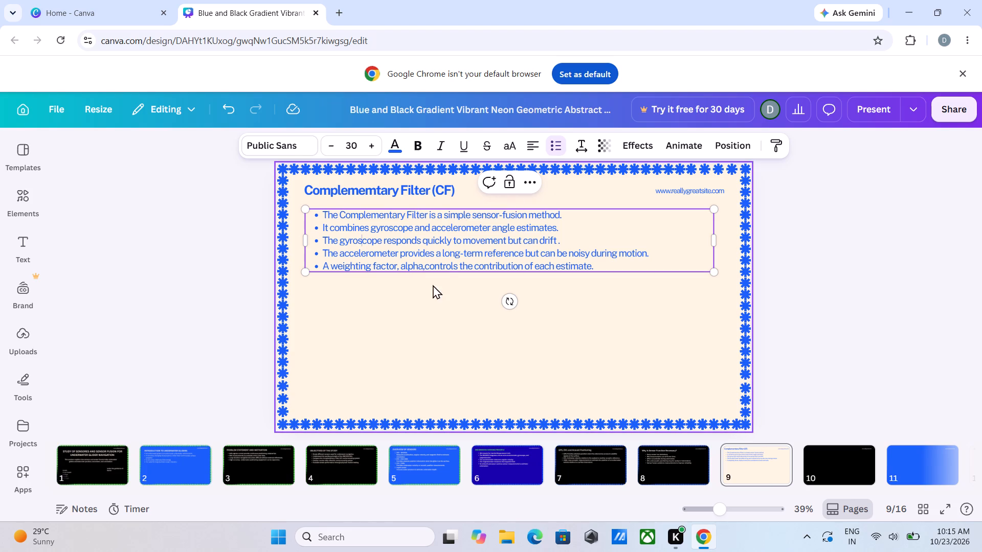
left_click(405, 319)
left_click(496, 186)
left_click(460, 244)
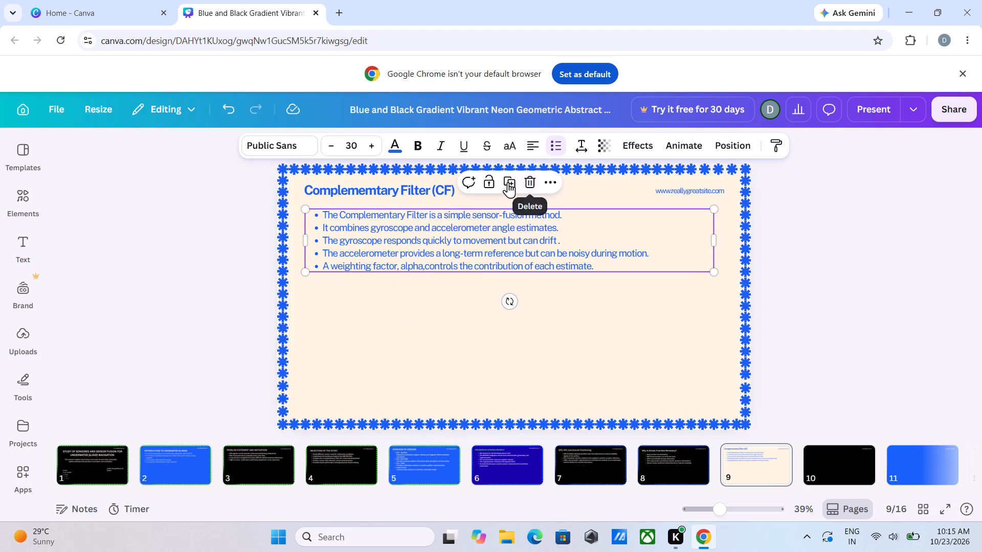
left_click(506, 182)
left_click_drag(437, 260, 428, 310)
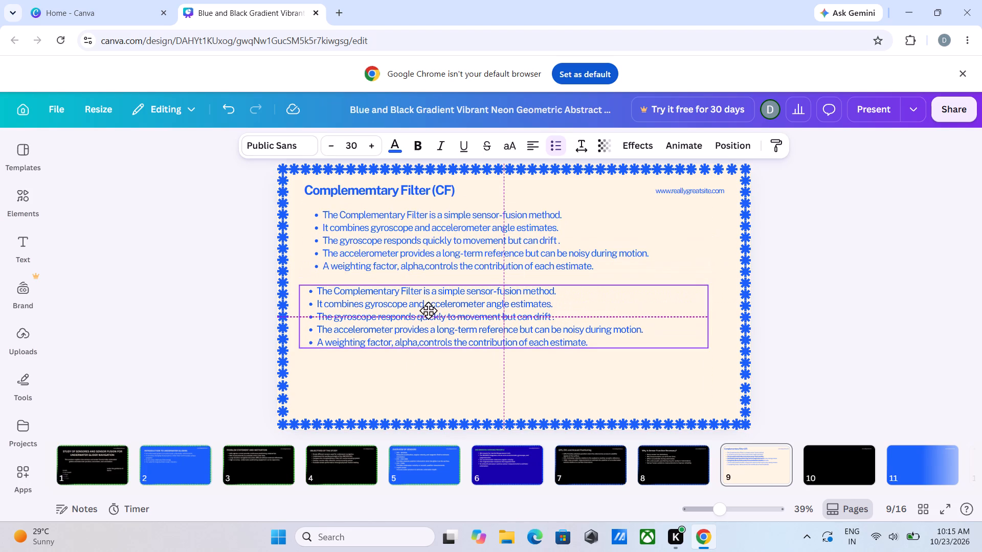
left_click_drag(428, 310, 441, 307)
Replace all the text in the duplicated box with the unbulleted label "Formula:".
left_click(629, 335)
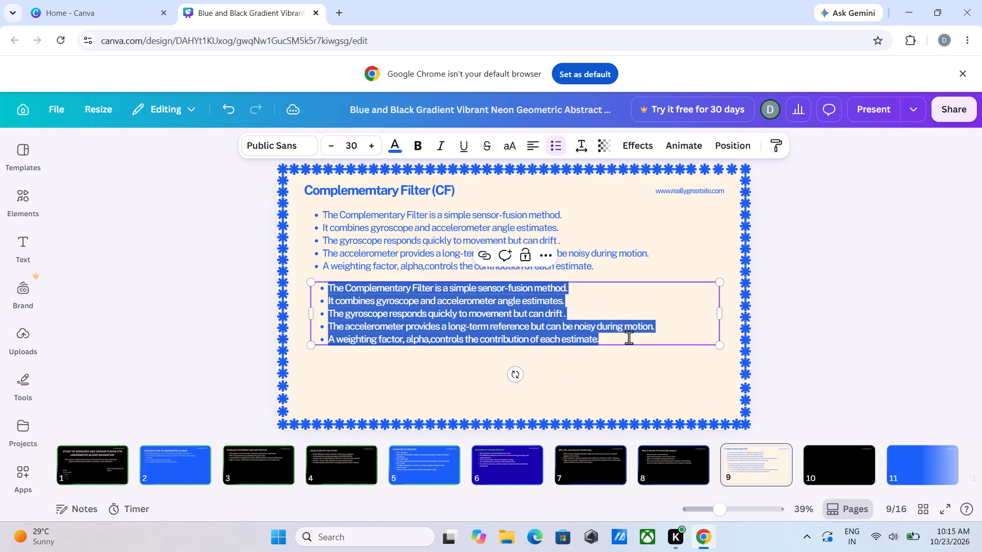
key("BackSpace")
key("BackSpace")
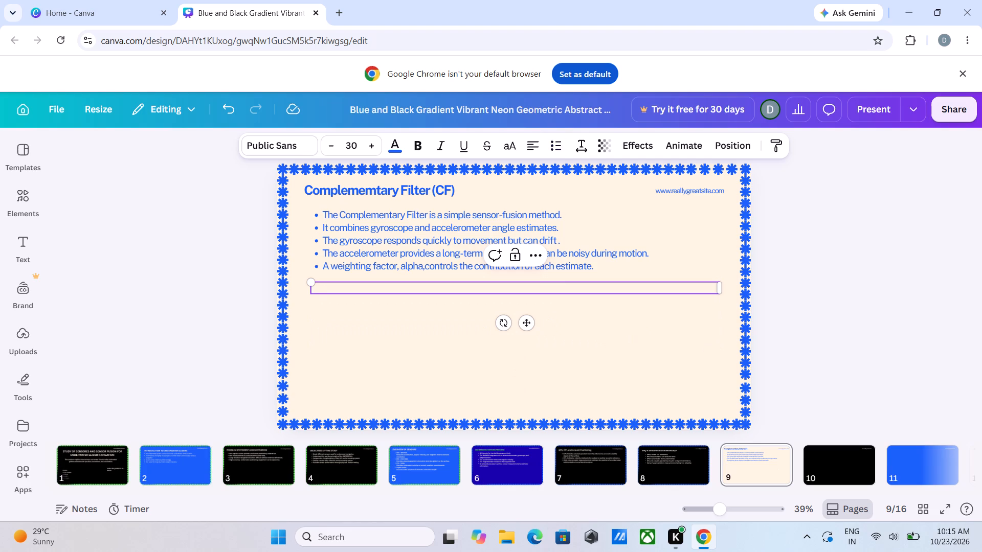
type("For")
type("mul")
key("a")
key("shift+colon")
Leave a blank line under "Formula:" for the equation and add the label "Where:" on the following line.
key("Return")
key("space")
key("space")
key("space")
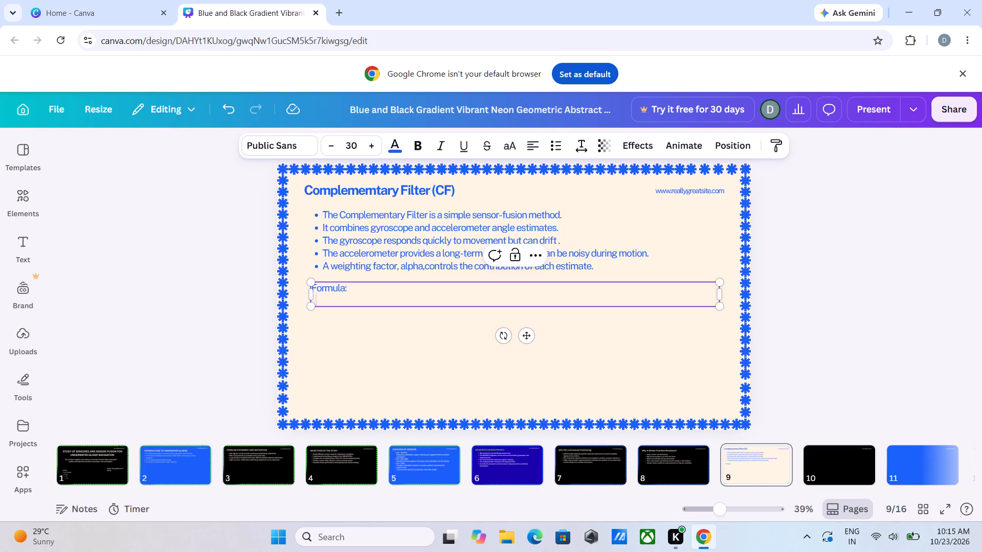
key("space")
key("space")
key("space")
key("space")
key("space")
key("space")
key("space")
key("space")
key("space")
key("Return")
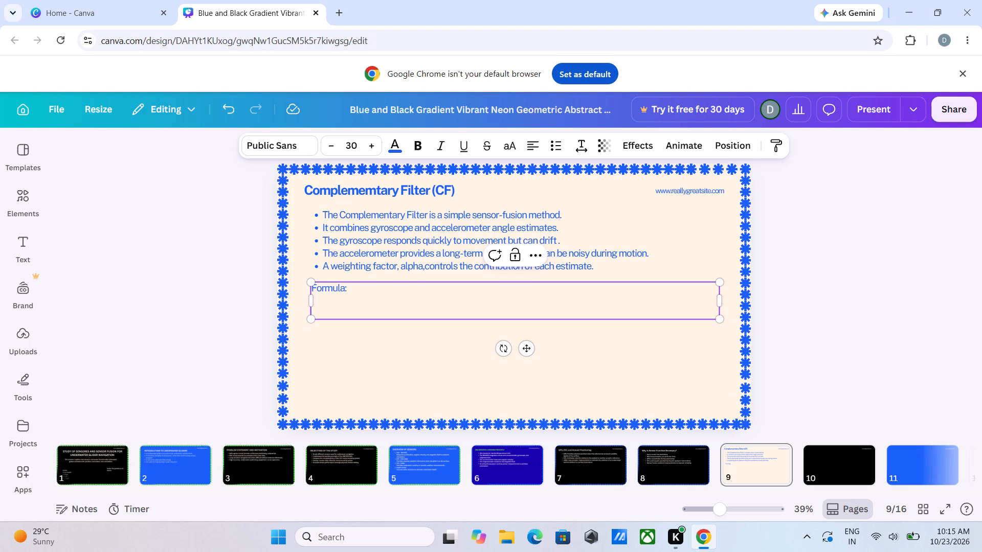
key("space")
key("space")
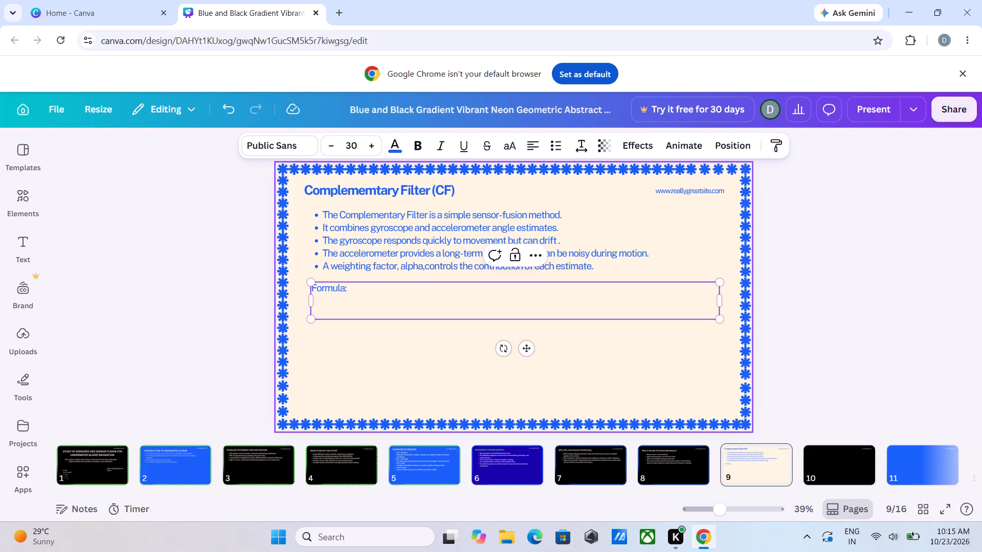
key("shift+w")
type("here")
key("shift+colon")
key("space")
Start a bulleted list on a new line below "Where:" in slide 9's formula box, without extra leading spaces.
key("Return")
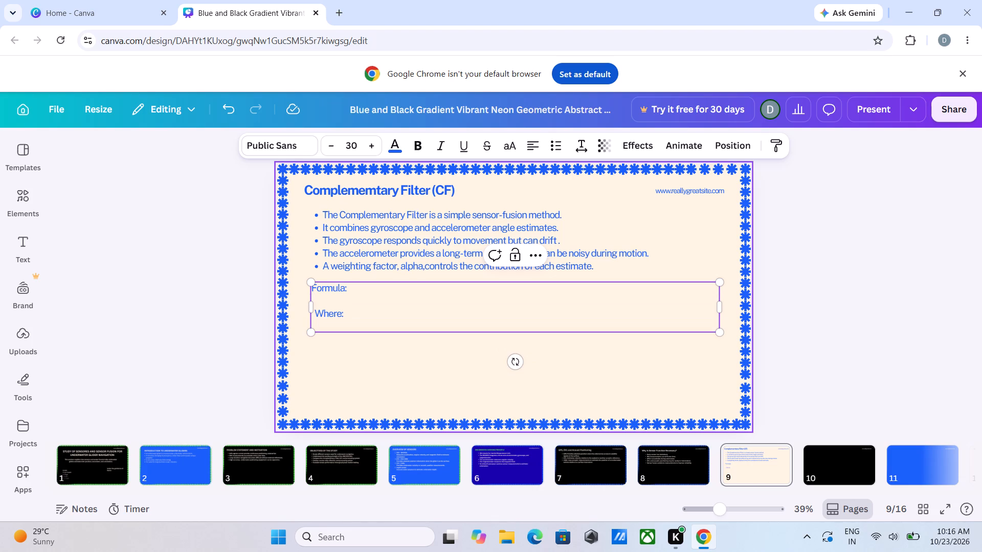
key("space")
key("space")
key("space")
key("space")
key("space")
key("space")
key("space")
key("space")
key("space")
key("space")
key("space")
left_click(551, 143)
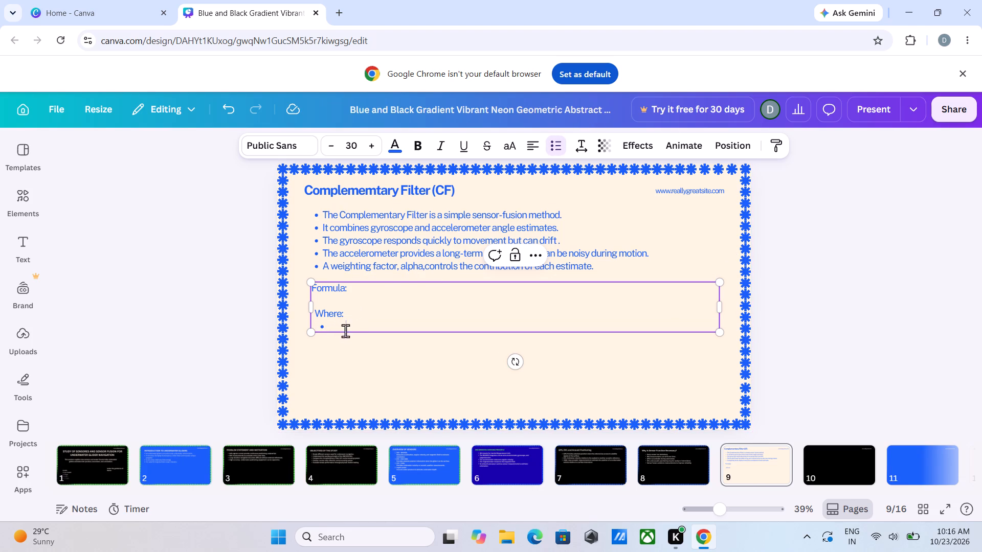
key("BackSpace")
key("BackSpace")
key("BackSpace")
key("BackSpace")
key("BackSpace")
key("BackSpace")
key("BackSpace")
key("BackSpace")
key("BackSpace")
key("BackSpace")
key("BackSpace")
Enter the first symbol definition under "Where:" as "thita t = estimated angle".
key("a")
key("BackSpace")
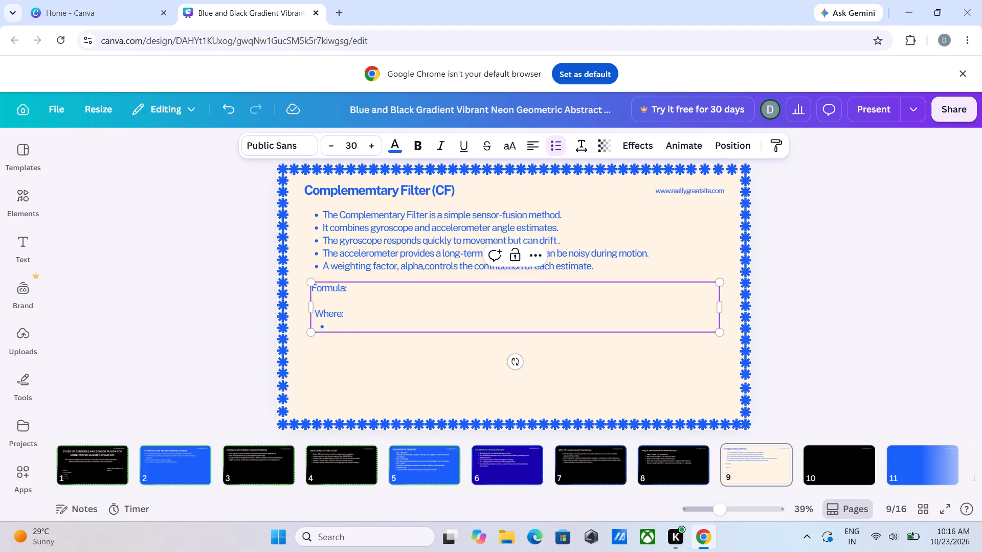
type("thita")
key("space")
type("t")
key("space")
type("=")
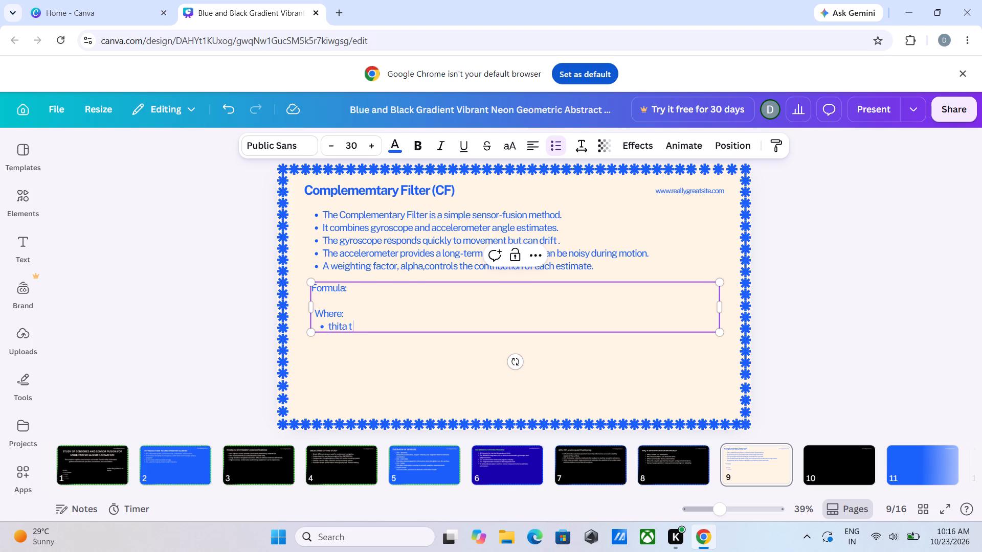
key("space")
type("esti")
type("mat")
type("ed angl")
key("e")
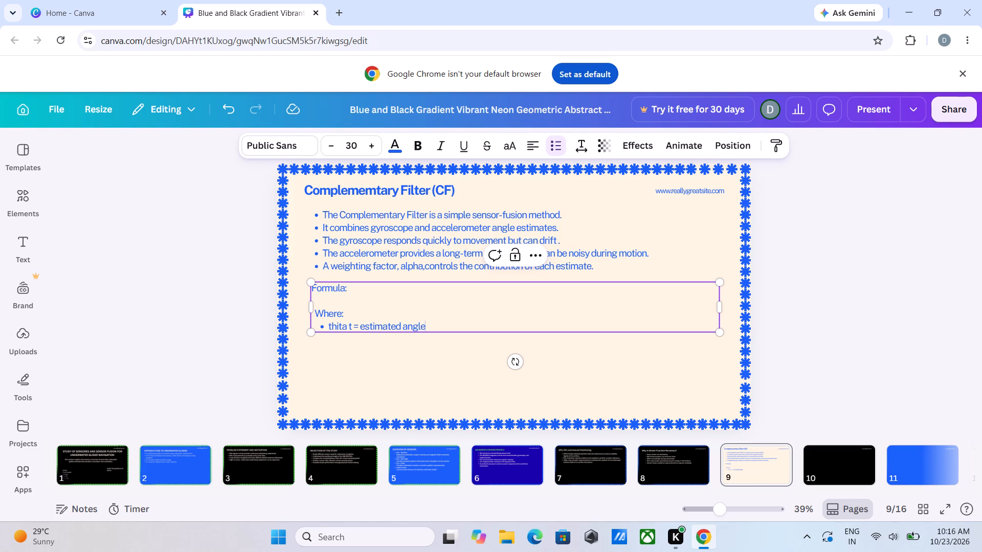
Add a second bullet to the symbol definitions: "w = angular velocity".
key("Return")
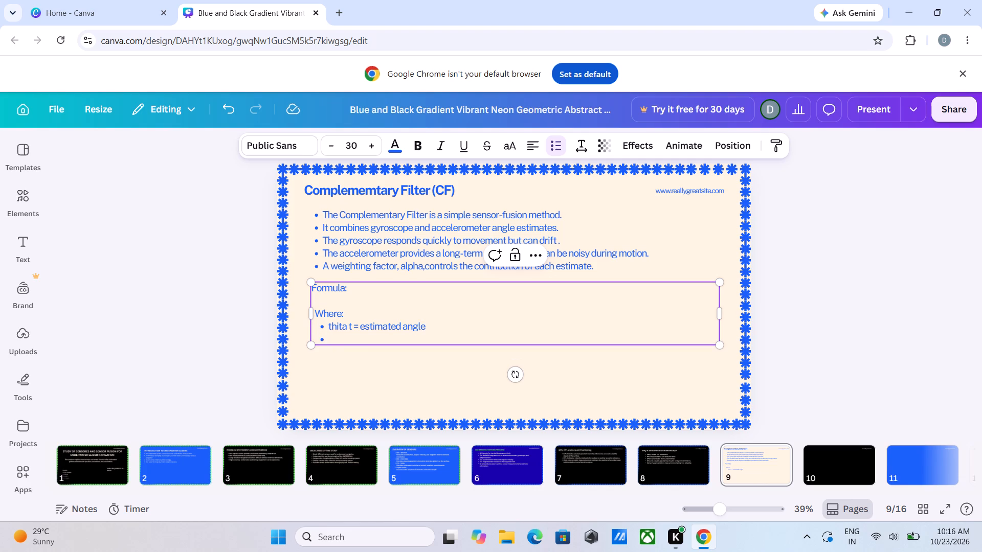
key("shift+w")
key("BackSpace")
key("w")
key("space")
key("equal")
key("space")
type("an")
key("g")
type("ular velocity")
Add a third bullet to the symbol definitions: "t = time interval".
key("Return")
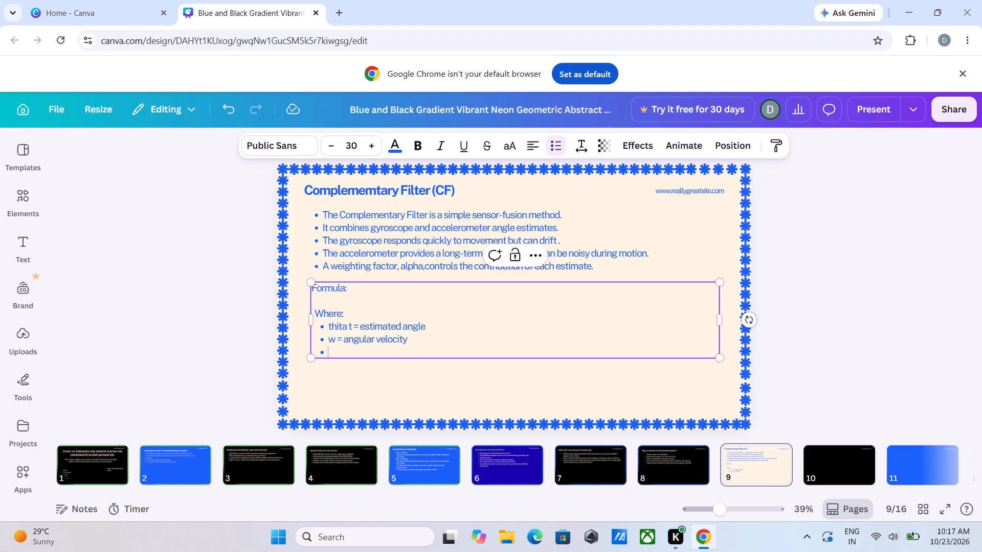
key("t")
key("space")
type("= time inter")
type("va")
key("l")
key("space")
Add a fourth bullet, "Alpha = weighting factor", to the symbol definitions and leave the text box.
key("Return")
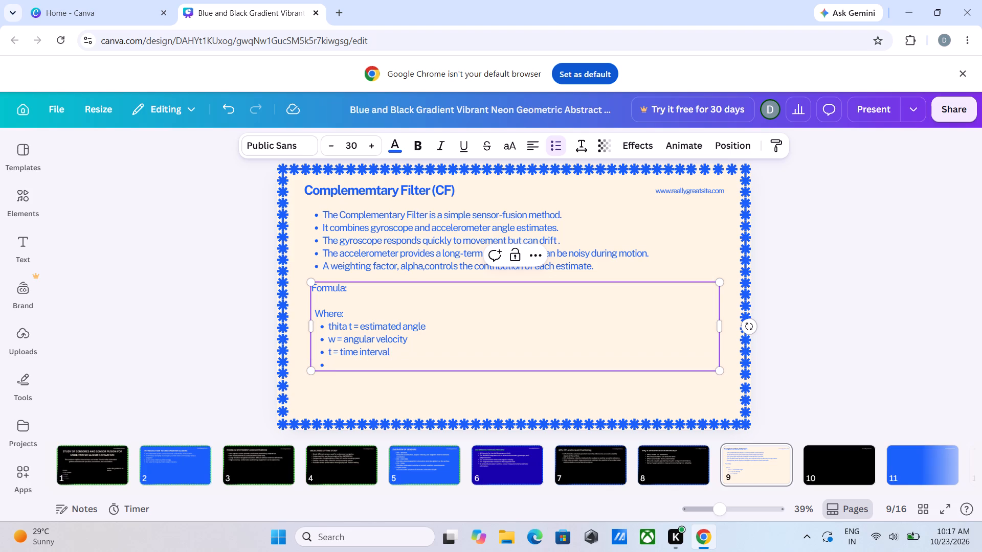
type("Alpha")
key("space")
type("=")
key("space")
key("w")
key("e")
type("ight")
type("ing")
key("space")
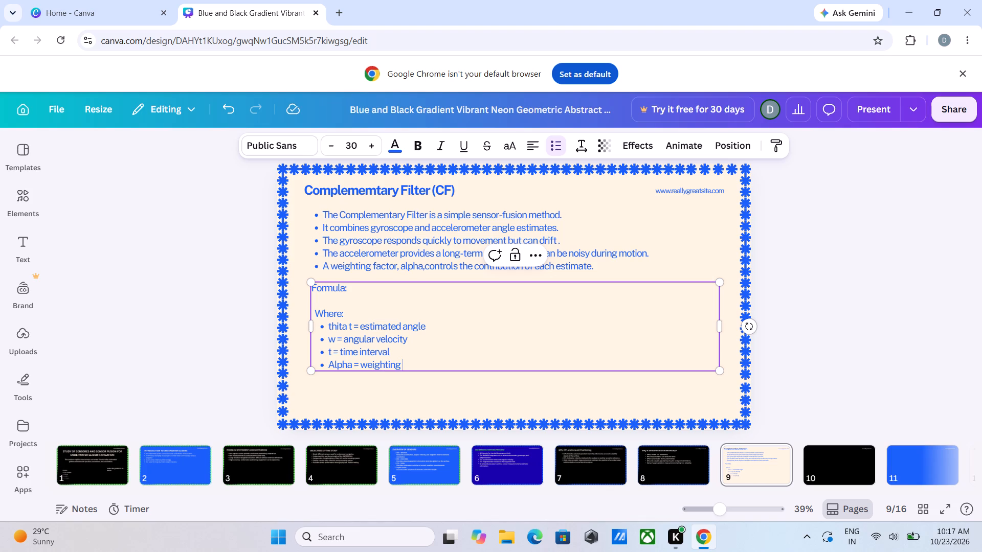
key("d")
key("BackSpace")
type("factor")
key("space")
left_click(694, 263)
scroll(557, 333, "down", 3)
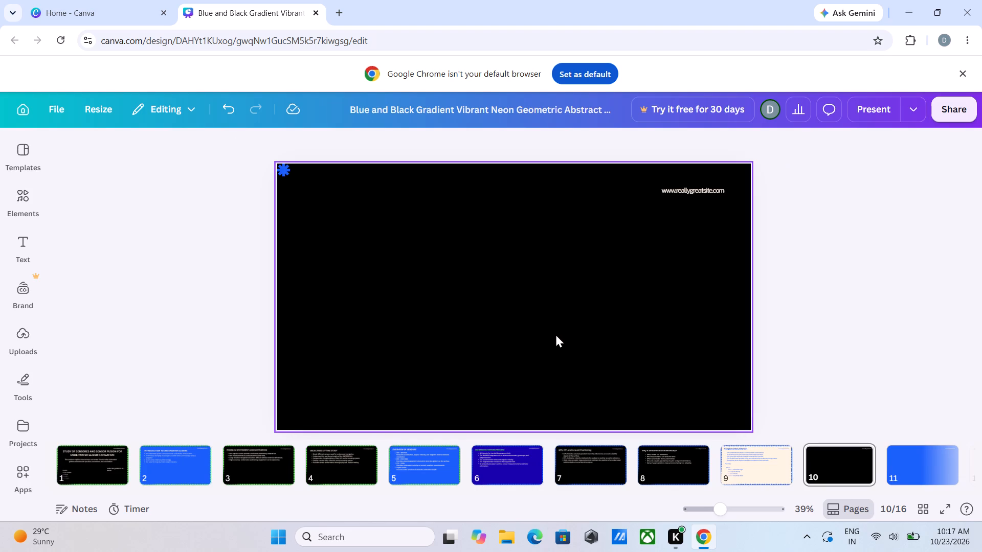
scroll(540, 332, "up", 3)
scroll(540, 332, "down", 3)
left_click(281, 169)
left_click(688, 193)
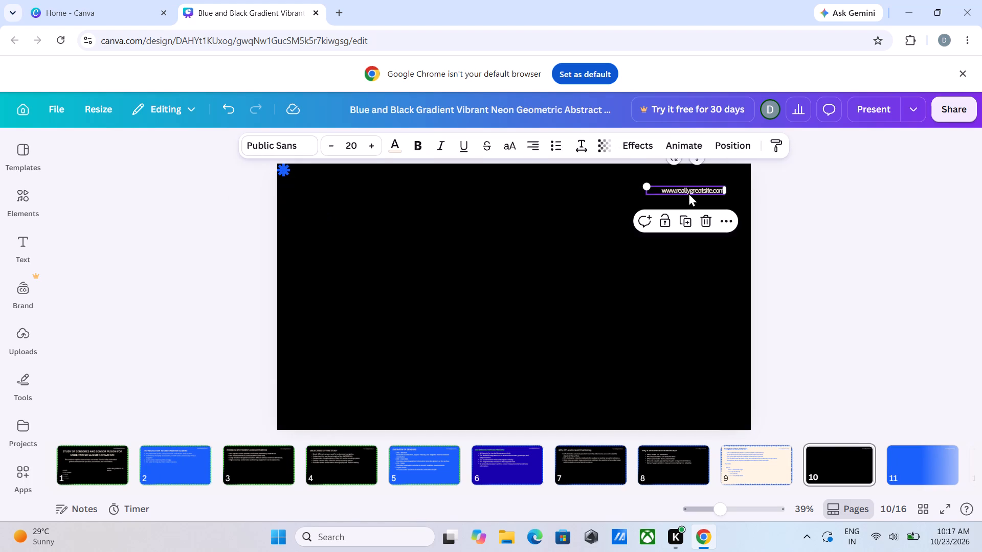
left_click(375, 146)
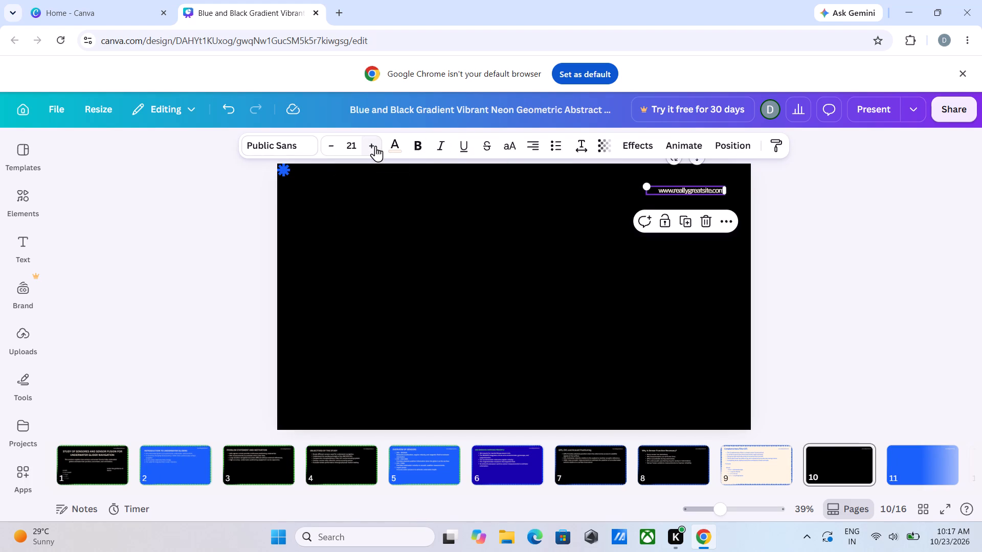
left_click(375, 146)
left_click(376, 266)
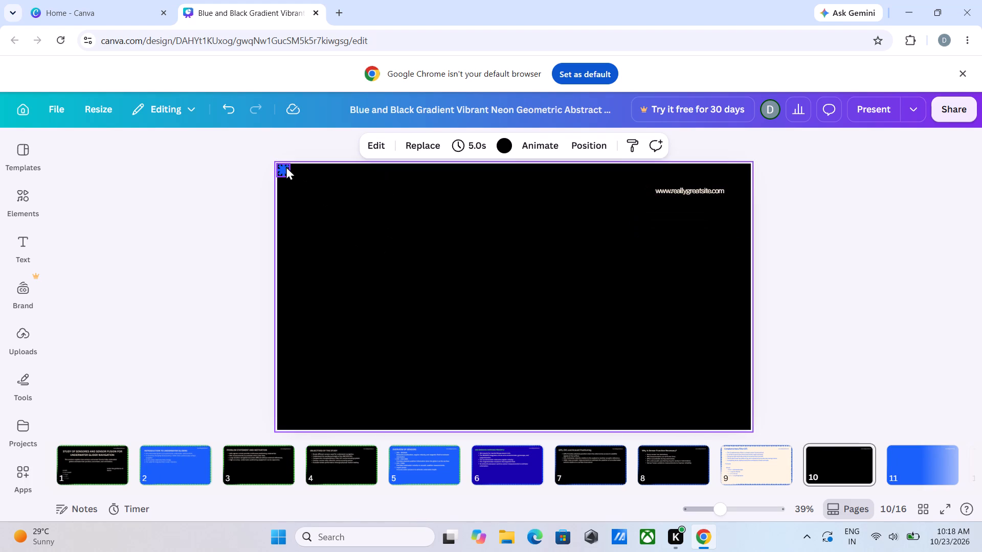
Duplicate the blue asterisk in slide 10's top-left corner and place the copy directly beside it along the top edge.
left_click(286, 166)
left_click(286, 203)
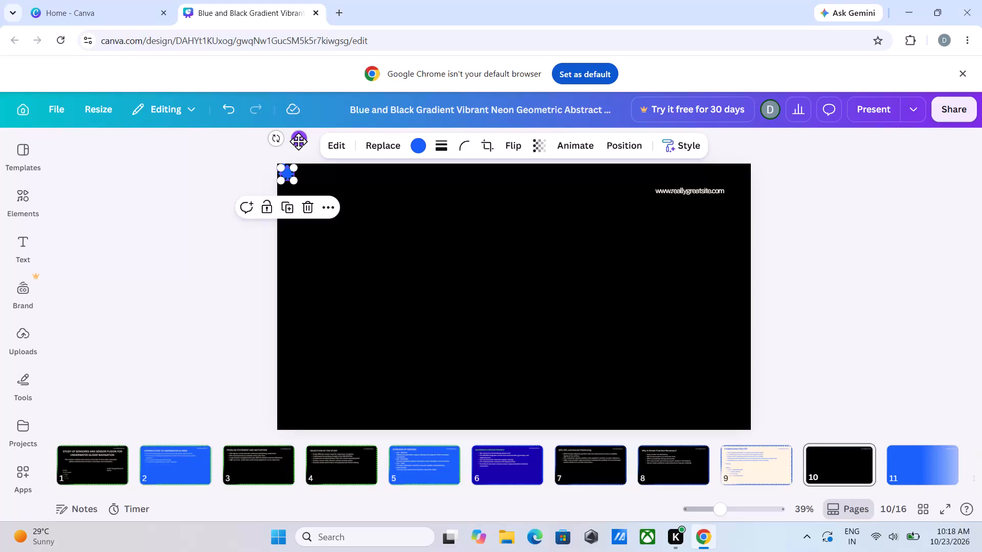
left_click_drag(298, 141, 307, 137)
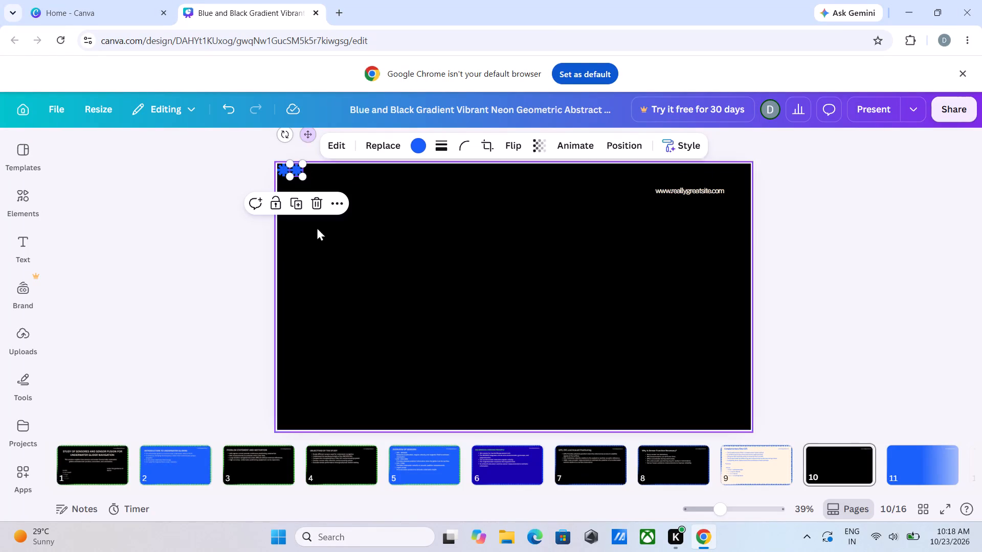
left_click_drag(343, 314, 342, 305)
Duplicate the second asterisk repeatedly to extend the evenly spaced border row along slide 10's top edge to about its middle.
left_click(297, 169)
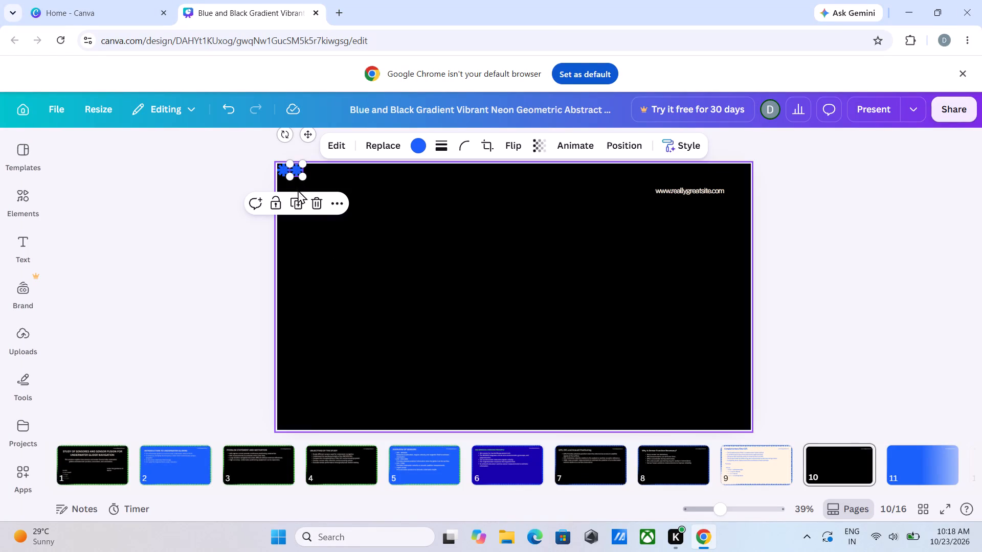
left_click(298, 195)
left_click(313, 200)
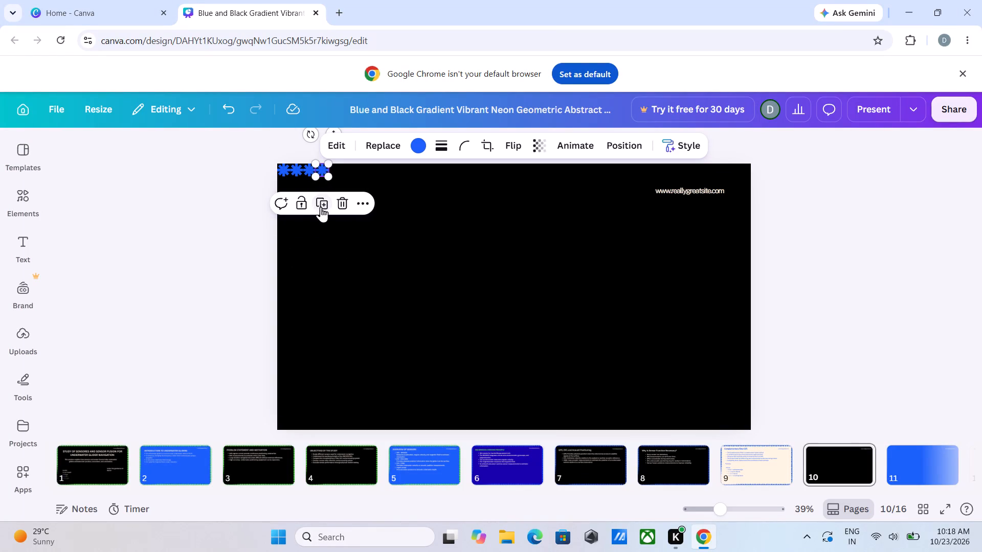
left_click(322, 202)
left_click(335, 201)
left_click(349, 204)
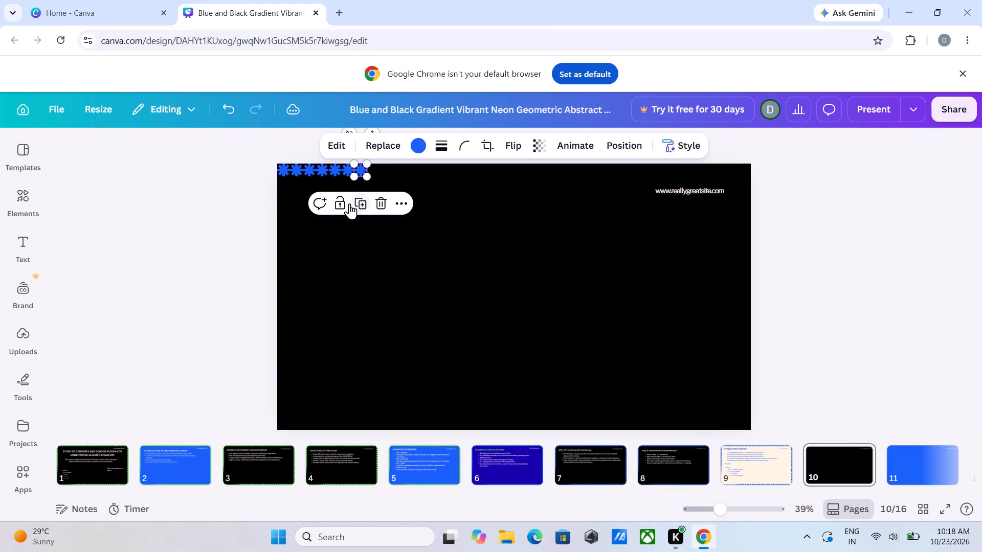
left_click(360, 203)
left_click(376, 203)
left_click(386, 203)
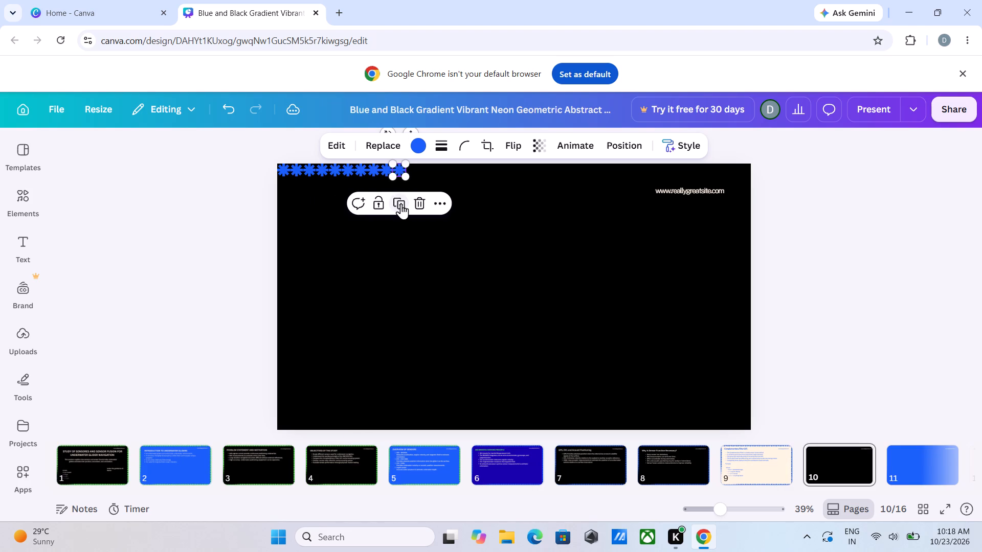
left_click(402, 206)
left_click(415, 203)
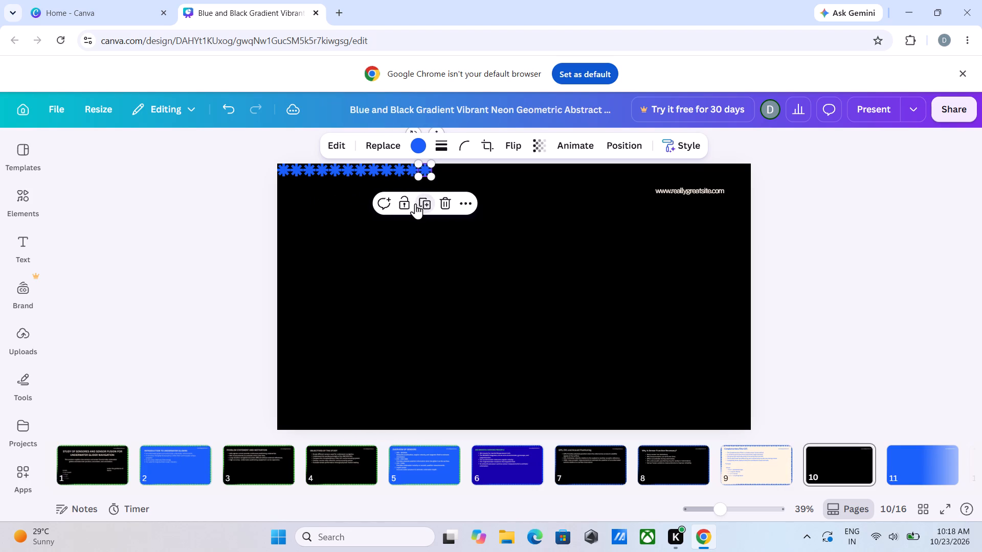
left_click(427, 201)
left_click(436, 203)
left_click(446, 204)
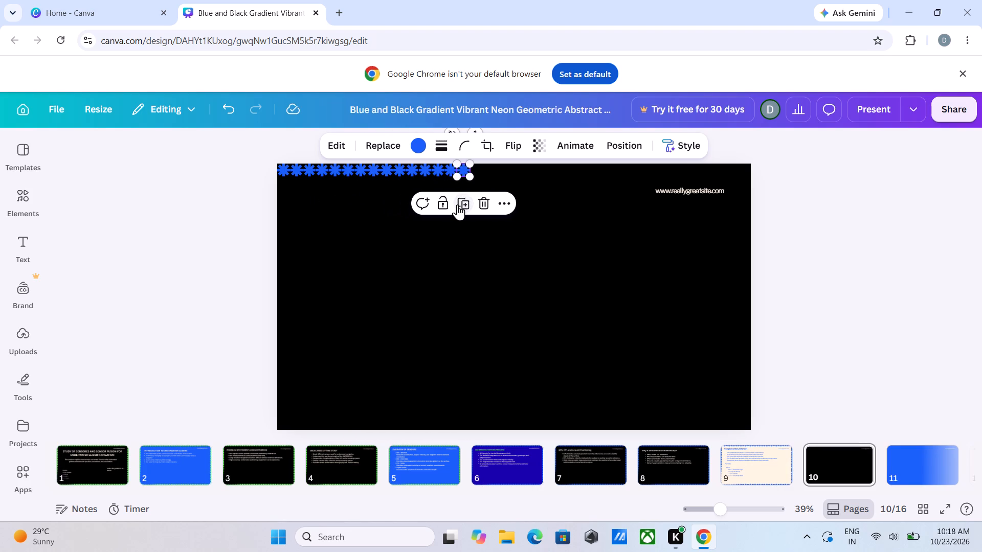
left_click(461, 203)
left_click(475, 203)
left_click(488, 205)
left_click(508, 202)
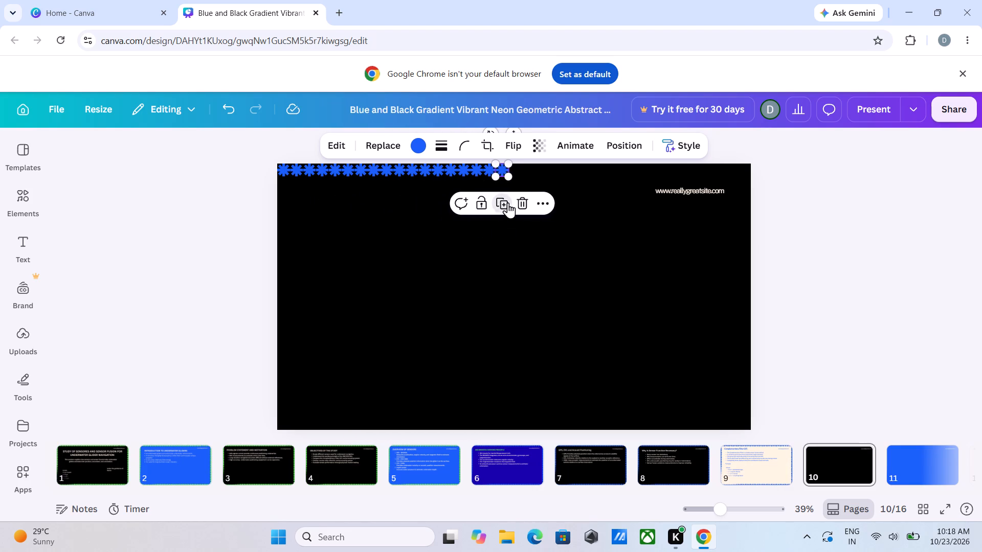
Continue duplicating the last asterisk until the top border row reaches slide 10's top-right corner.
left_click(516, 203)
left_click(528, 202)
left_click(543, 203)
left_click(550, 204)
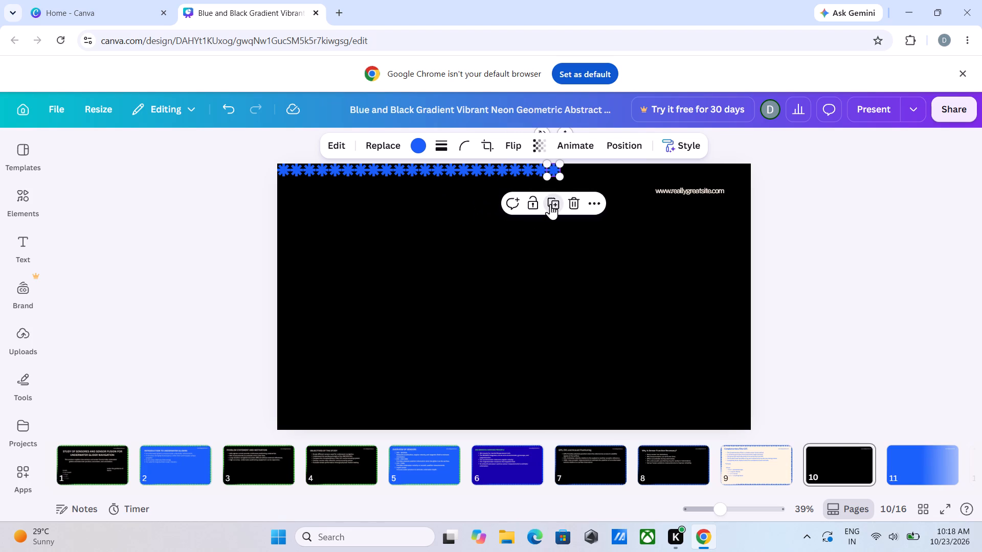
left_click(561, 203)
left_click(572, 202)
left_click(598, 202)
left_click(605, 202)
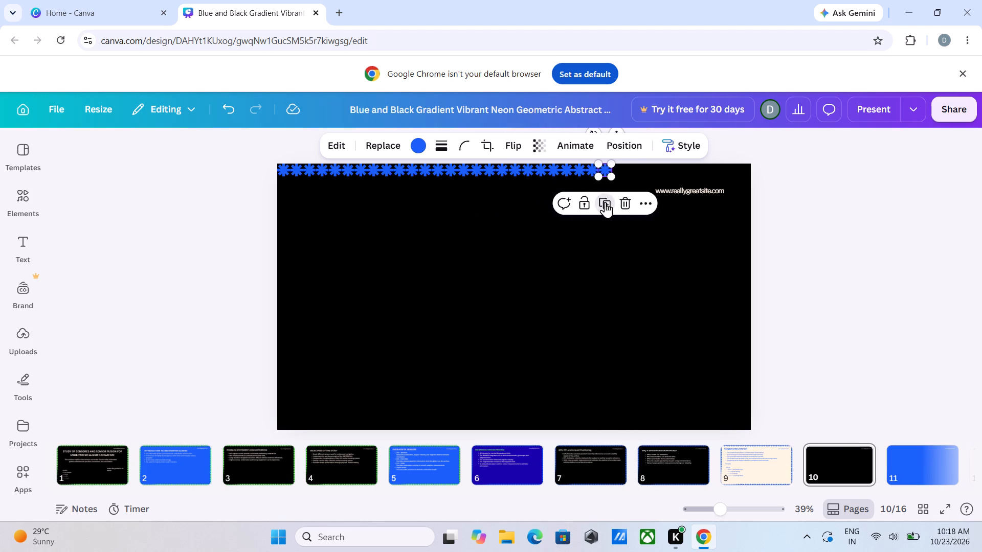
left_click(612, 203)
left_click(624, 202)
left_click(648, 205)
left_click(657, 205)
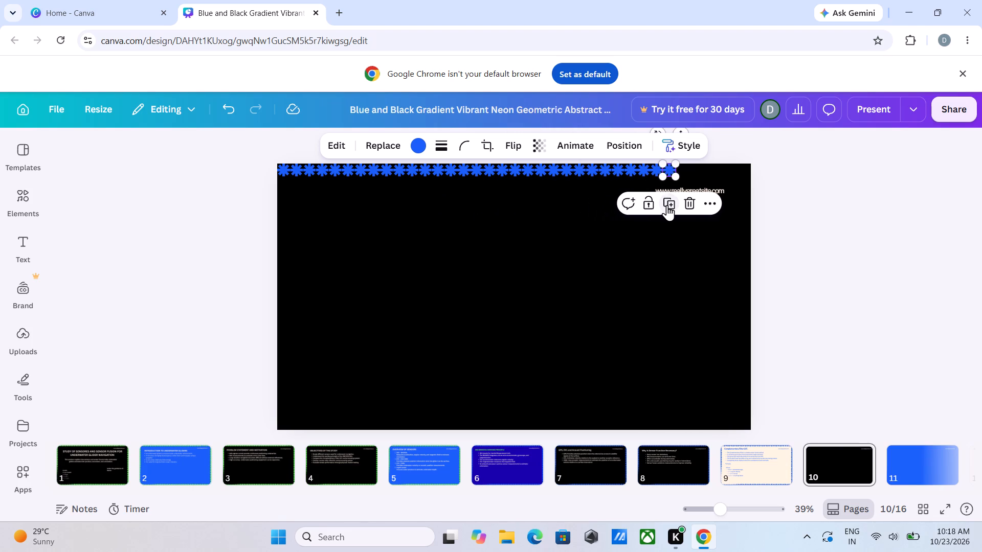
left_click(667, 205)
left_click(683, 205)
left_click(699, 204)
left_click(707, 203)
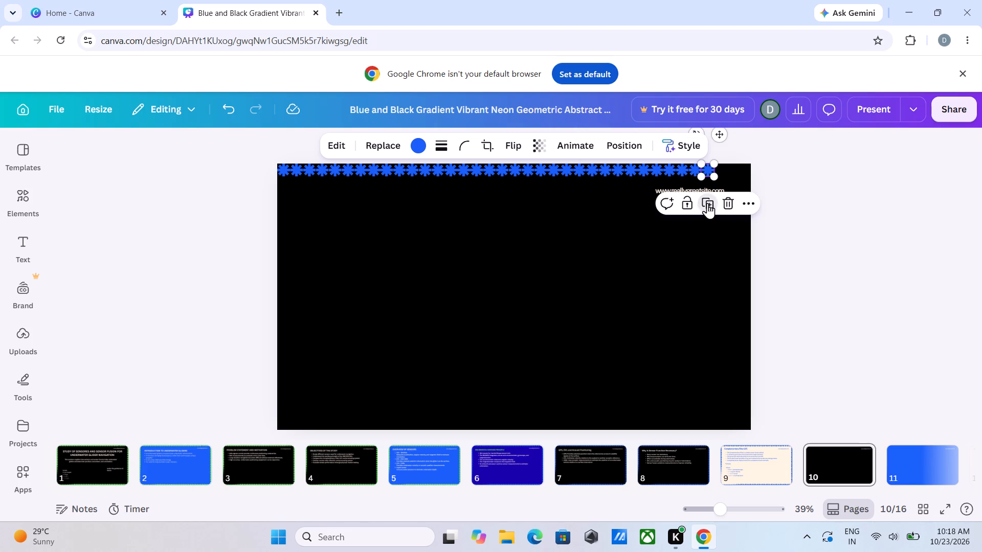
left_click(717, 203)
left_click(601, 247)
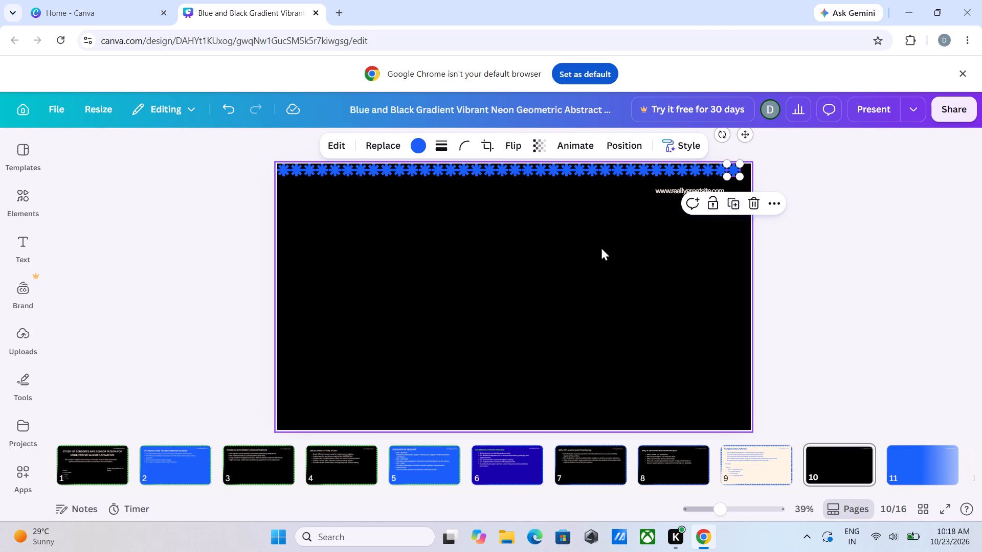
left_click(733, 166)
left_click(730, 204)
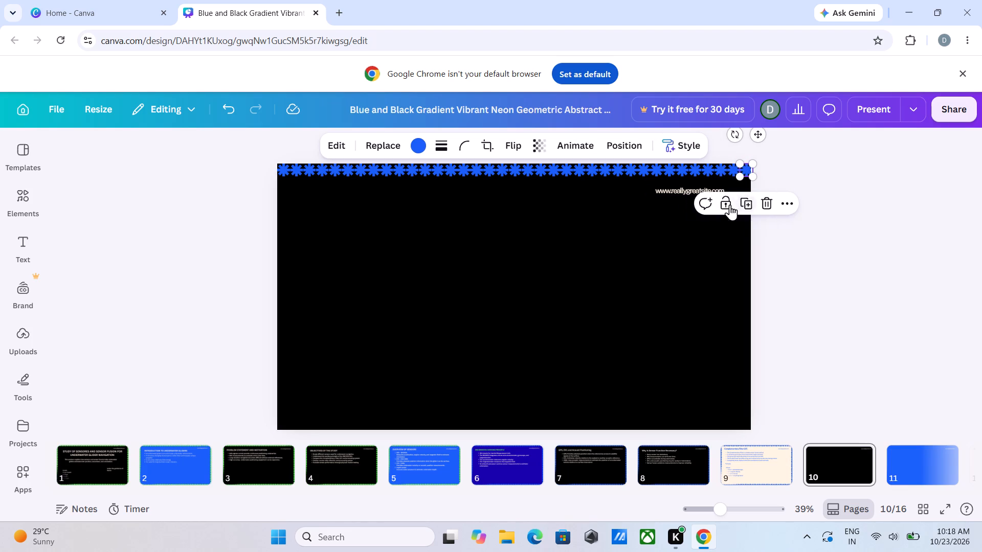
left_click(641, 267)
Duplicate the top-left corner asterisk and place the copy directly below it on the slide's left edge.
left_click(285, 167)
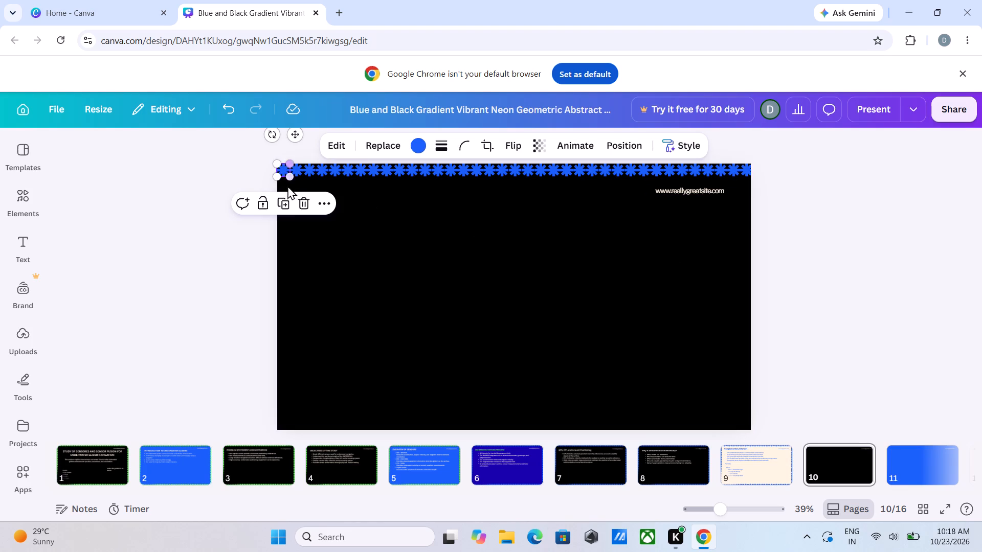
left_click(286, 202)
left_click_drag(298, 140, 297, 147)
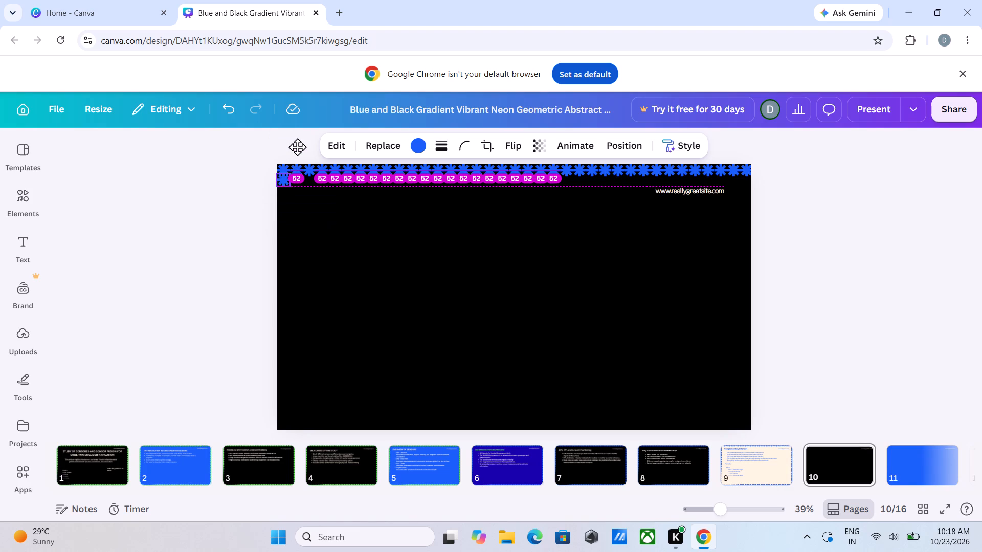
left_click_drag(297, 147, 296, 150)
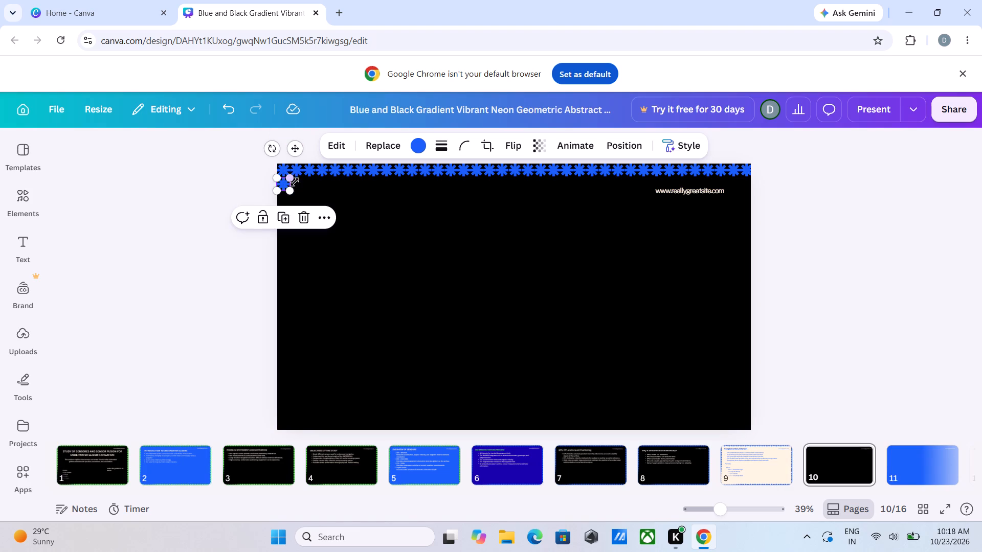
Duplicate that lower asterisk repeatedly to build the left border column down to the slide's bottom-left corner.
left_click(286, 213)
left_click(283, 230)
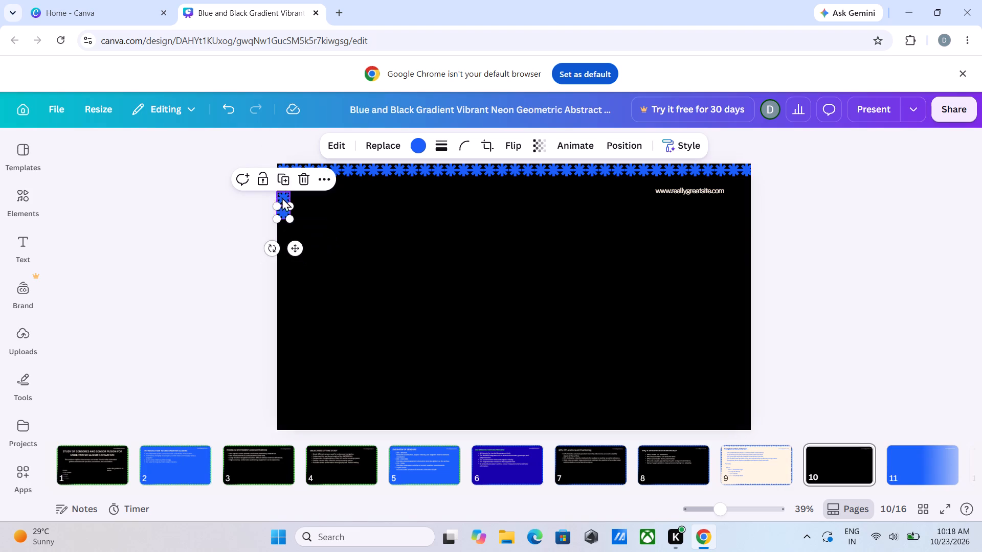
left_click(282, 183)
left_click(282, 195)
left_click(283, 207)
left_click_drag(283, 216, 283, 222)
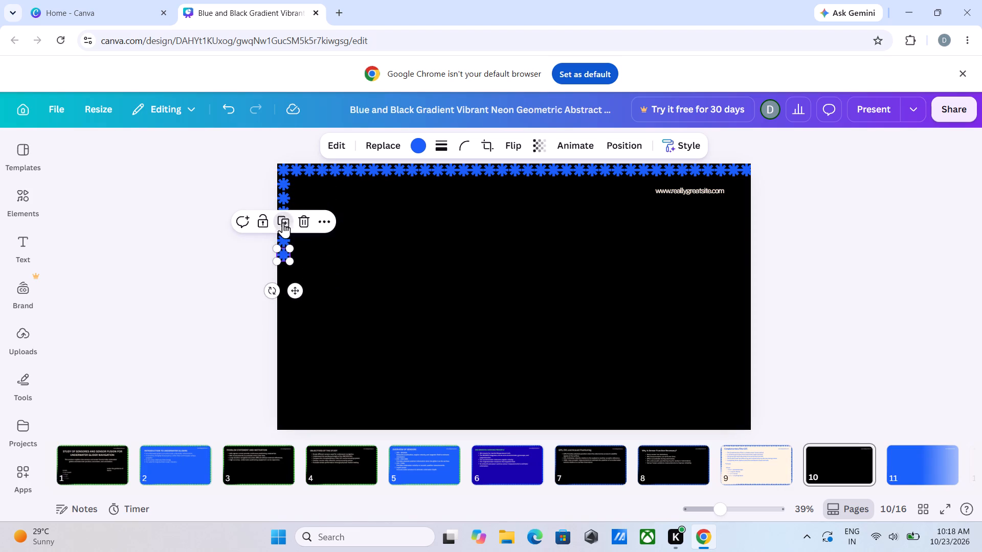
left_click_drag(283, 222, 283, 222)
left_click(282, 241)
left_click(283, 252)
left_click_drag(283, 260, 283, 265)
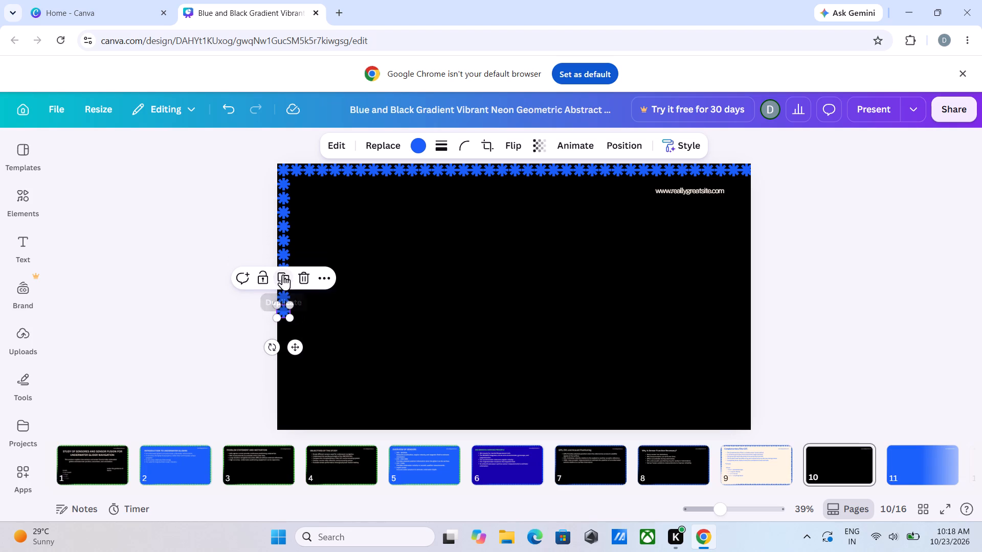
left_click(283, 277)
left_click(283, 293)
left_click_drag(283, 301, 283, 306)
left_click(285, 323)
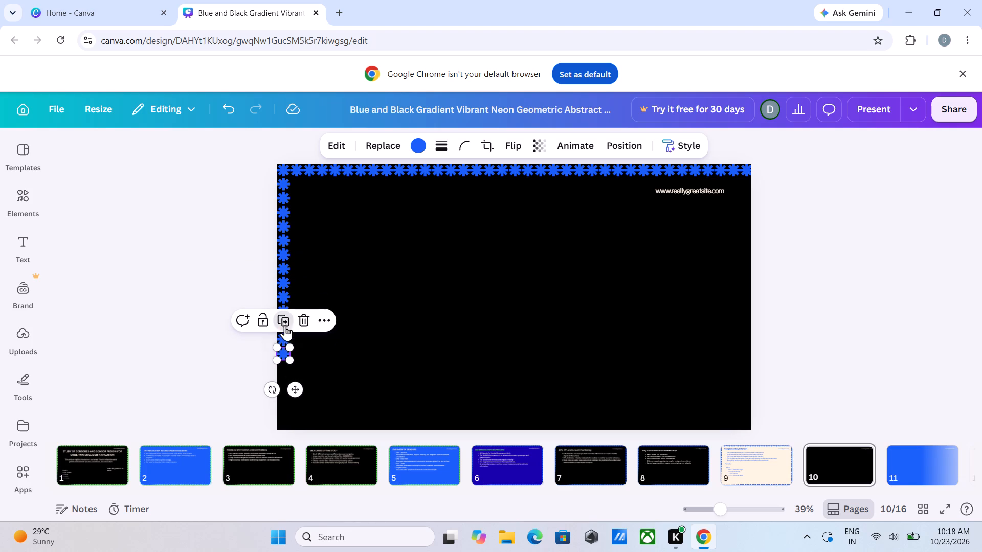
left_click(285, 335)
left_click(283, 350)
left_click(283, 364)
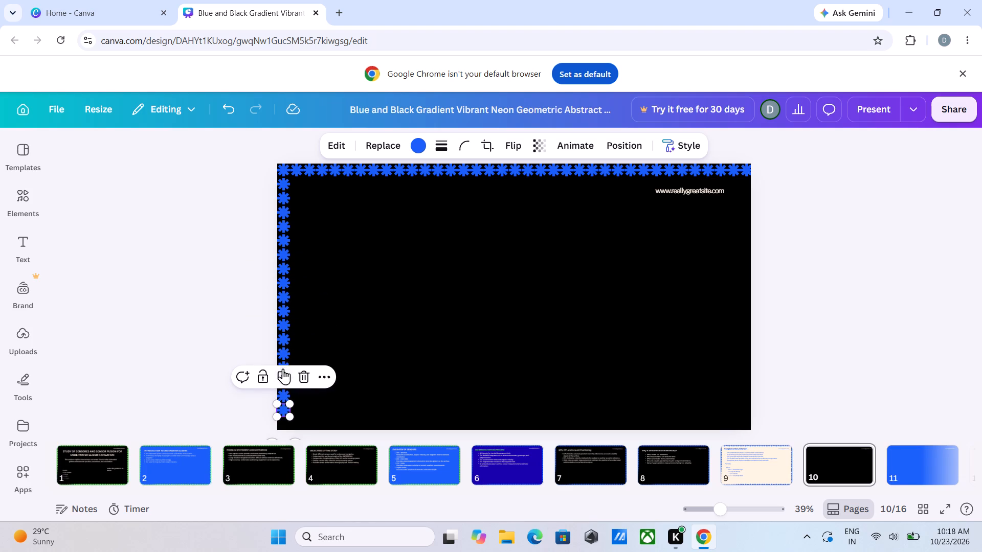
left_click(283, 377)
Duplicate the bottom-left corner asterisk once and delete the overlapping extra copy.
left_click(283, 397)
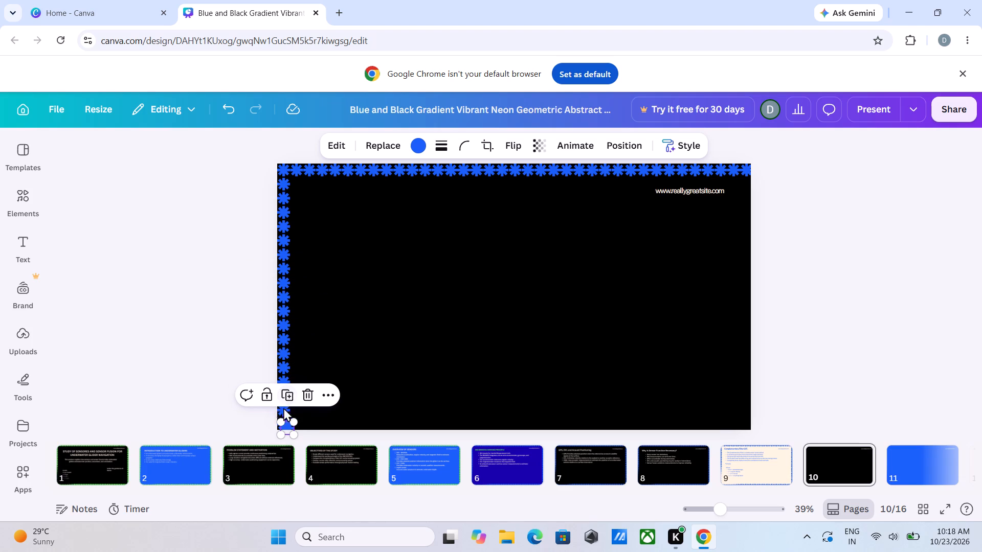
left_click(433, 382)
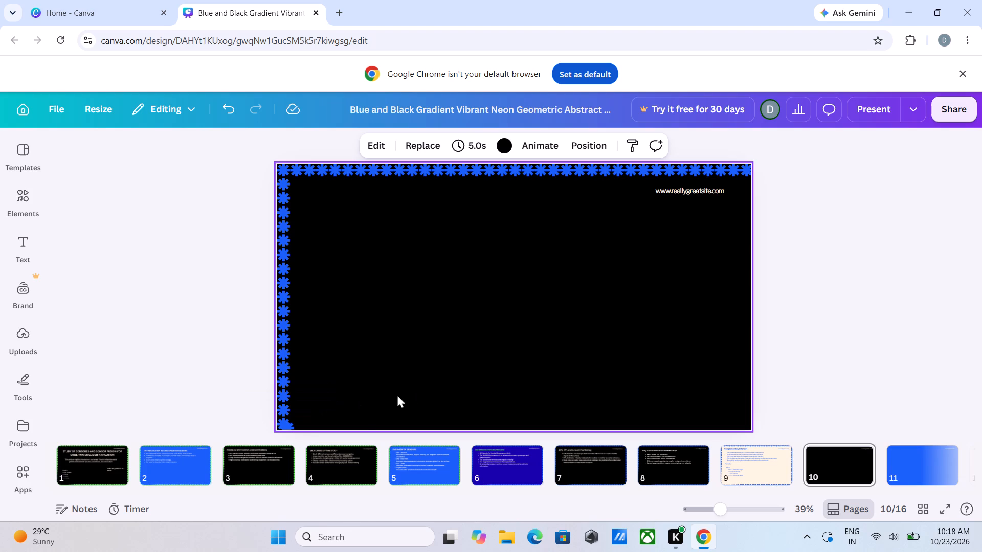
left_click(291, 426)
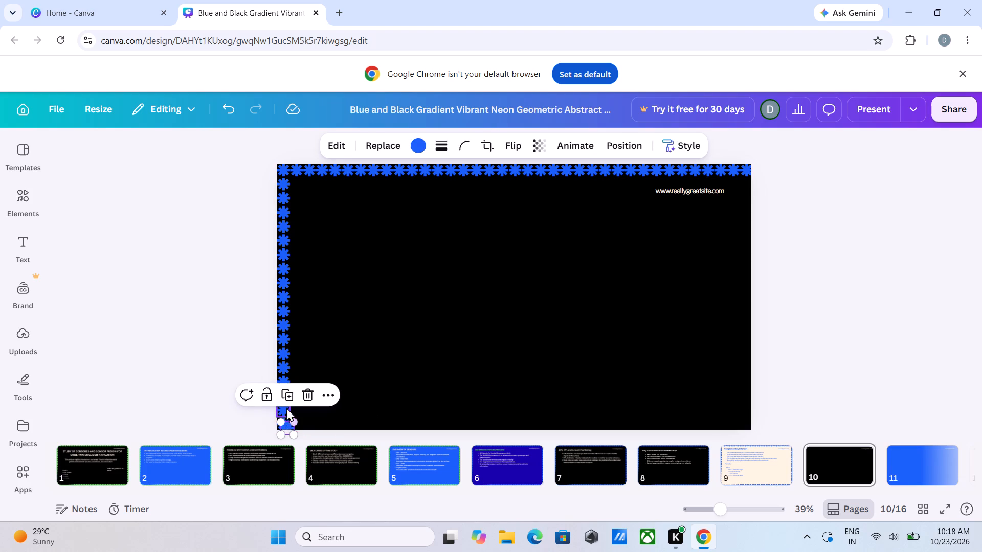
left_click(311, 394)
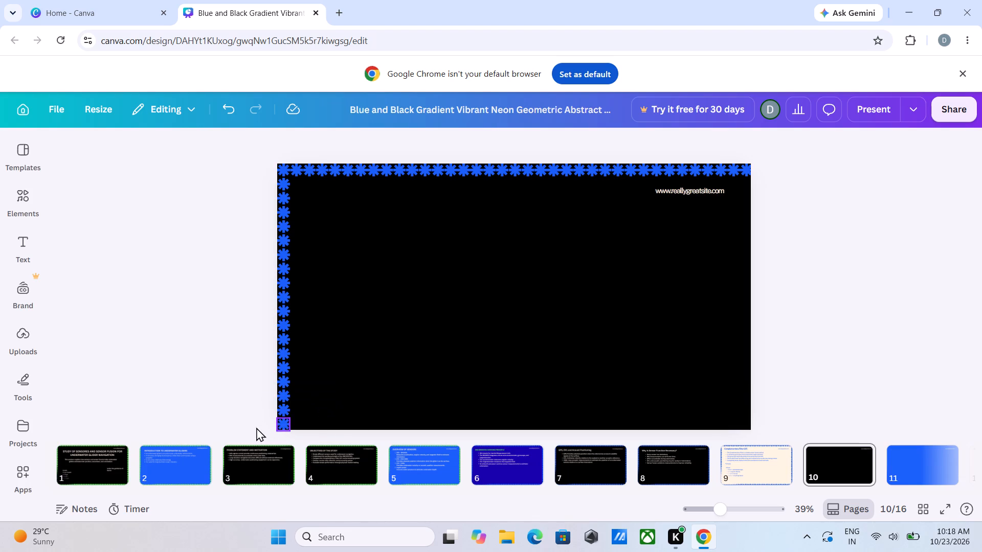
Duplicate the bottom-left corner asterisk and place the copy directly beside it along slide 10's bottom edge.
left_click(281, 425)
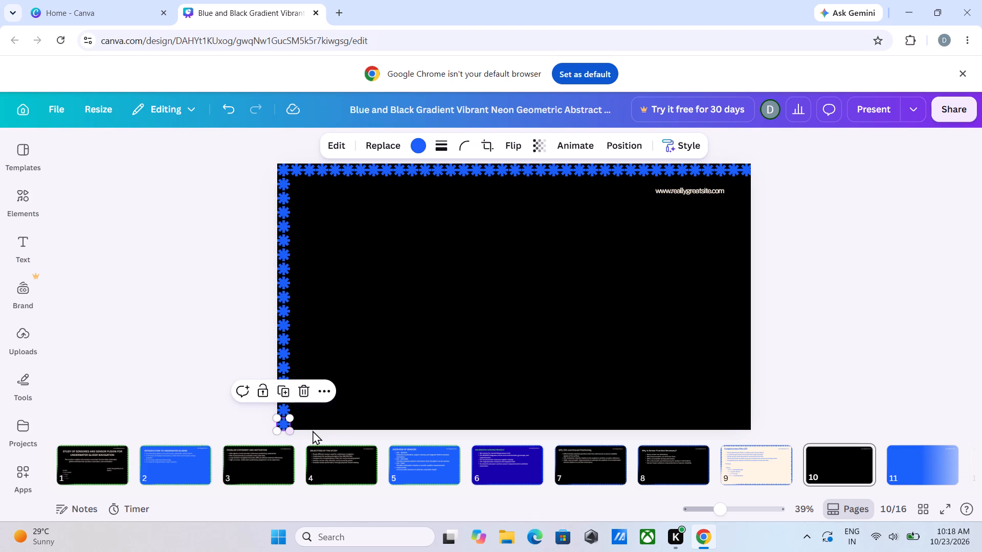
left_click(281, 388)
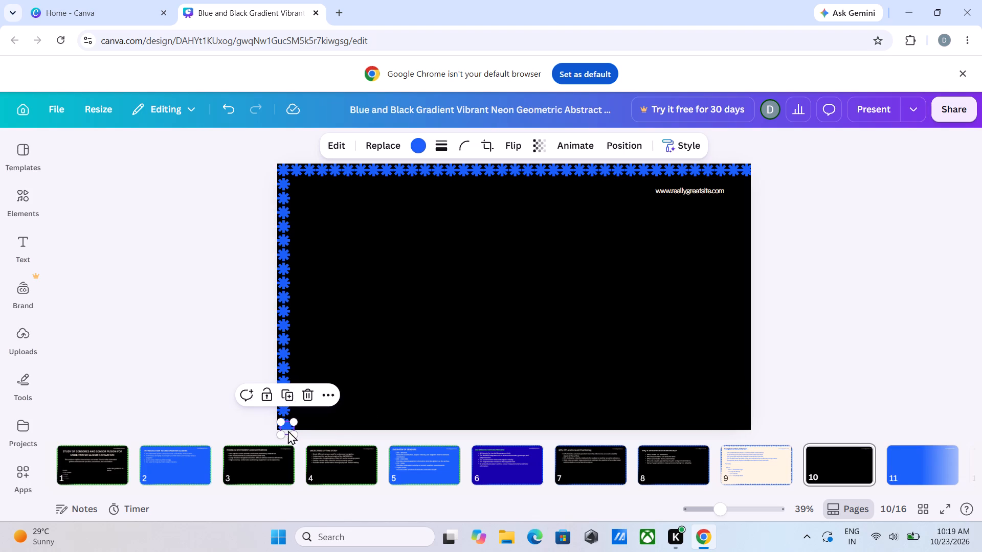
left_click_drag(286, 427, 299, 424)
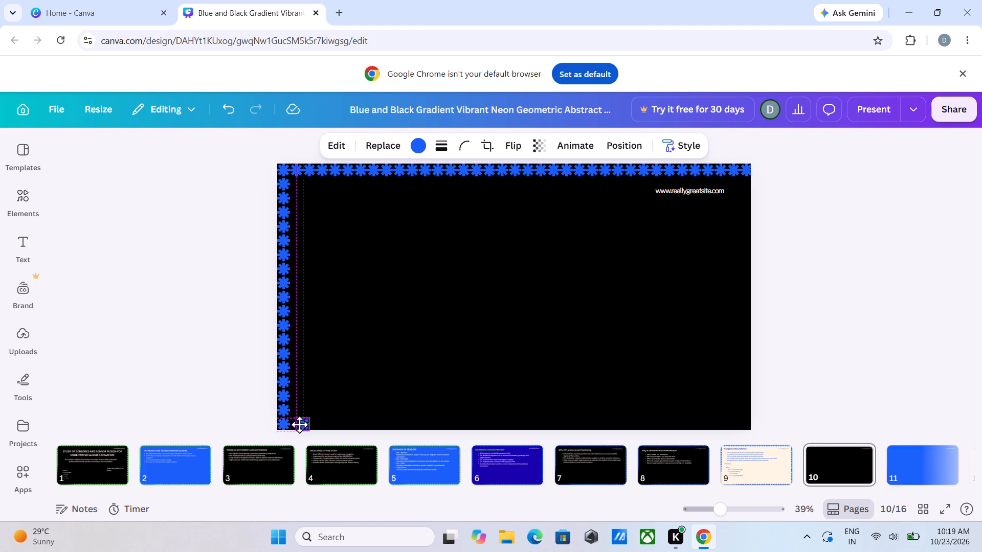
left_click_drag(299, 424, 295, 423)
Duplicate that asterisk repeatedly to extend the bottom border row to about the middle of slide 10.
left_click(294, 393)
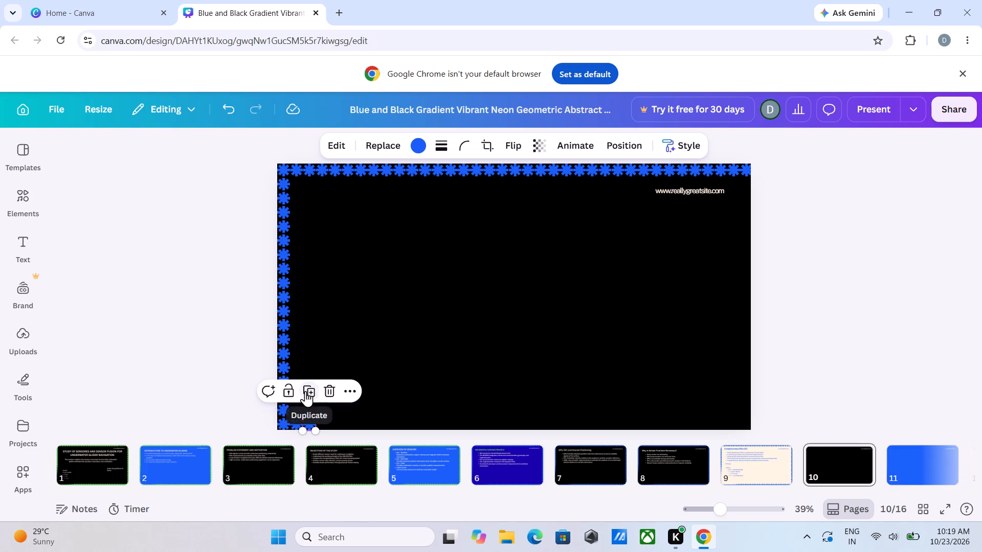
left_click(305, 391)
left_click(315, 390)
left_click(338, 389)
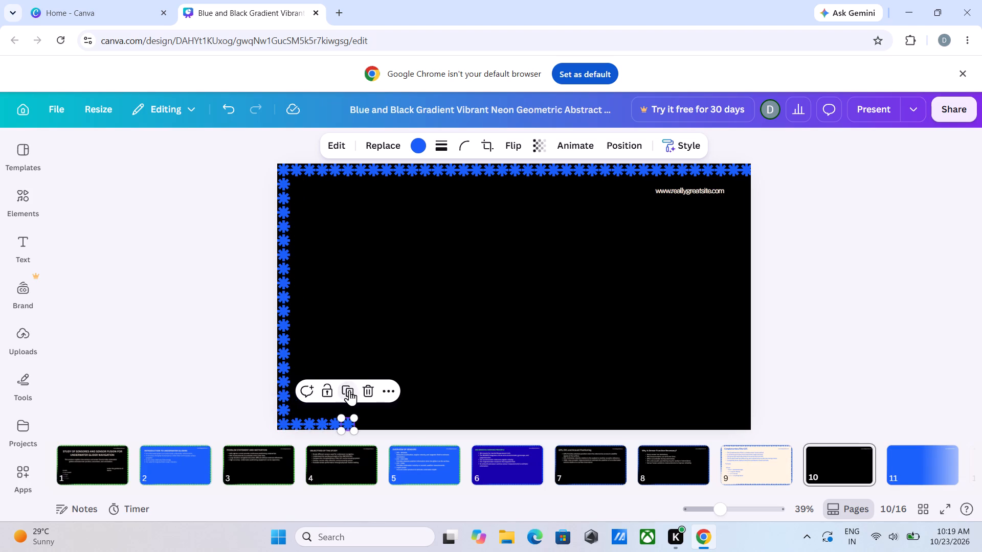
left_click(345, 389)
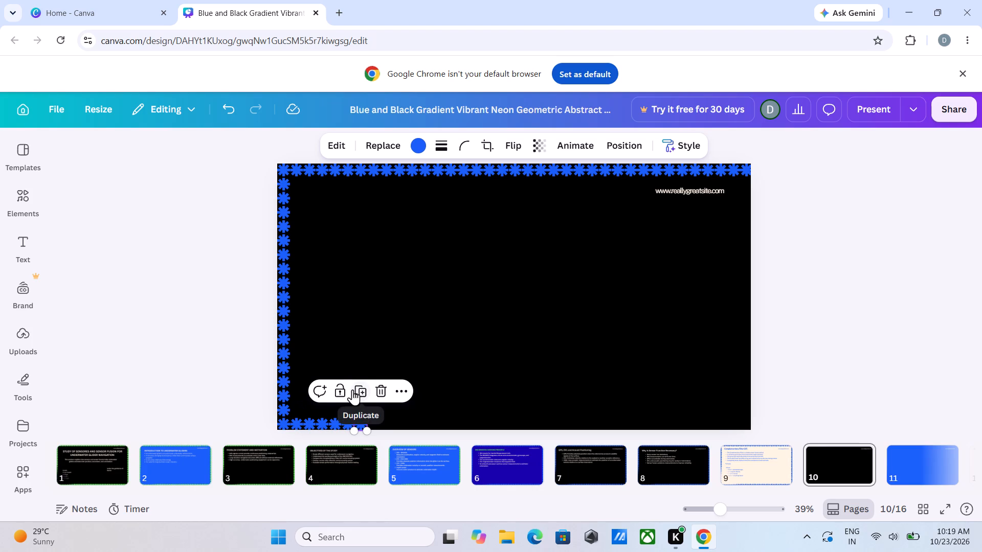
left_click(352, 389)
left_click(375, 389)
left_click(390, 389)
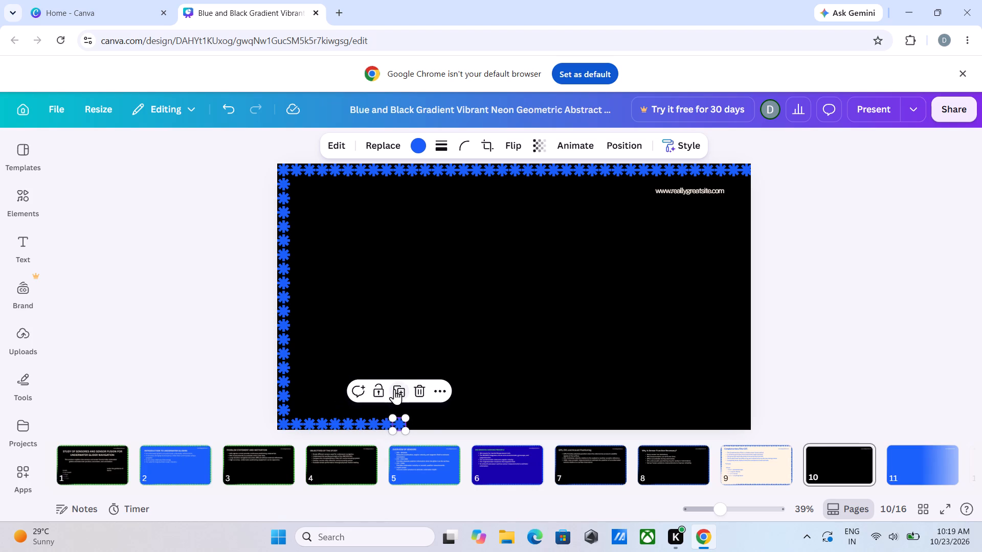
left_click_drag(394, 389, 404, 390)
left_click(415, 390)
left_click(432, 389)
left_click(439, 391)
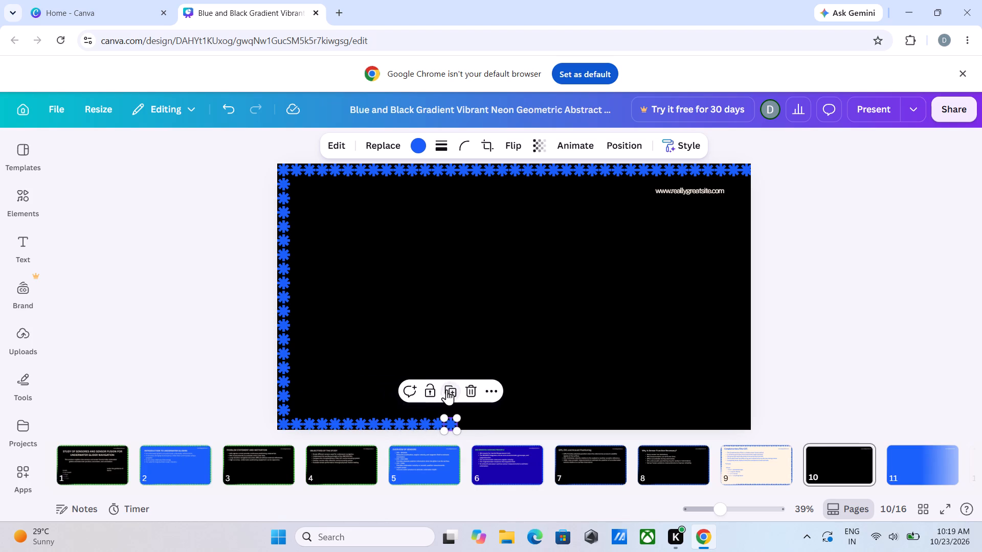
left_click(453, 389)
left_click(463, 389)
left_click(478, 390)
left_click(493, 390)
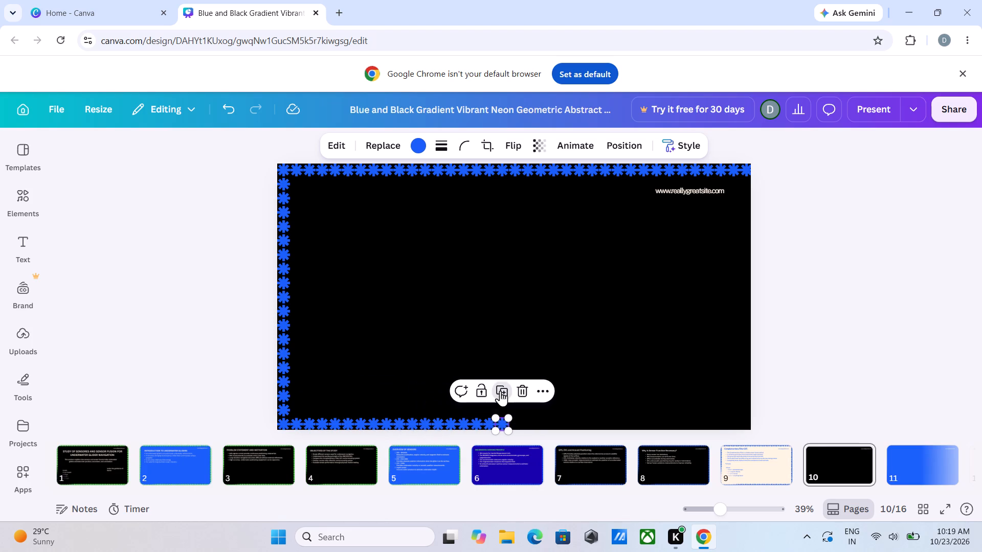
Continue duplicating the last asterisk until the bottom border row reaches slide 10's bottom-right corner.
left_click(502, 391)
left_click(512, 389)
left_click(530, 389)
left_click(543, 390)
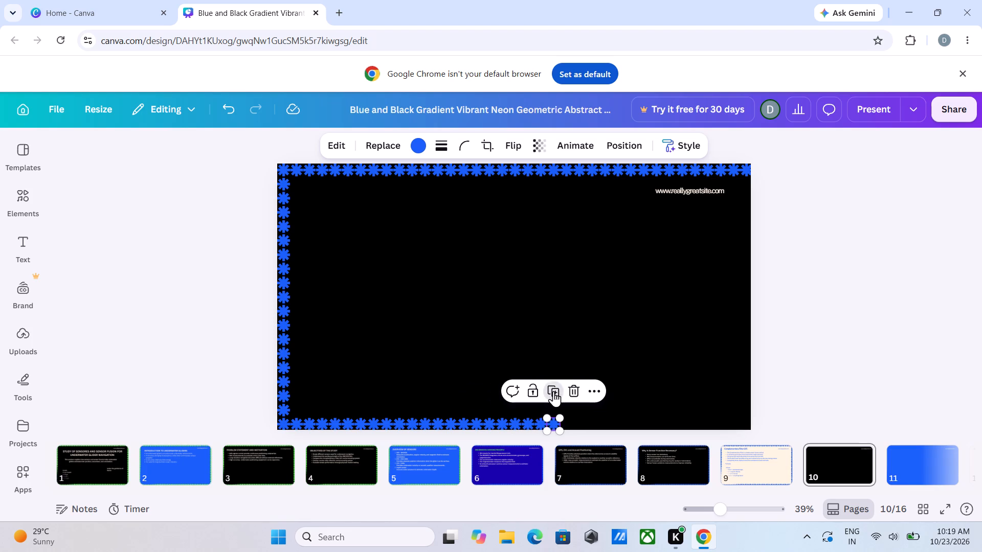
left_click(553, 391)
left_click(570, 392)
left_click(585, 391)
left_click(592, 391)
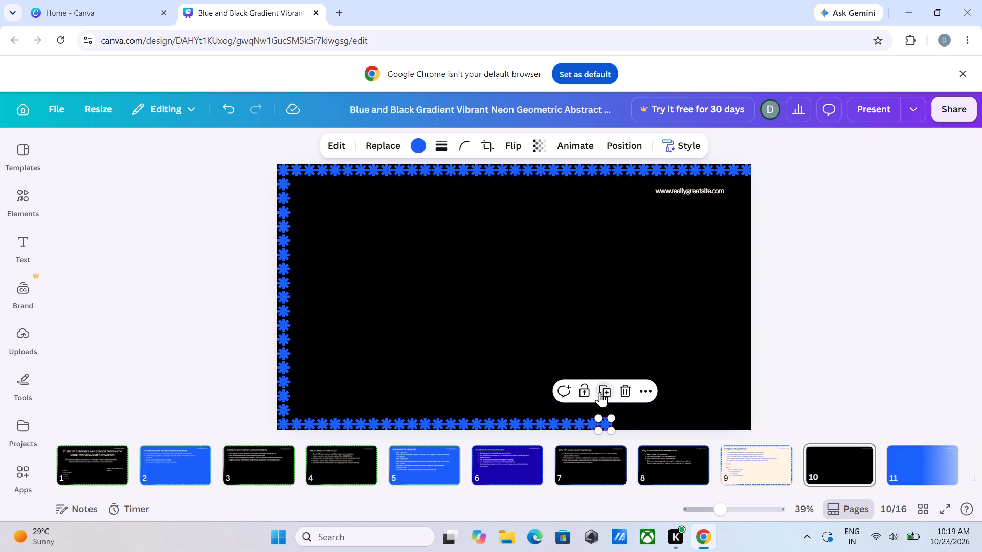
left_click(605, 392)
left_click(613, 393)
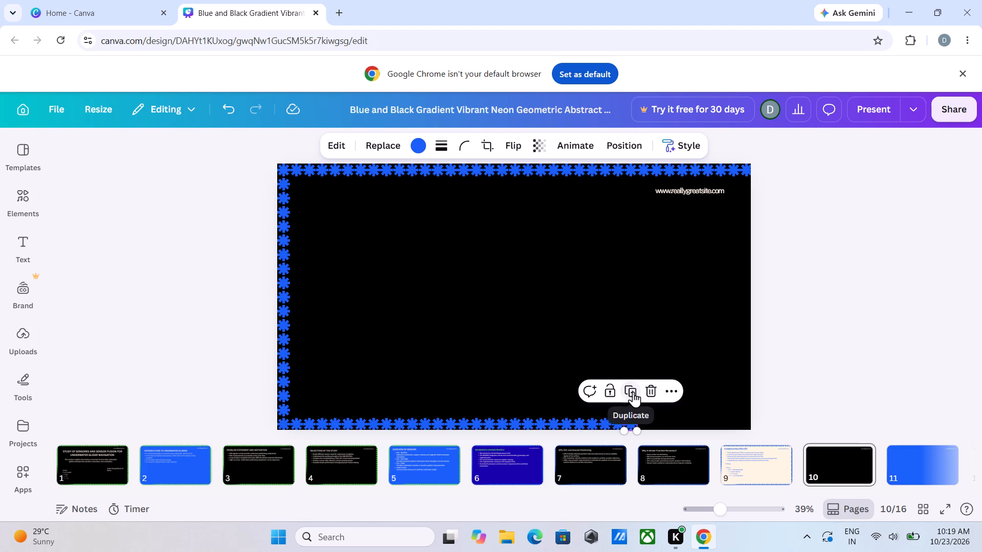
left_click(633, 392)
left_click(643, 390)
left_click(659, 392)
left_click_drag(673, 393, 679, 392)
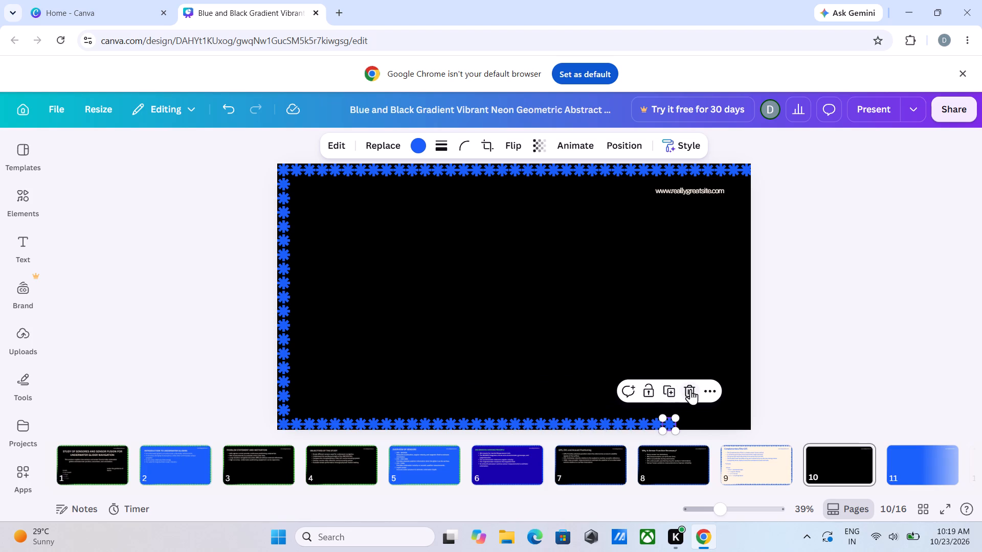
left_click(673, 391)
left_click(686, 391)
left_click(697, 388)
left_click(705, 390)
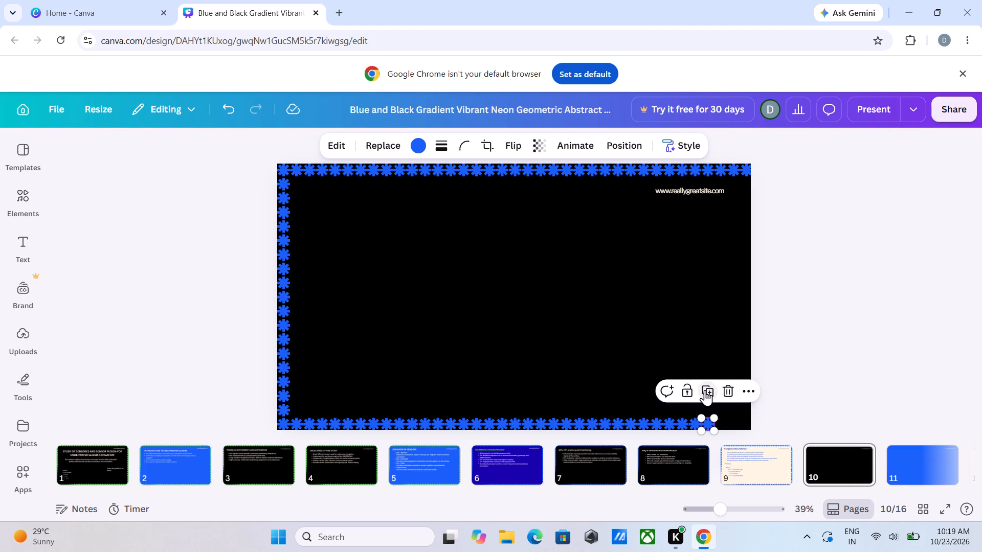
left_click(719, 390)
left_click(735, 390)
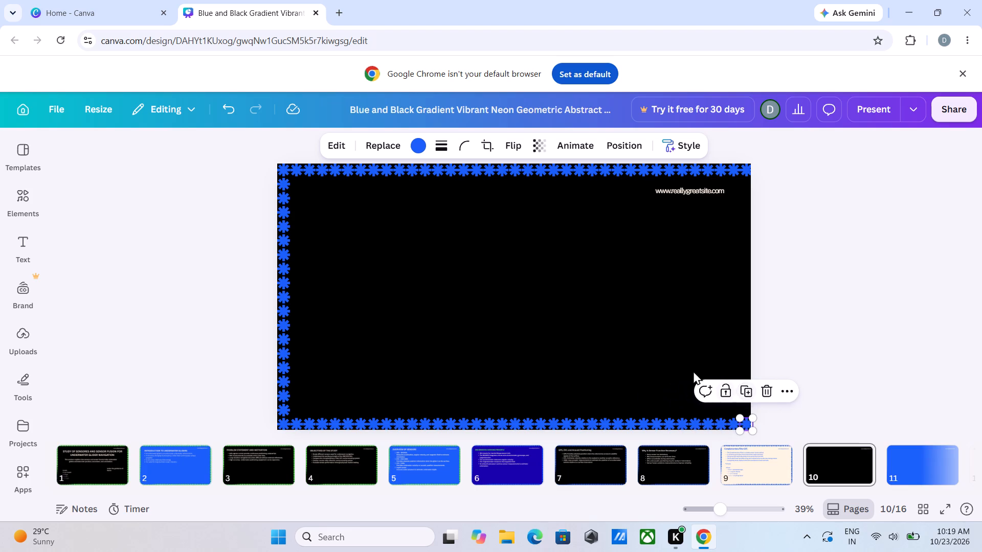
left_click(605, 329)
Duplicate the top-right corner asterisk and place the copy directly below it on slide 10's right edge.
left_click(748, 165)
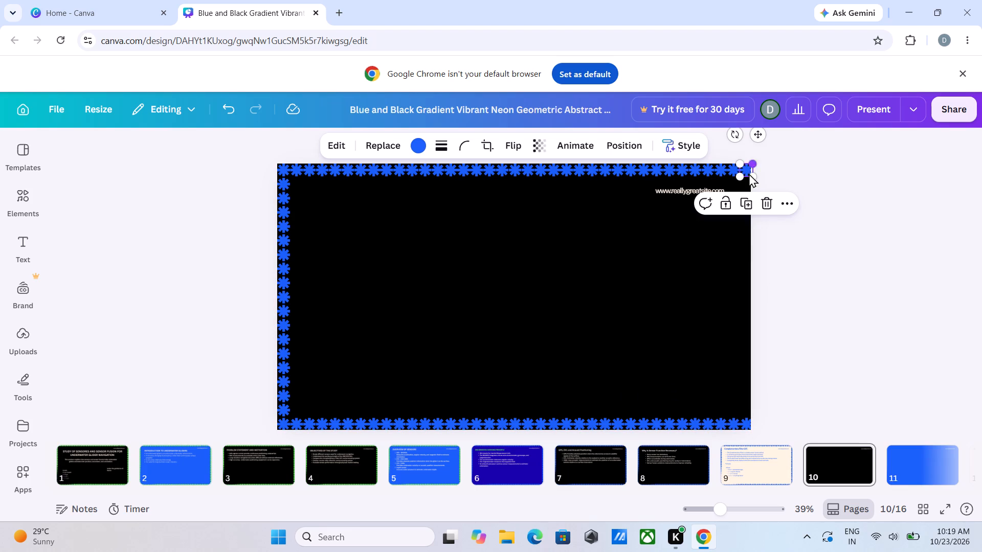
left_click(746, 206)
left_click_drag(761, 139, 758, 141)
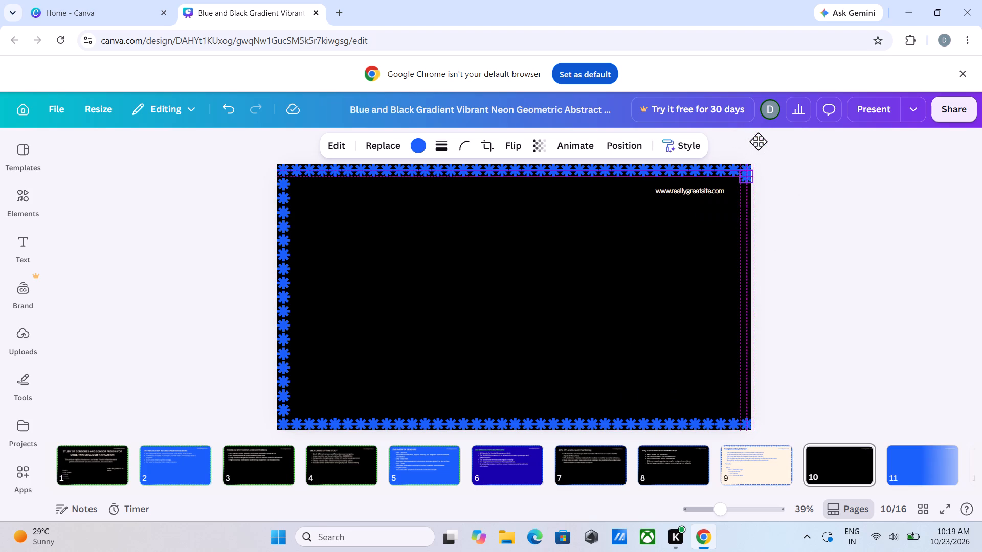
left_click_drag(758, 141, 755, 150)
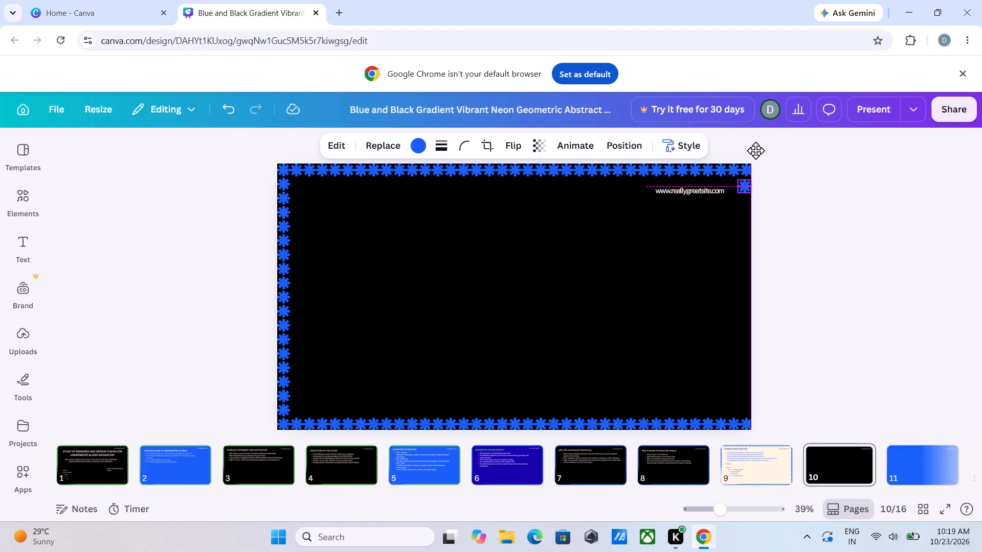
left_click_drag(755, 150, 754, 147)
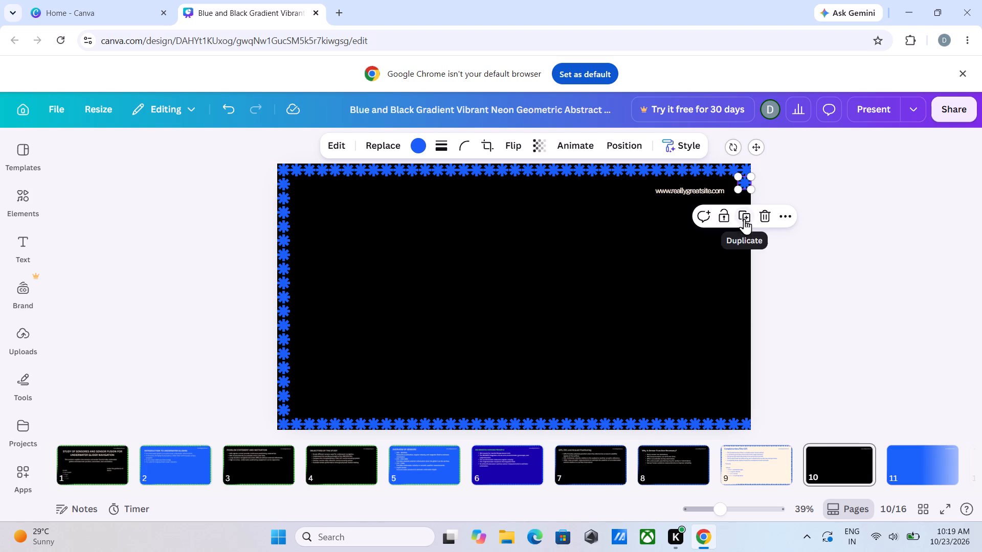
Duplicate that lower asterisk repeatedly to build the right border column down to slide 10's bottom-right corner.
left_click(744, 219)
left_click(753, 159)
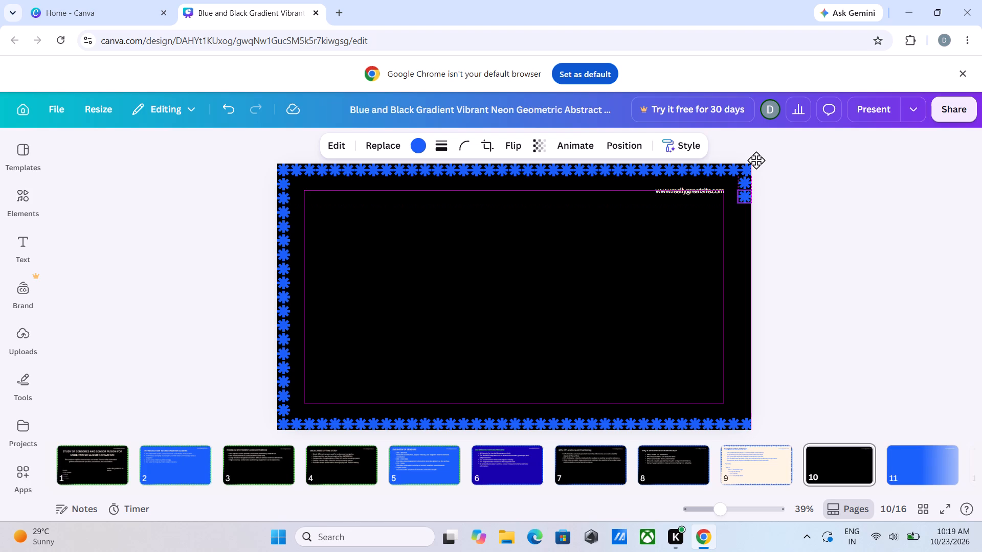
left_click(744, 195)
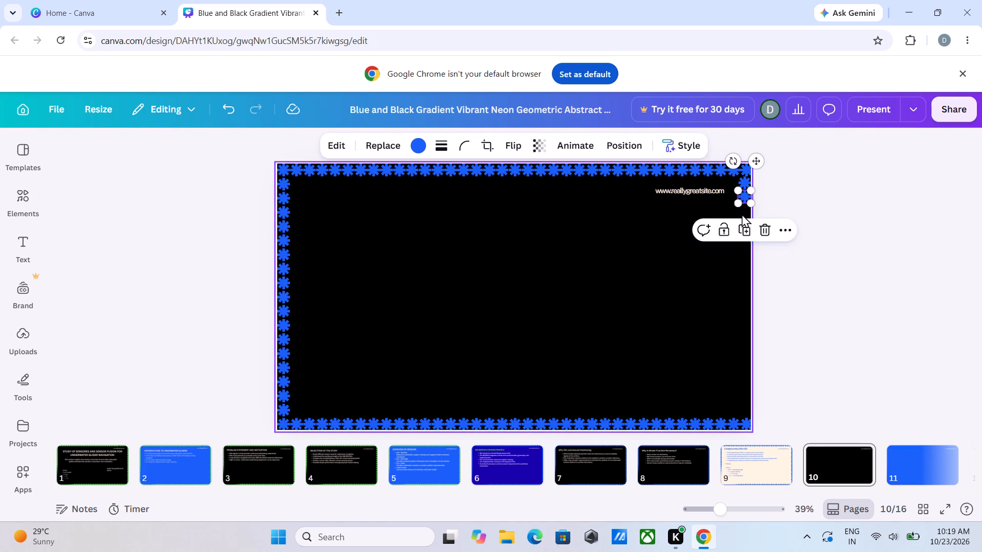
left_click(743, 229)
left_click(744, 173)
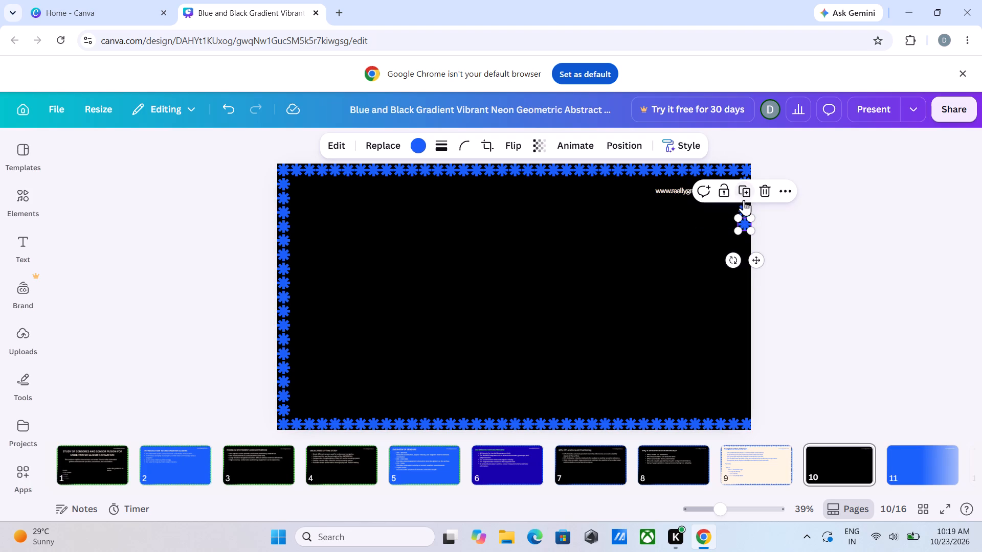
left_click(745, 191)
left_click(747, 205)
left_click(747, 215)
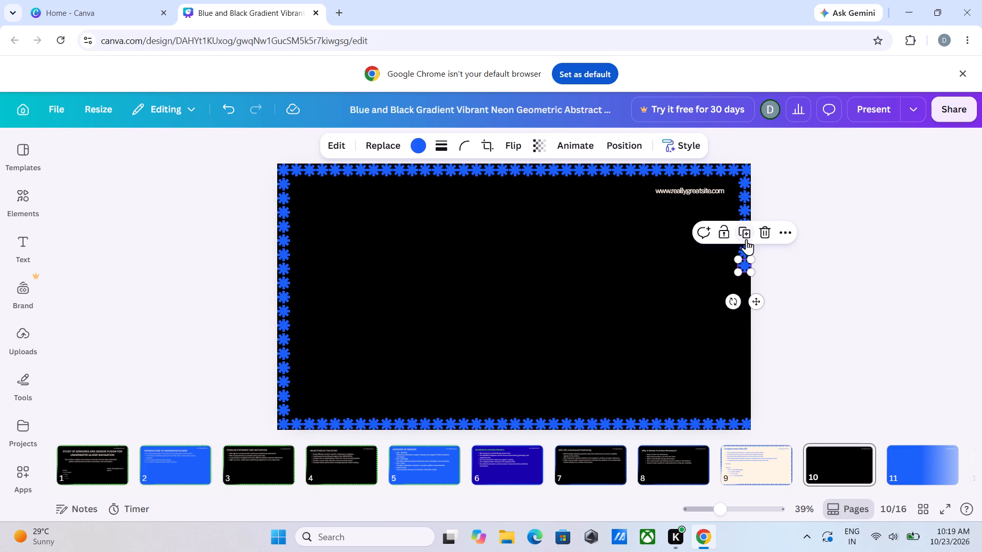
left_click(745, 235)
left_click(744, 249)
left_click(744, 255)
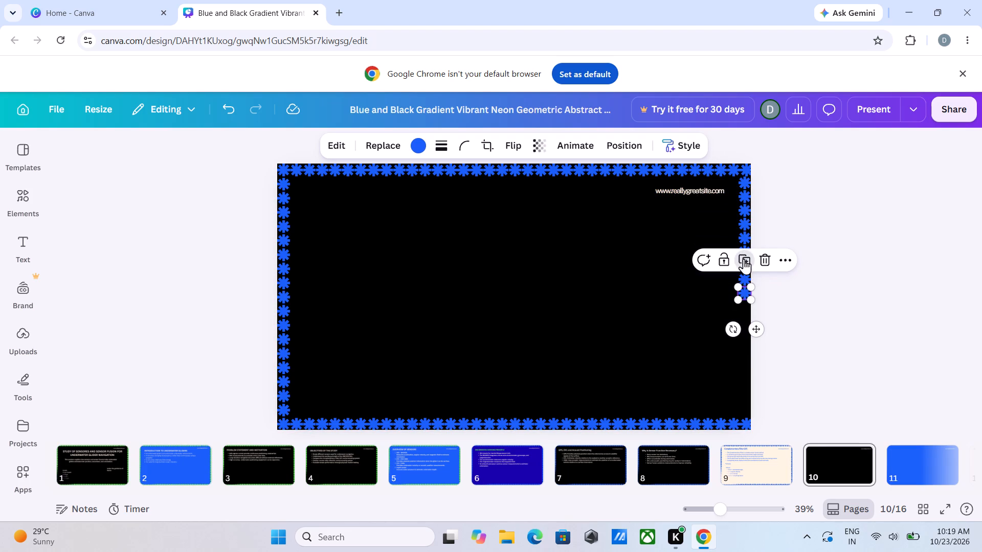
left_click(744, 273)
left_click(746, 288)
left_click(746, 300)
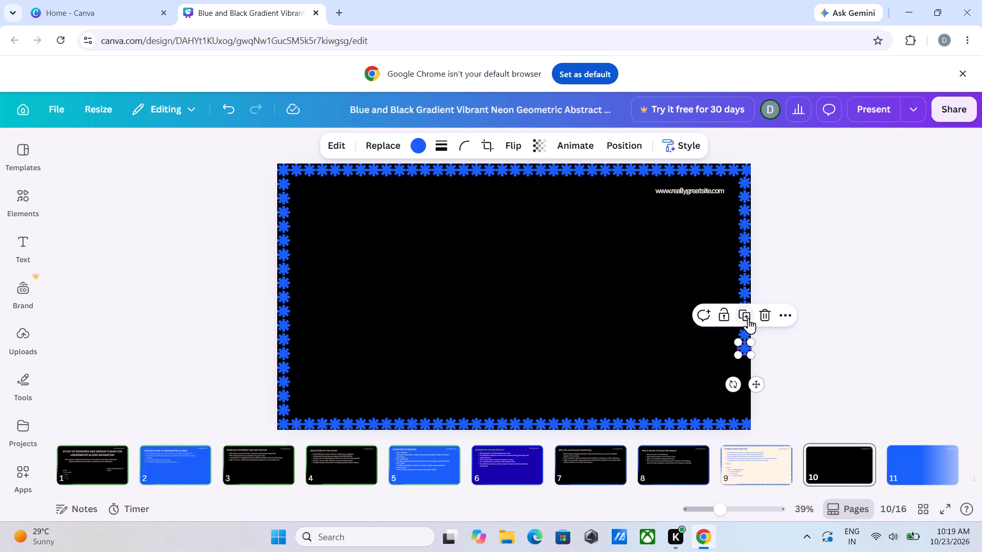
left_click(748, 318)
left_click(748, 326)
left_click(746, 347)
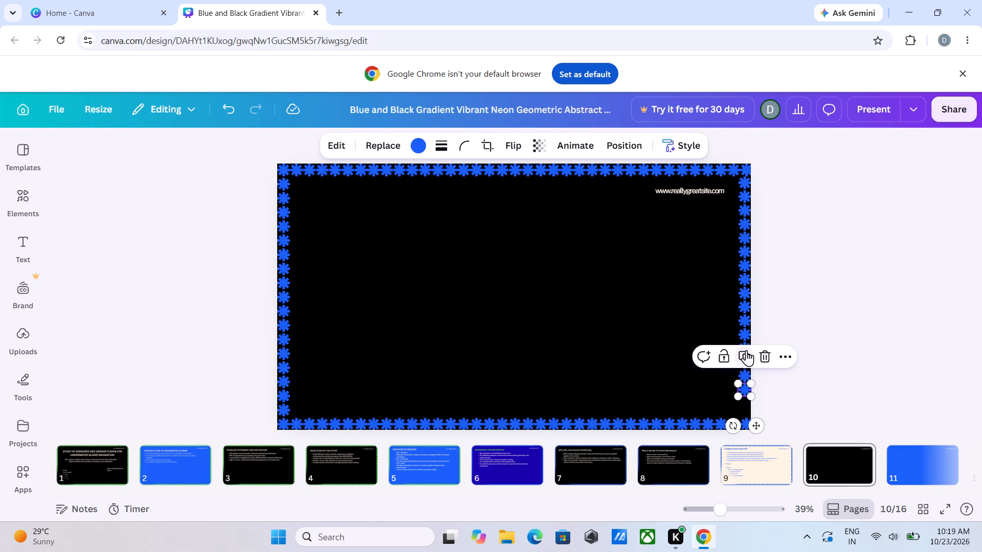
left_click(747, 354)
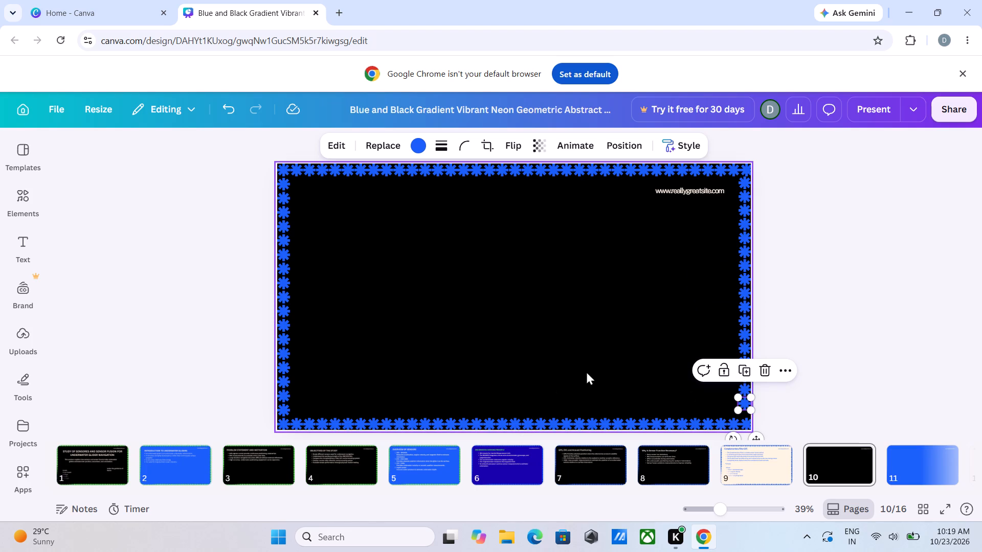
left_click(745, 371)
left_click(462, 363)
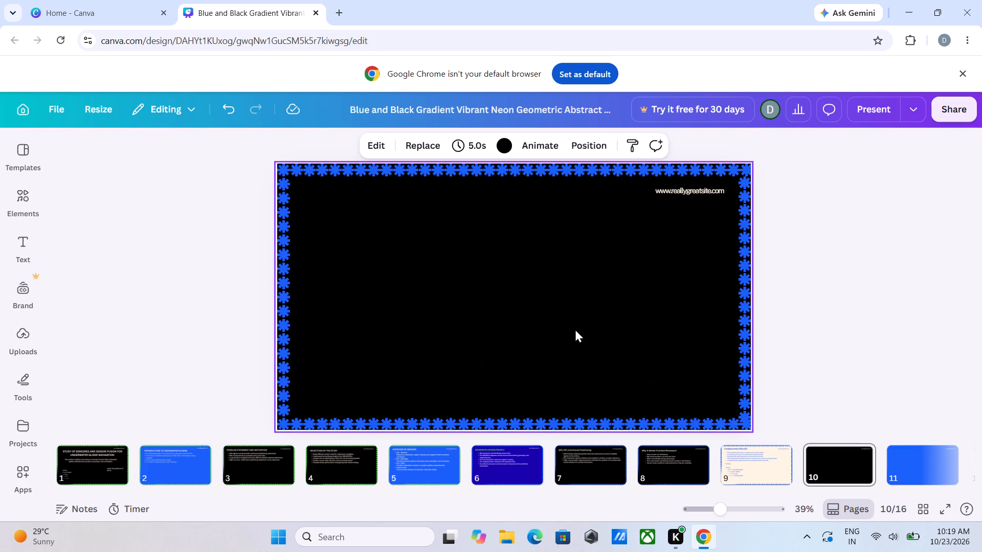
Go back to slide 8, "Why Is Sensor Function Necessary?", to review its content and layout.
scroll(413, 313, "up", 6)
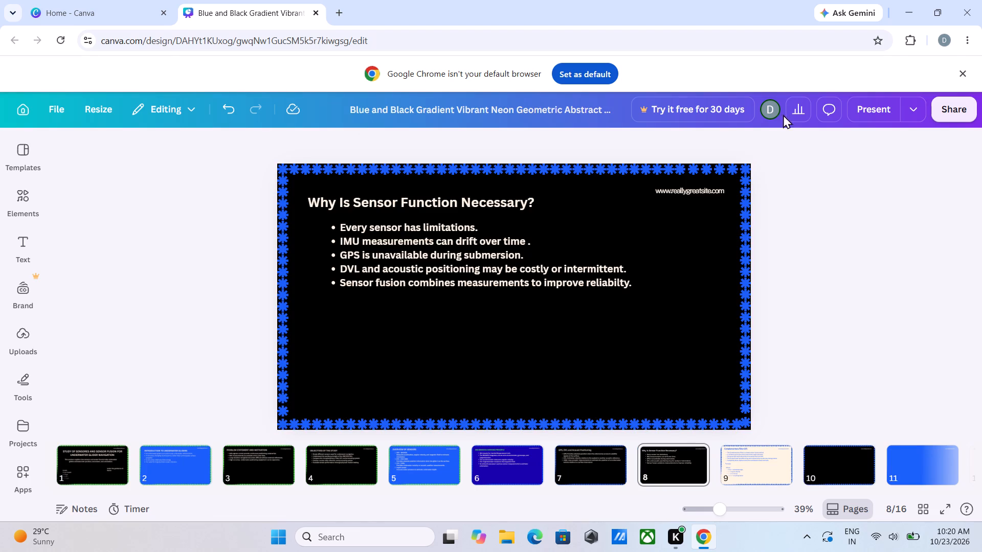
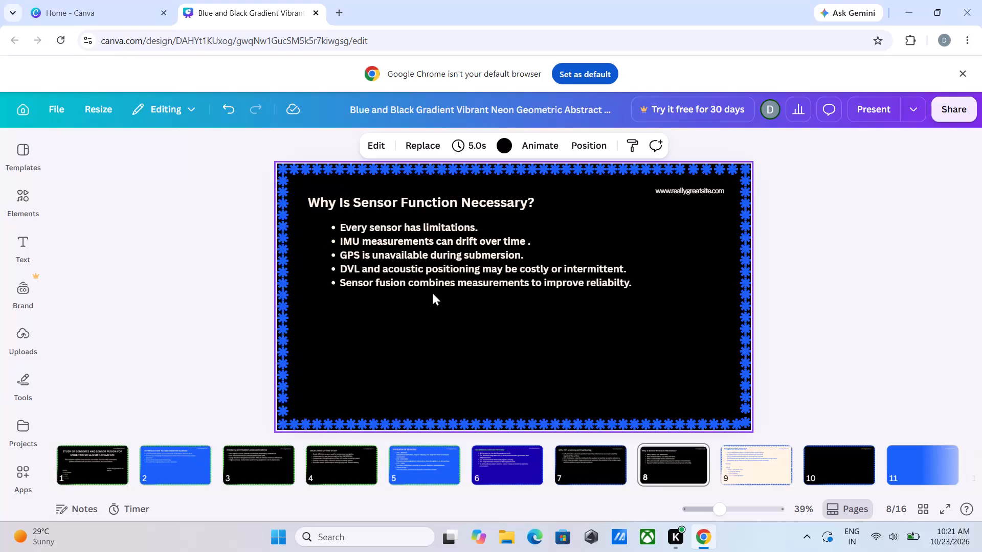
Duplicate slide 9's "Complememtary Filter (CF)" title and move the copy onto slide 10 near its top-left corner.
left_click(409, 362)
scroll(448, 362, "down", 2)
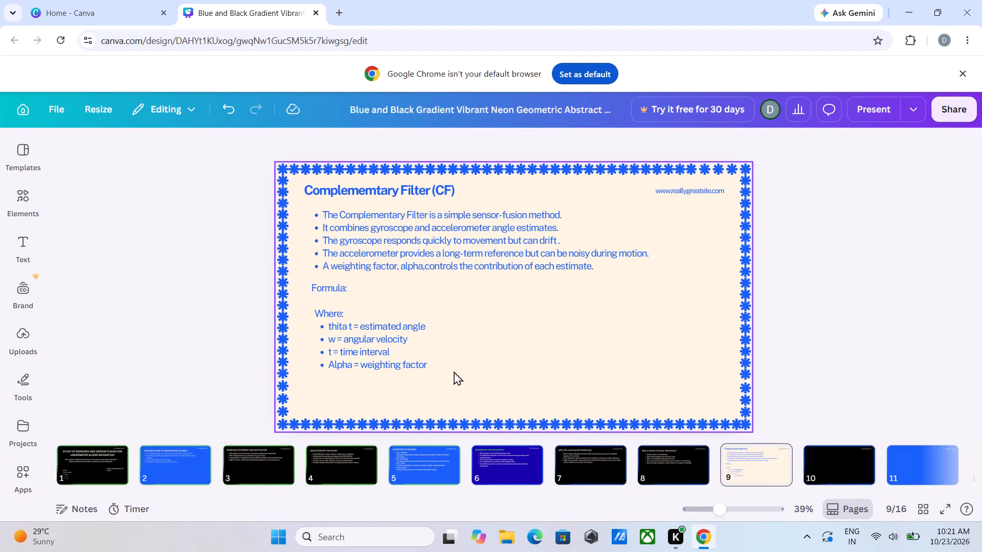
scroll(456, 371, "down", 3)
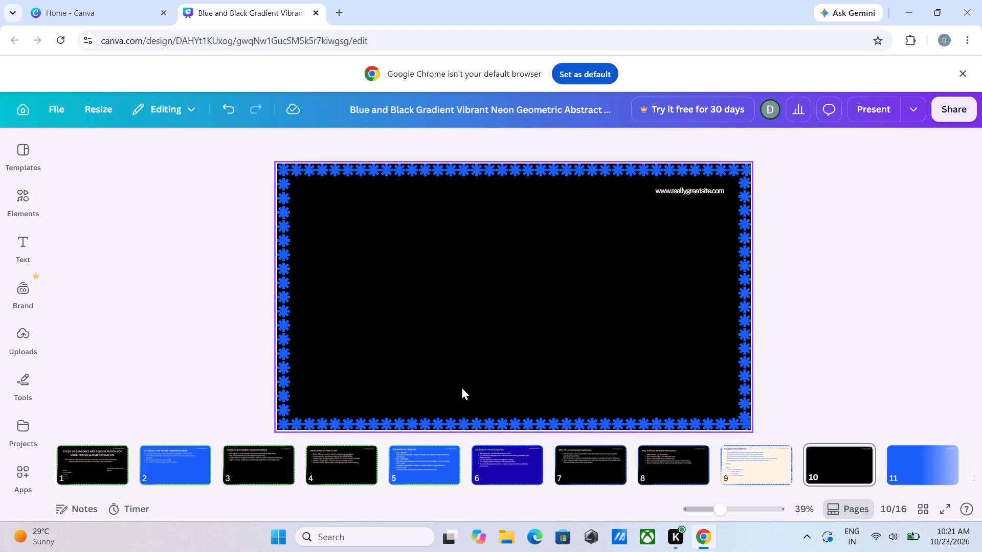
scroll(464, 400, "down", 2)
scroll(450, 373, "up", 3)
left_click(340, 316)
scroll(382, 325, "up", 4)
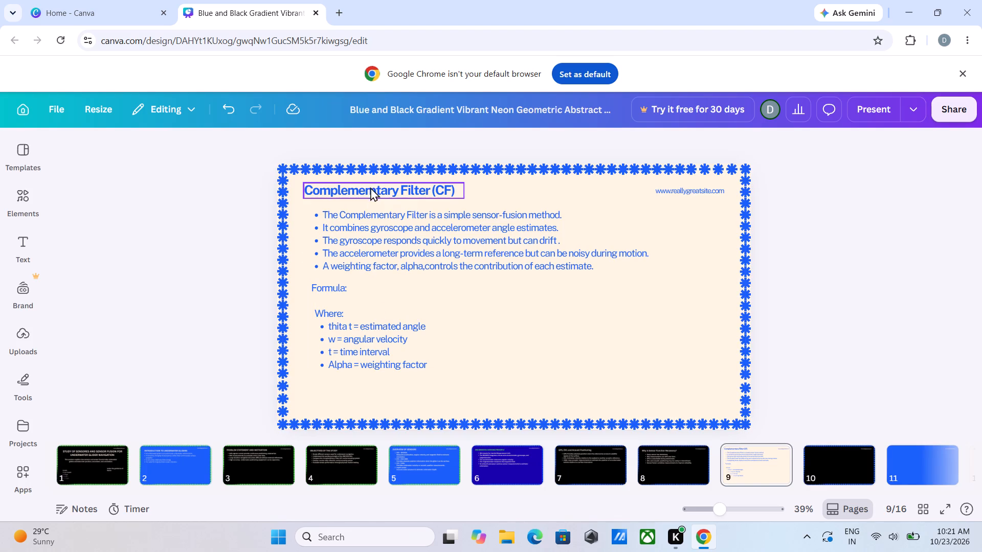
left_click(370, 186)
left_click(382, 227)
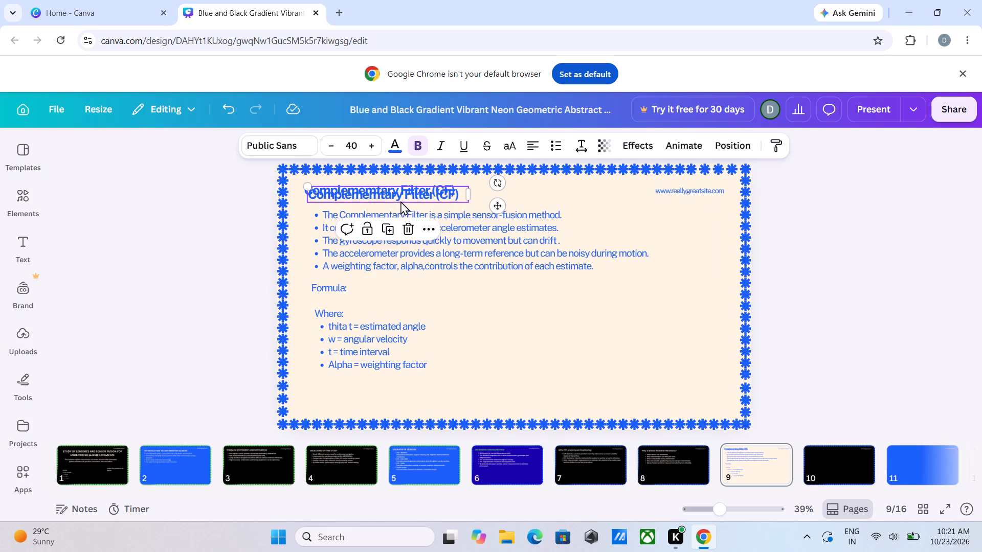
left_click_drag(401, 194, 503, 342)
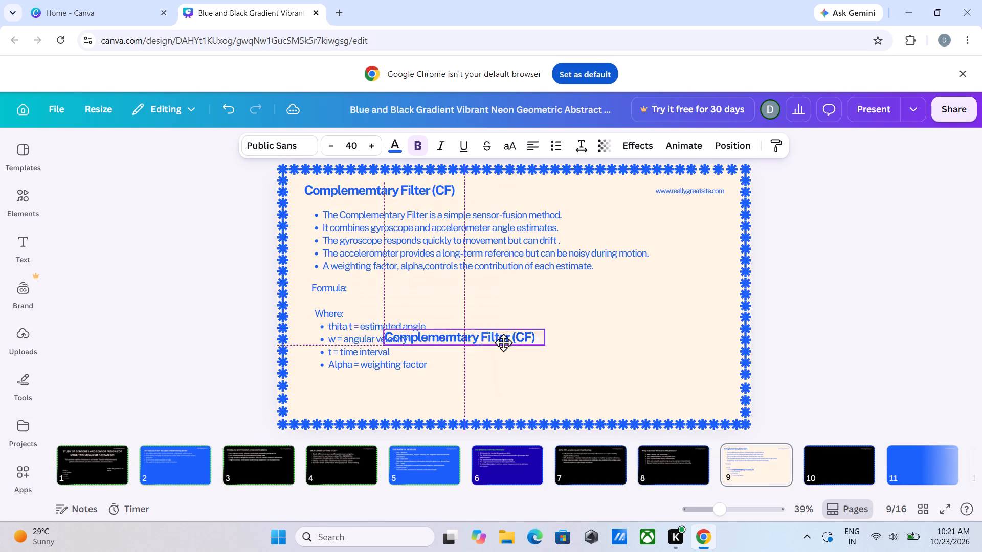
left_click_drag(503, 342, 833, 458)
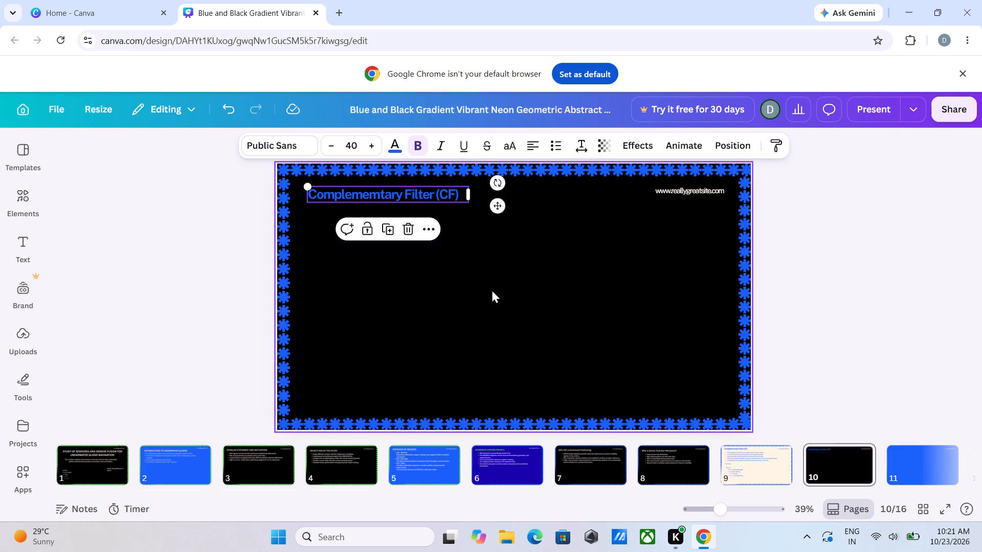
Replace the copied title text on slide 10 with "Extended Kalaman Filter (EKF)".
left_click(492, 289)
left_click(432, 191)
left_click(432, 191)
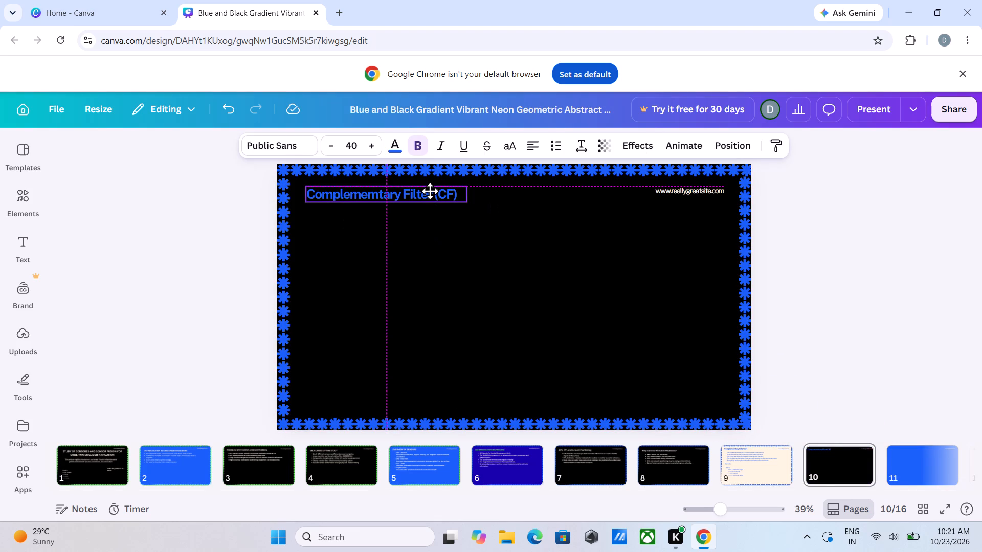
left_click(435, 193)
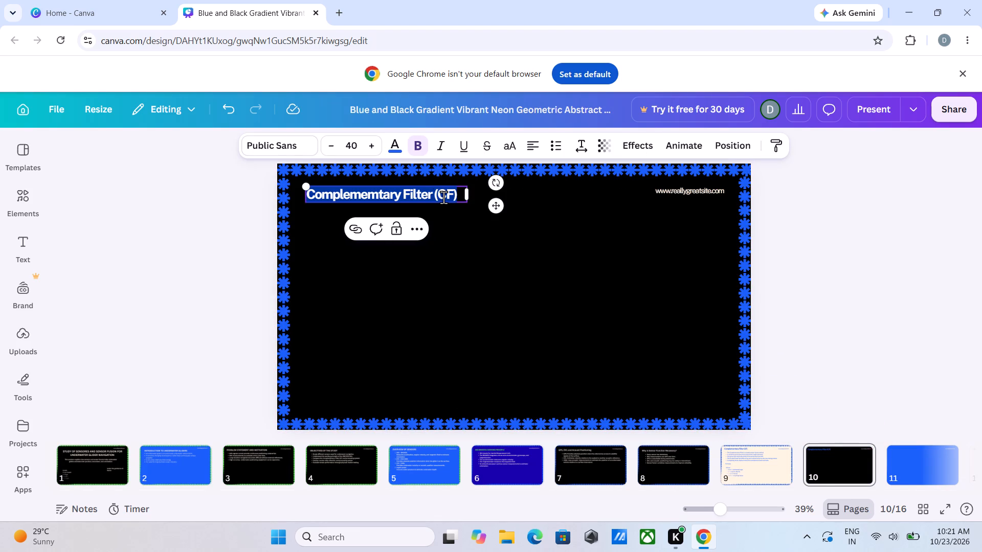
key("BackSpace")
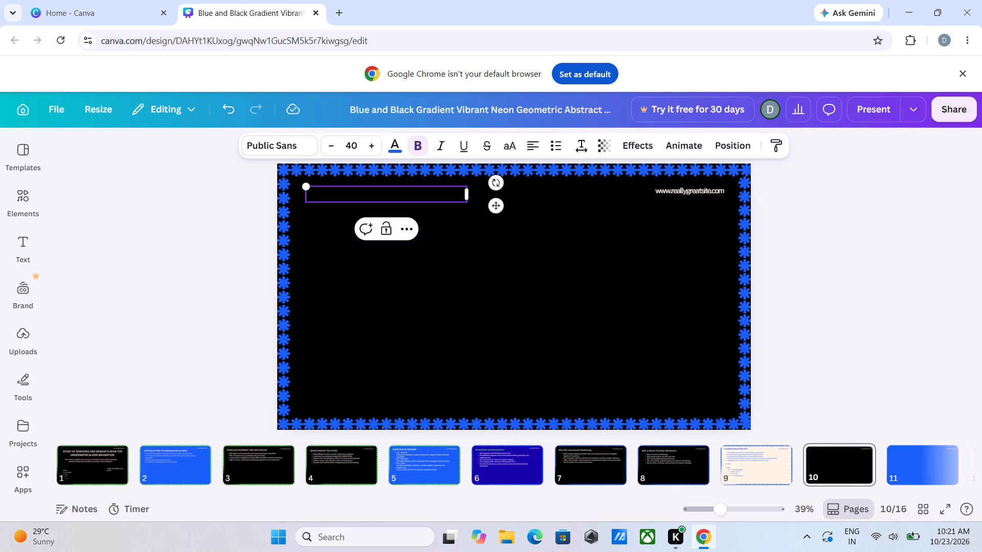
key("shift+e")
key("x")
type("te")
key("n")
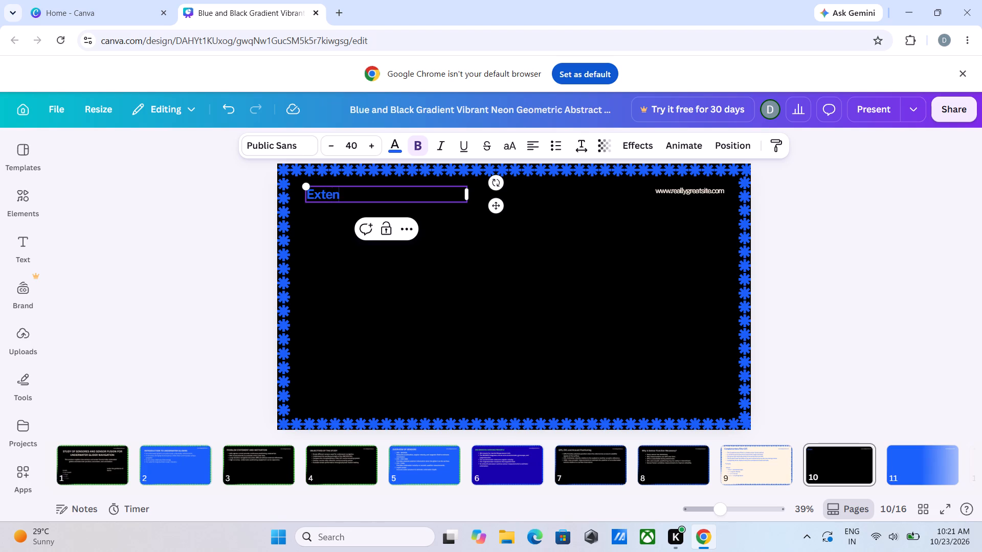
type("ded")
key("space")
key("space")
key("shift+k")
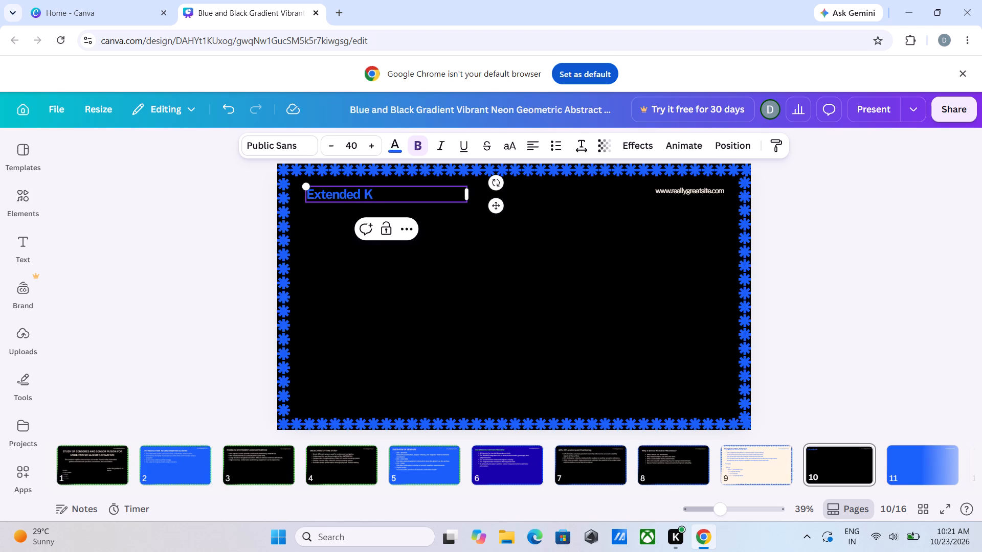
key("a")
type("la")
key("m")
key("a")
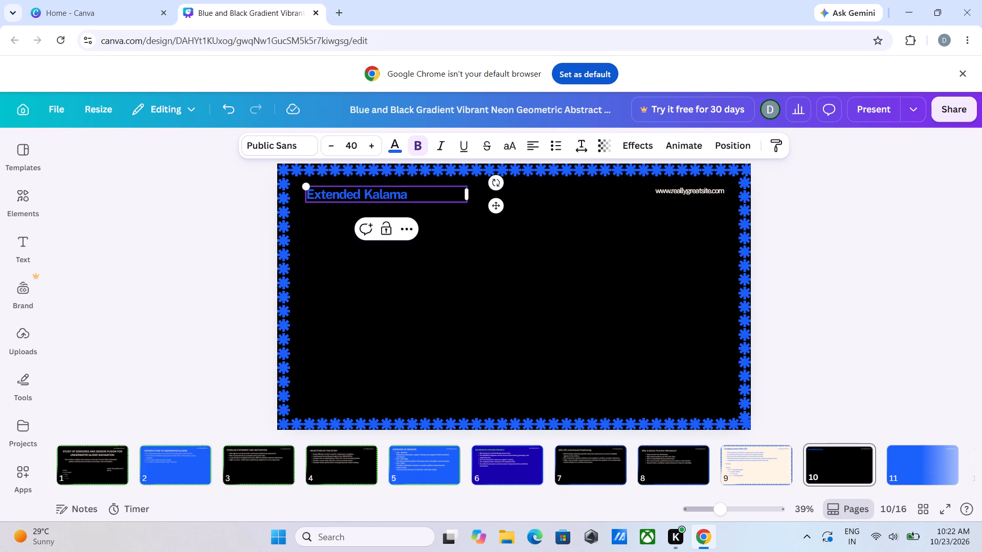
type("n")
key("space")
key("shift+f")
type("ilter")
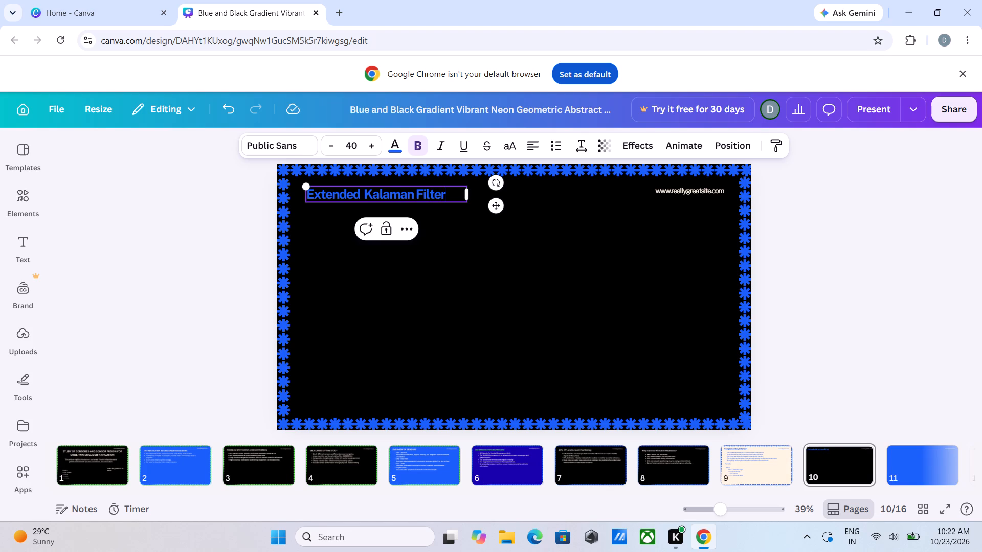
key("space")
key("shift+parenleft")
key("shift+e")
key("shift+k")
key("shift+r")
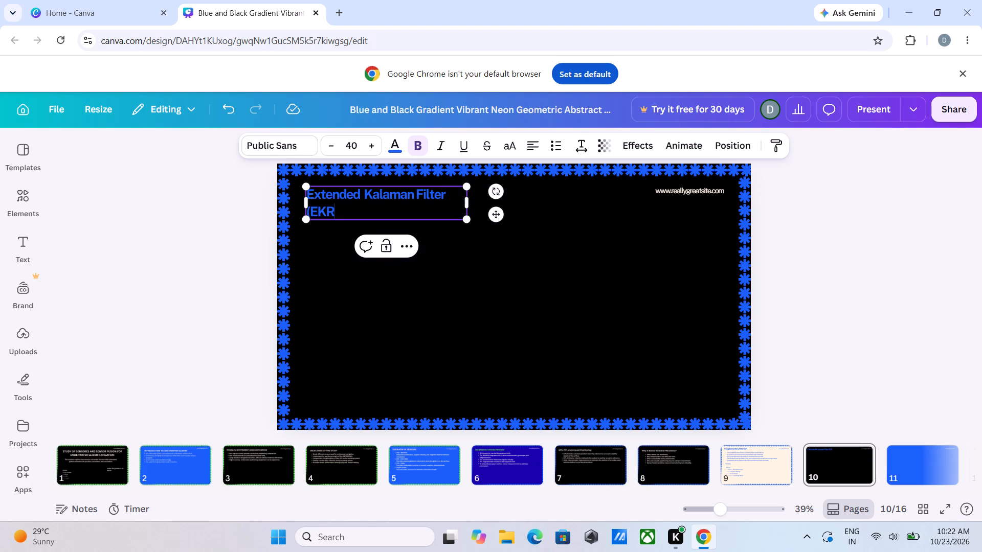
key("BackSpace")
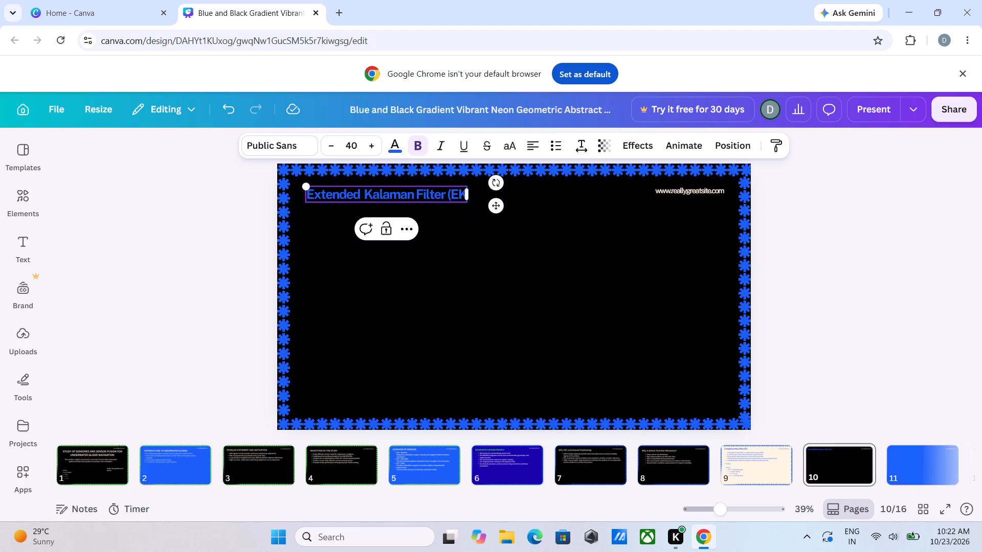
key("shift+f")
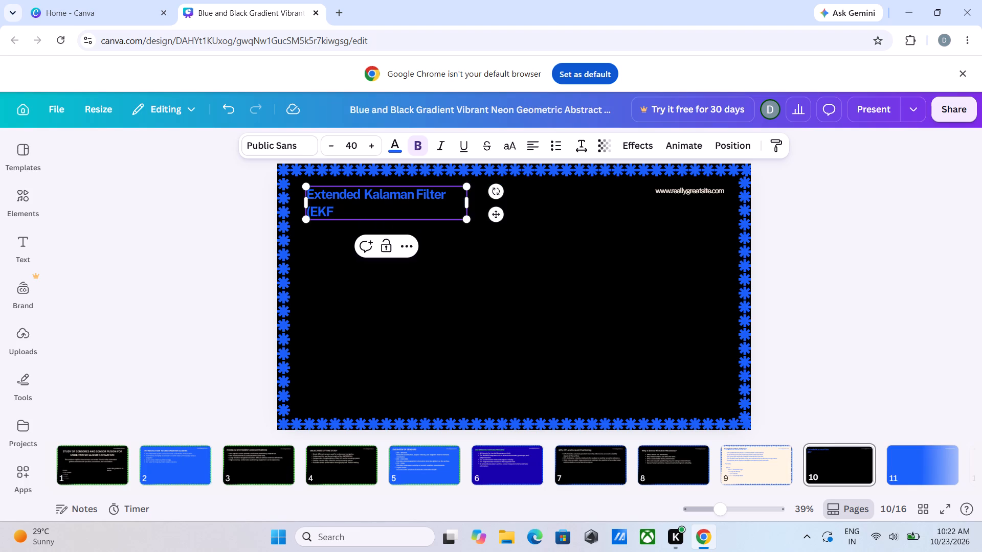
key("shift+parenright")
Widen slide 10's title text box so the whole title fits on one line.
left_click_drag(467, 202, 473, 202)
left_click_drag(473, 202, 500, 199)
left_click(411, 255)
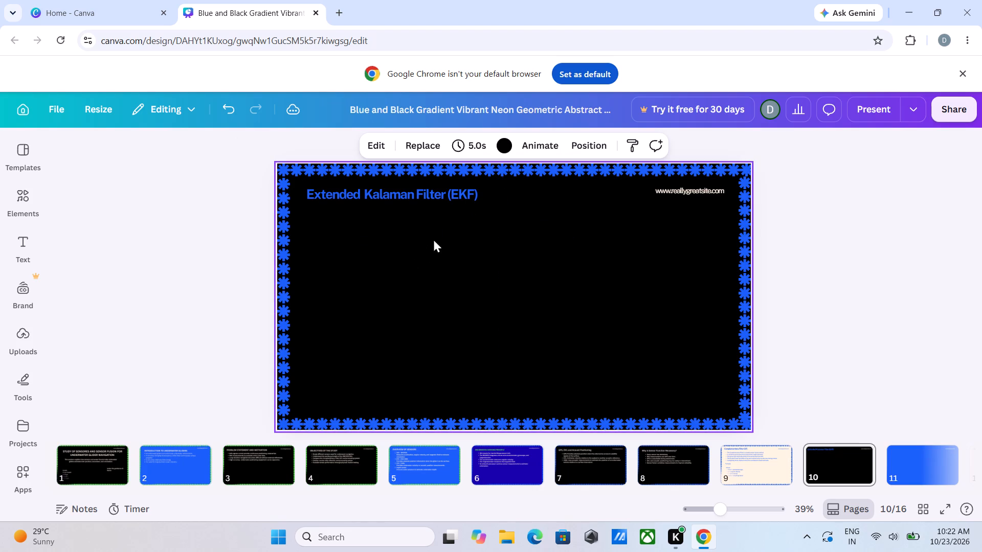
Duplicate slide 10's title, place the copy directly below it, and clear its text for the body content.
left_click(392, 197)
left_click(404, 230)
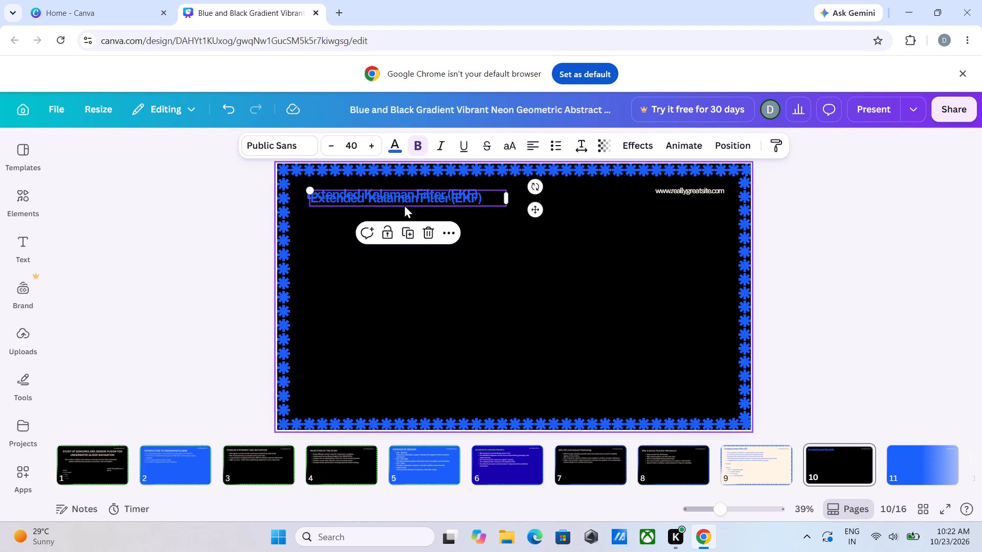
left_click_drag(404, 194, 400, 218)
left_click(479, 223)
key("BackSpace")
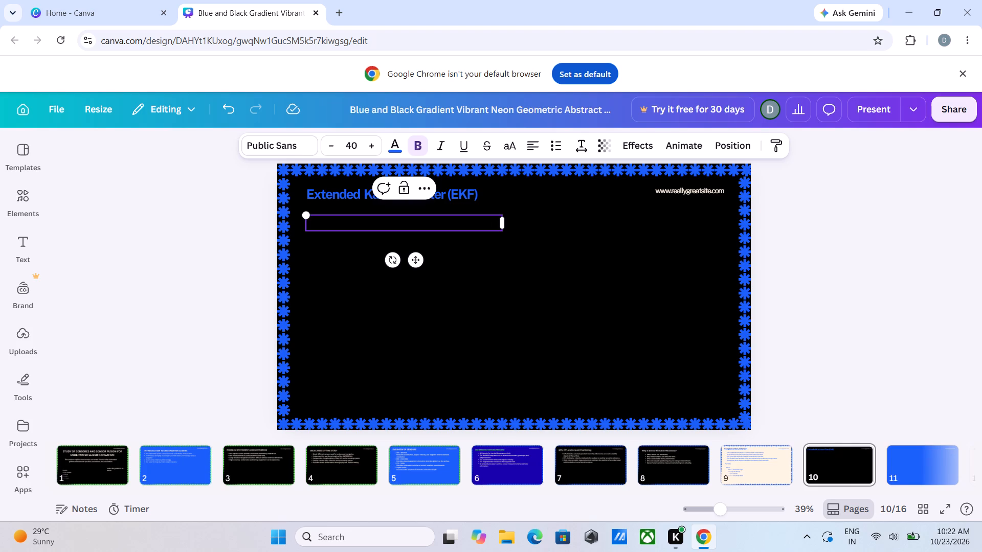
Format slide 10's empty body text box at font size 30, without bold, in uppercase, and as a bulleted list.
left_click(330, 146)
triple_click(330, 146)
triple_click(330, 146)
double_click(330, 146)
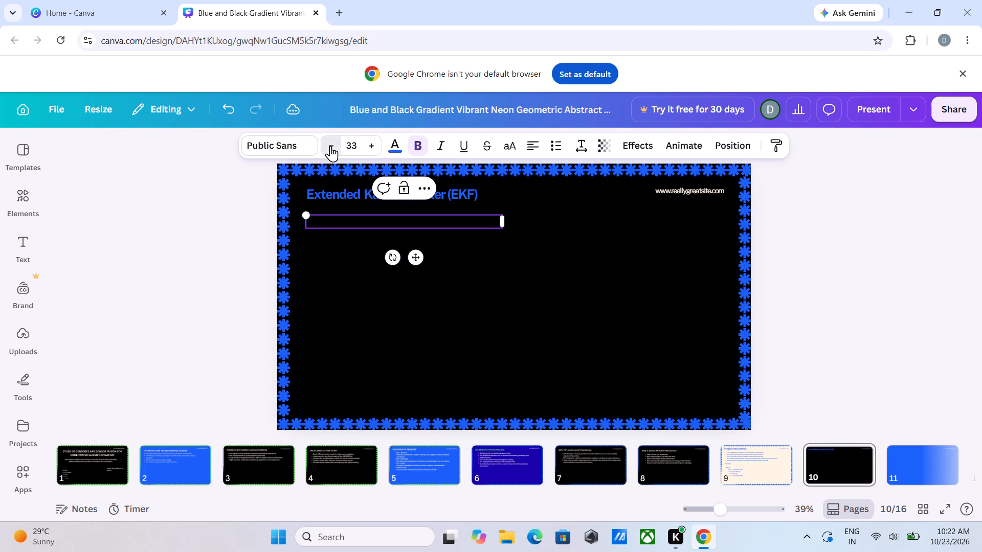
left_click(330, 146)
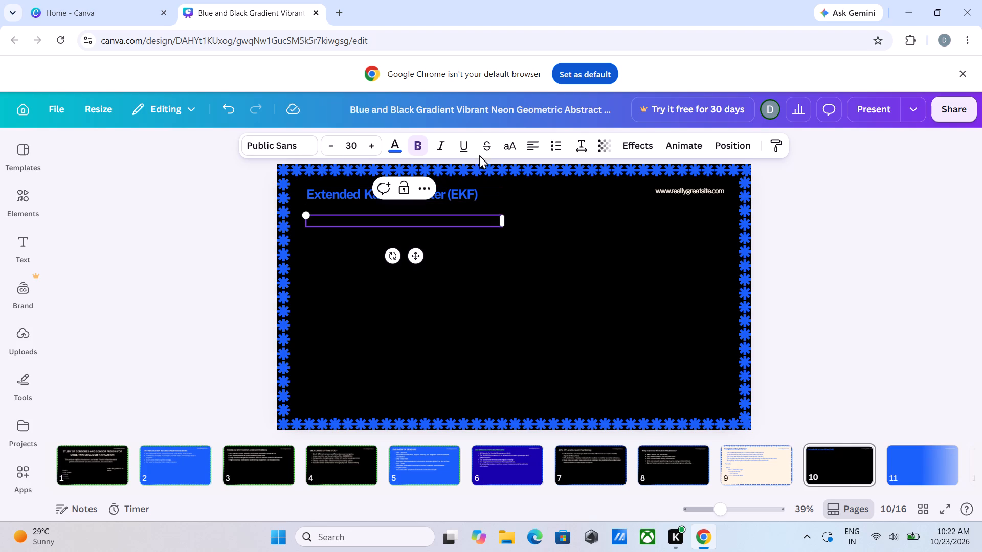
left_click(420, 150)
left_click(510, 145)
left_click(553, 146)
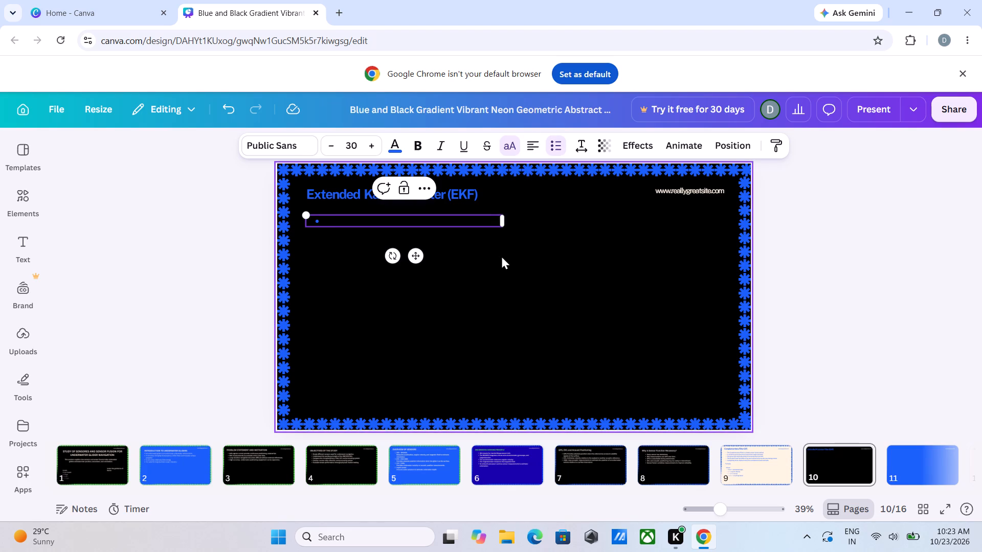
Enter the first bullet as "EKF stand for Extended Kalam Filter." and turn off the uppercase formatting.
key("e")
type("KF")
key("space")
type("stand")
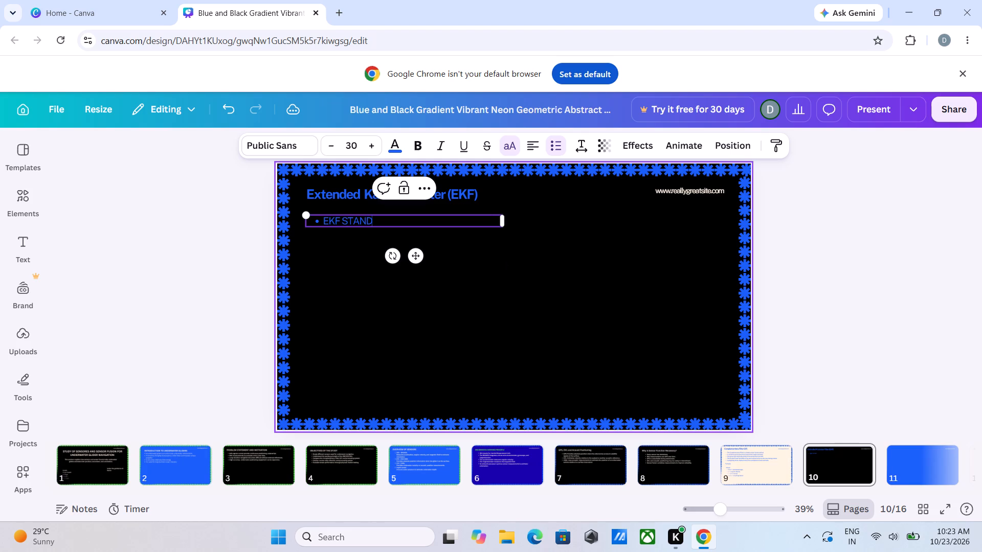
key("space")
left_click(511, 150)
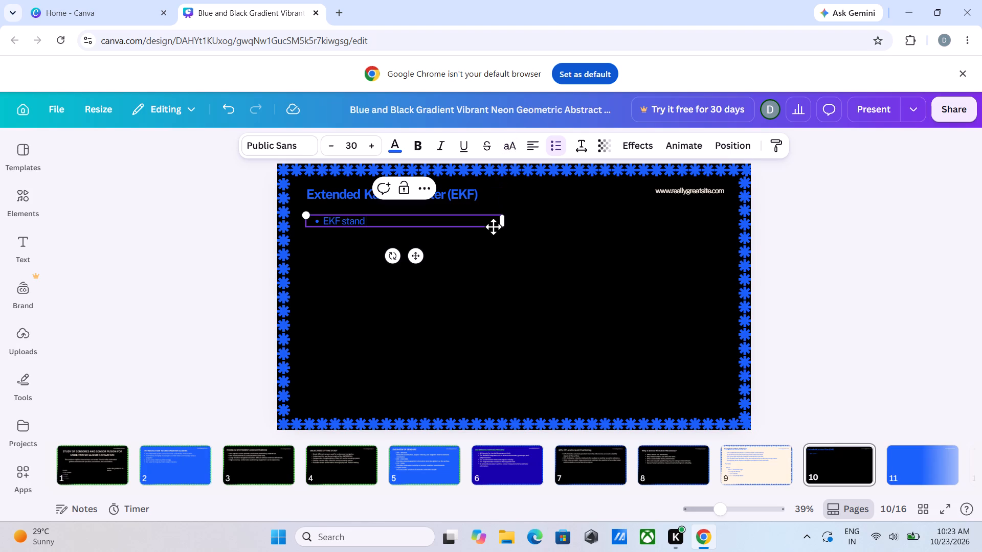
key("space")
type("for")
key("space")
key("shift+e")
key("x")
type("ten")
type("ded")
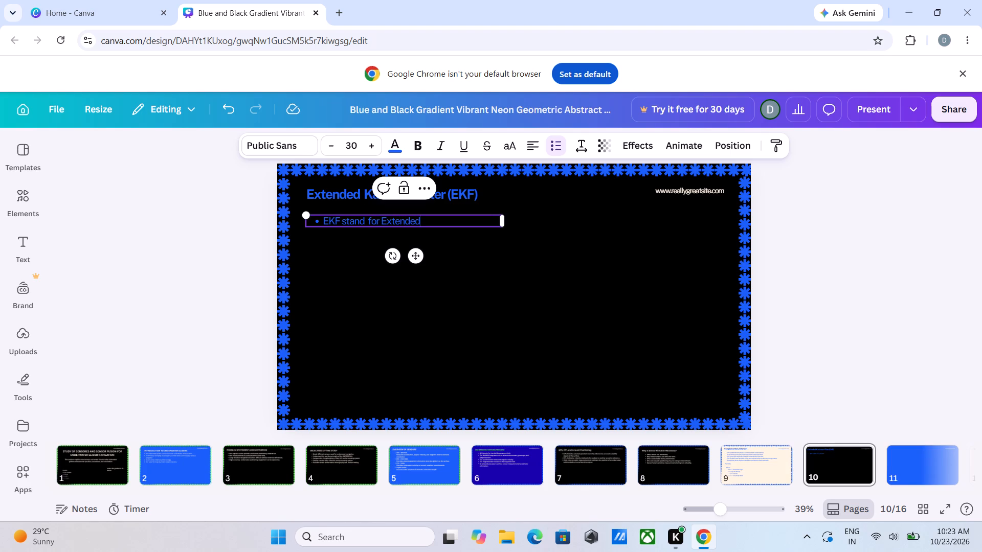
key("space")
key("shift+k")
type("alam")
key("space")
type("Fil")
type("ter")
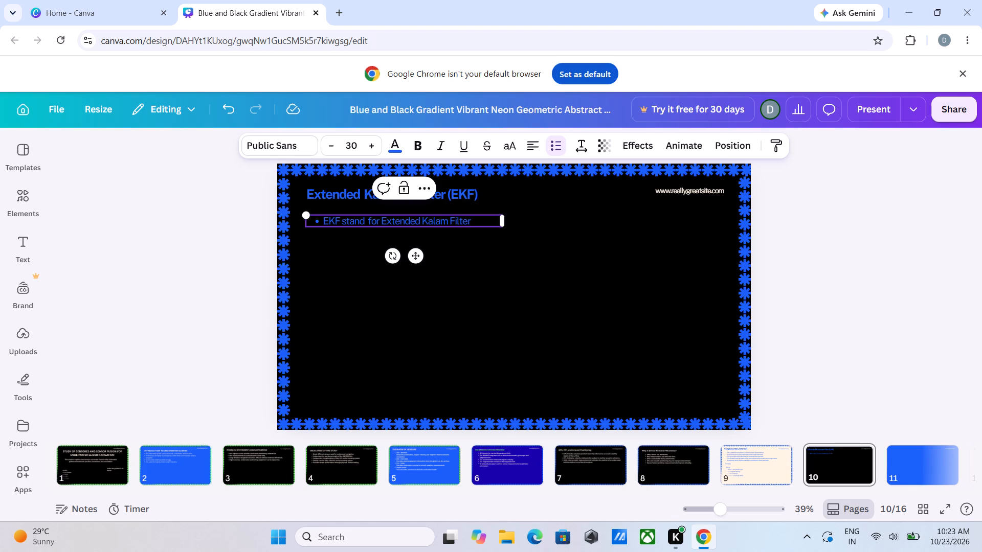
key("period")
Add a second bullet reading "It estimates the system stste using a prediction".
key("Return")
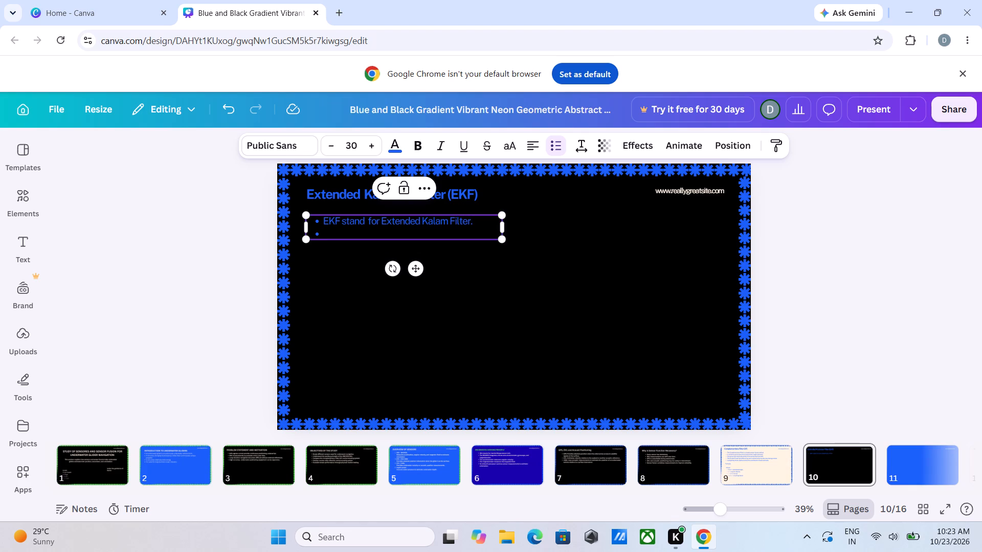
type("It")
key("space")
type("es")
key("t")
type("imate")
key("s")
key("space")
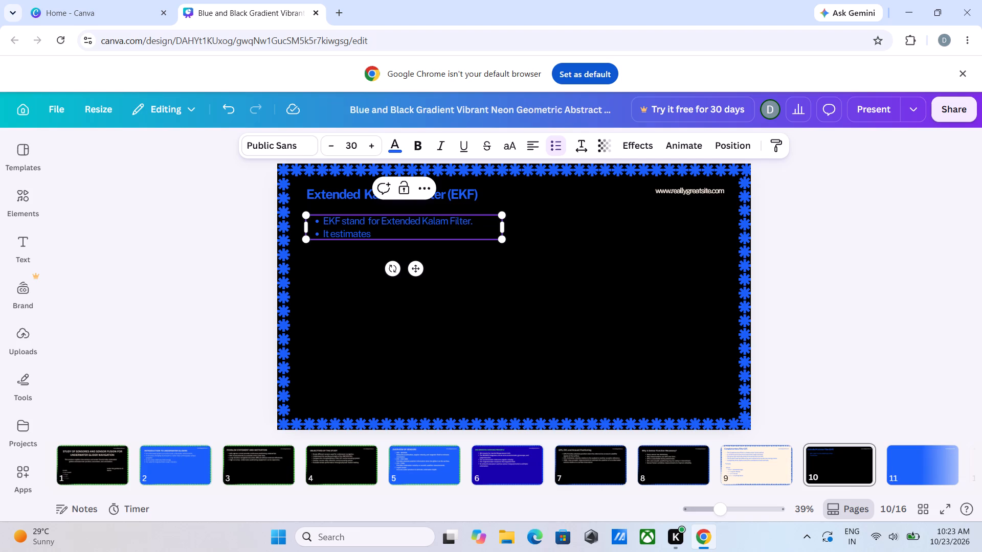
type("the")
key("space")
key("shift+s")
key("BackSpace")
type("system")
key("space")
type("stsr")
key("BackSpace")
type("te")
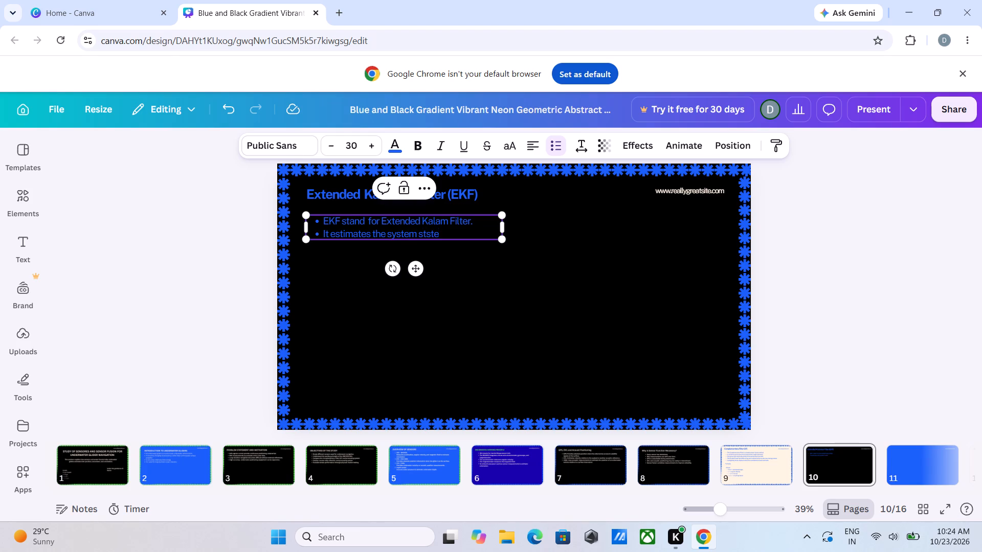
key("space")
type("using a")
key("space")
type("pre")
type("dic")
type("tion")
key("space")
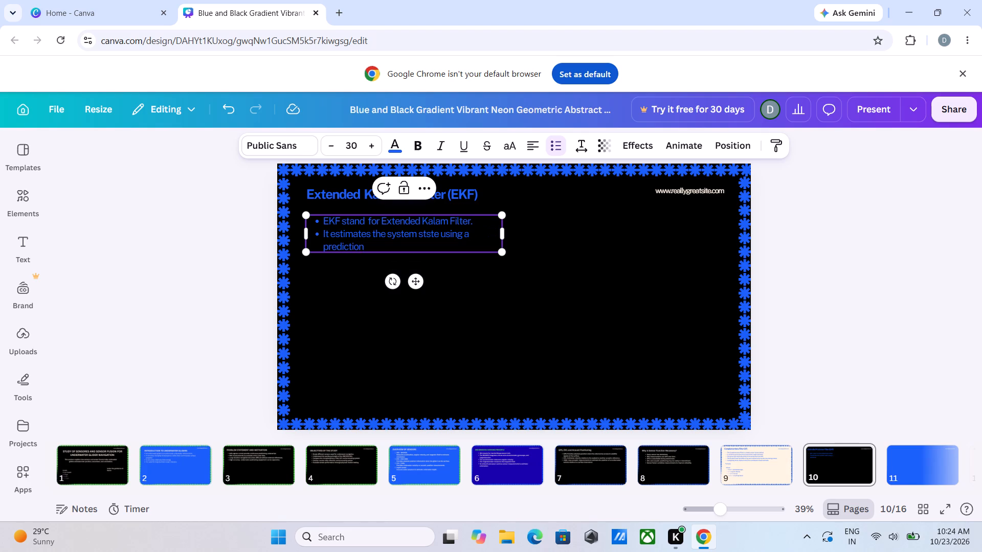
Widen slide 10's body text box across most of the slide so the second bullet fits on one line.
left_click_drag(506, 236, 579, 233)
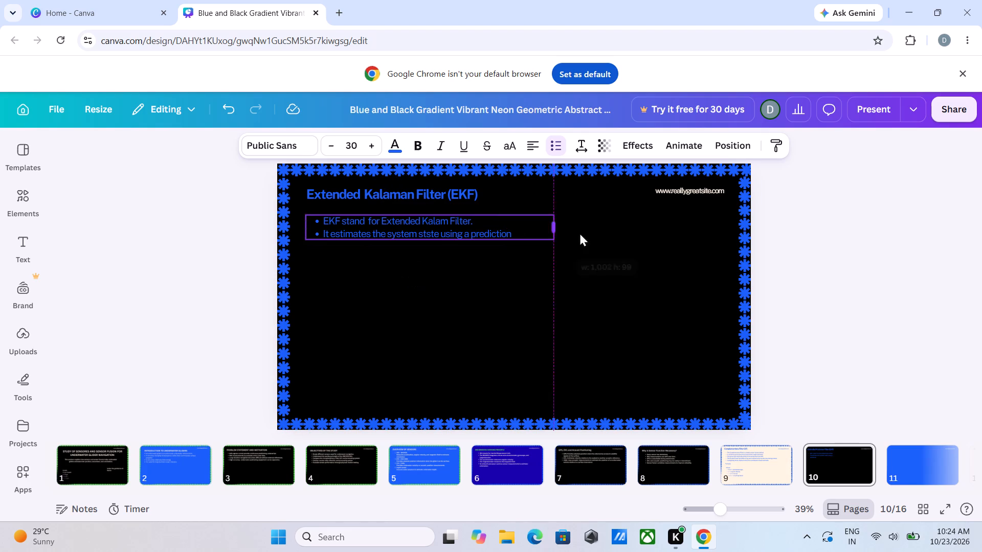
left_click_drag(579, 233, 700, 228)
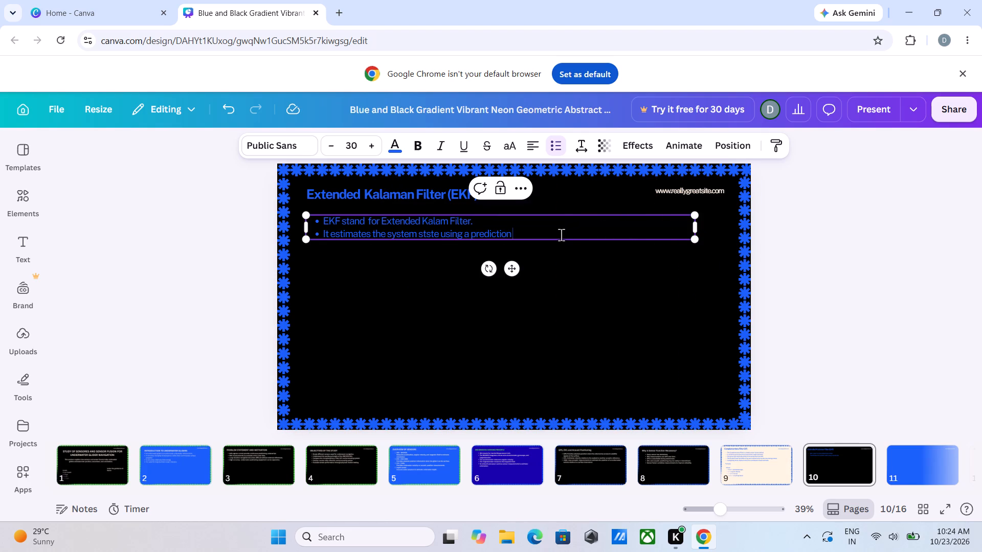
Change the text colour of slide 10's "Extended Kalaman Filter (EKF)" title to the design's cream colour.
left_click(394, 186)
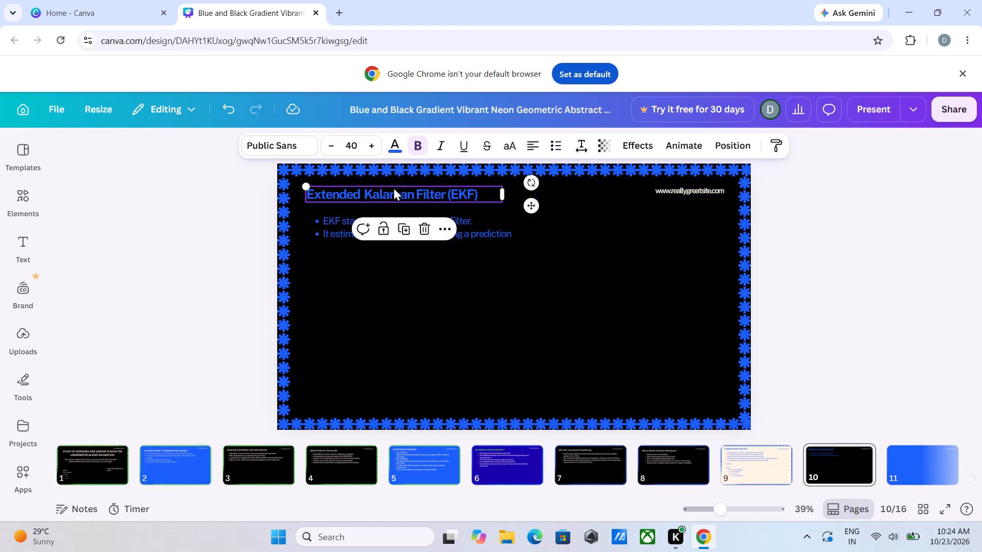
left_click(394, 149)
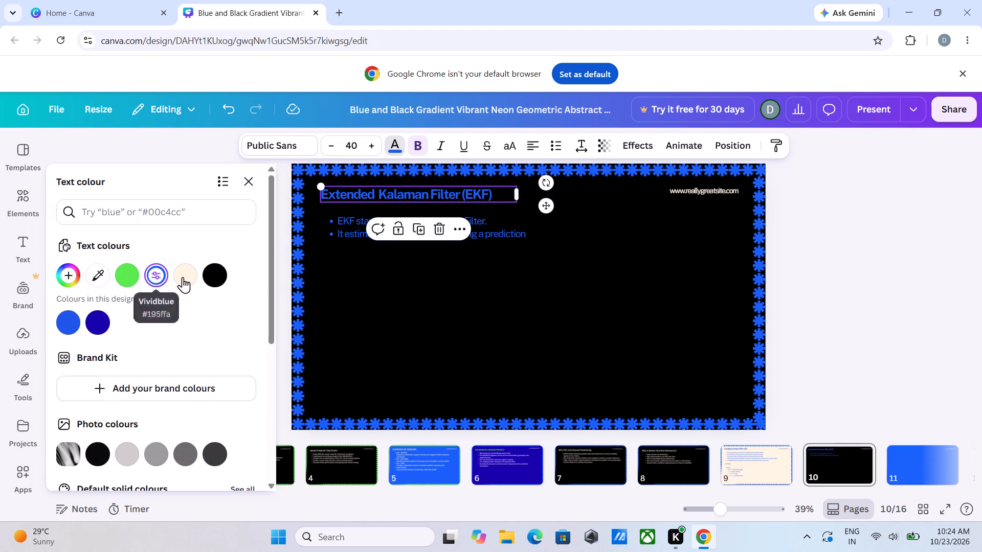
left_click(186, 275)
Recolour slide 10's bulleted body text with the design's green, after trying black and the darker blue.
left_click(336, 226)
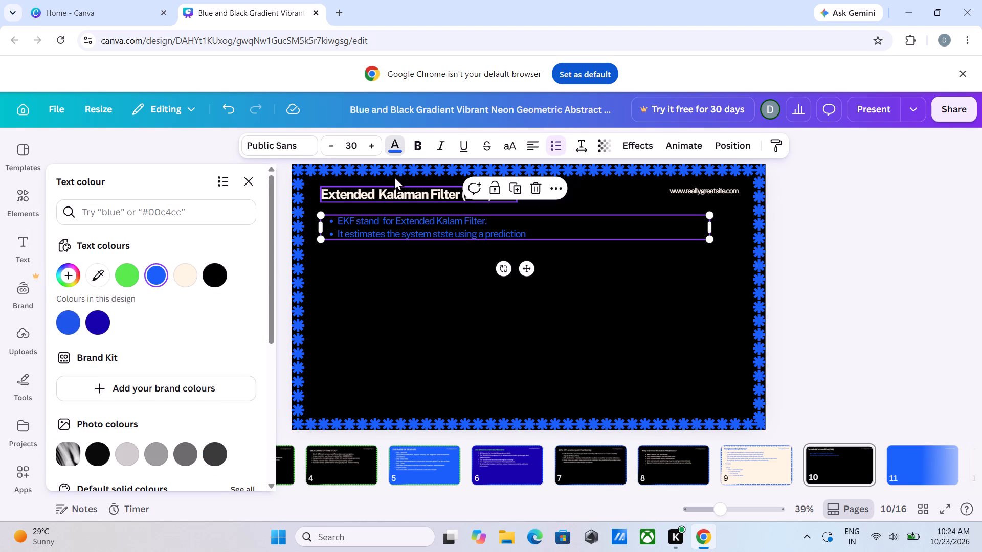
left_click(222, 273)
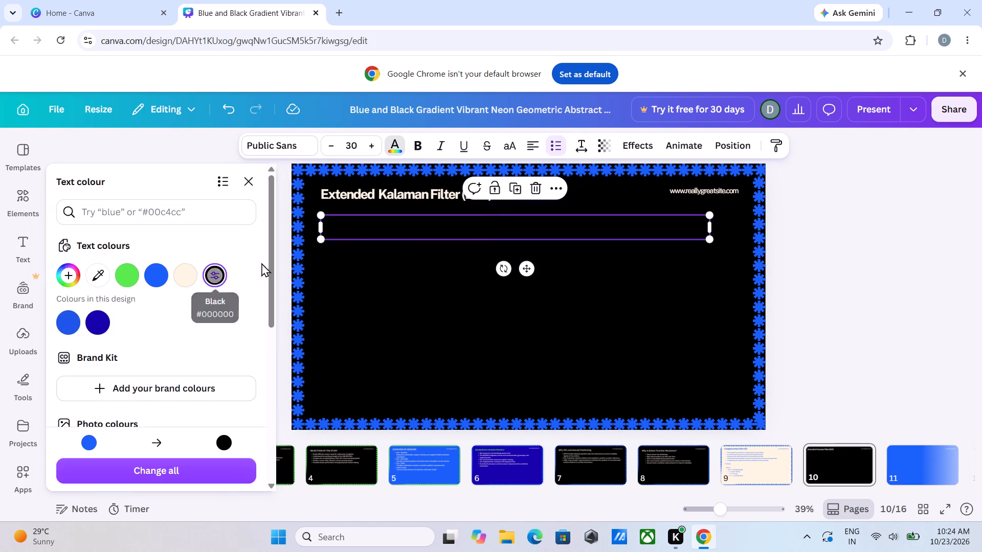
left_click(104, 315)
left_click(74, 321)
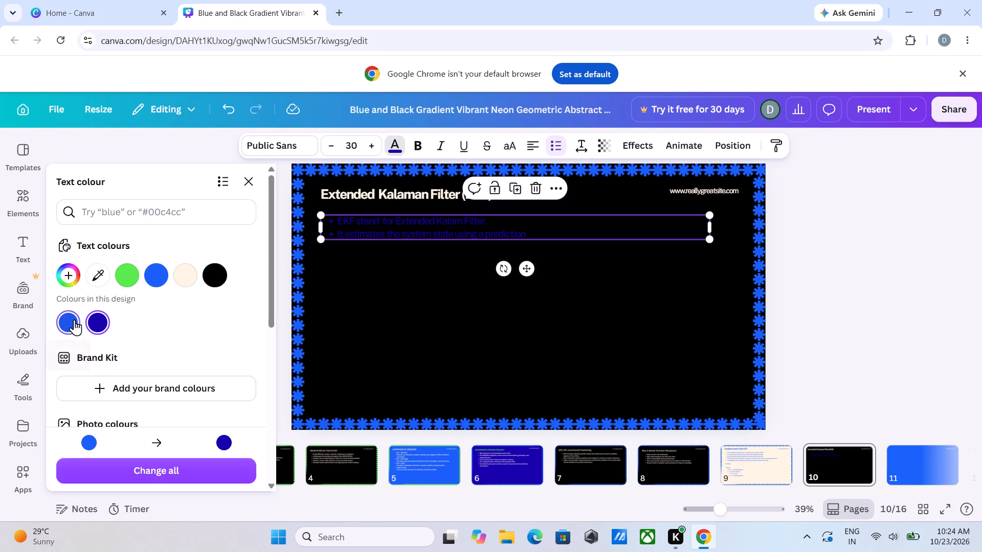
left_click(119, 272)
left_click(458, 312)
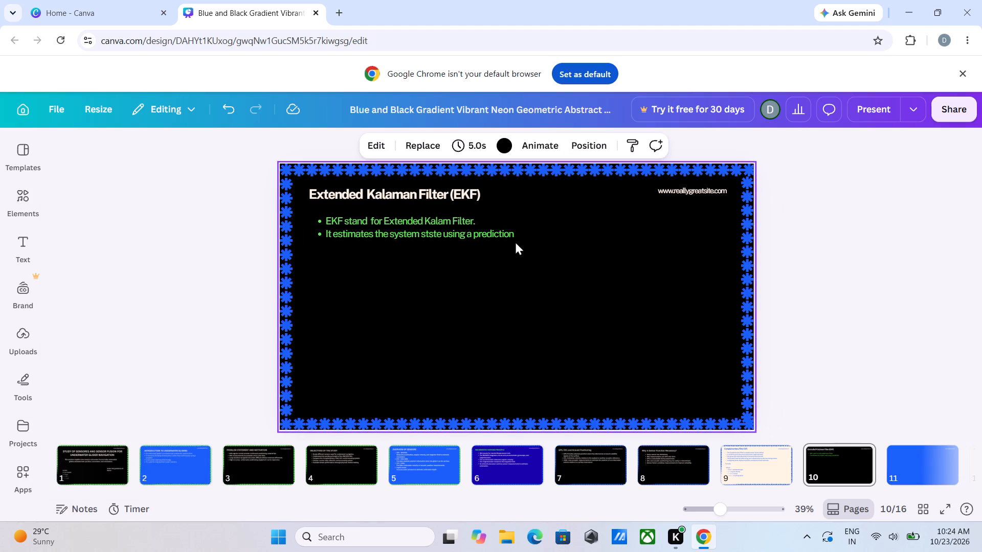
Complete the second bullet by adding "-and-correction process." after "prediction".
double_click(532, 234)
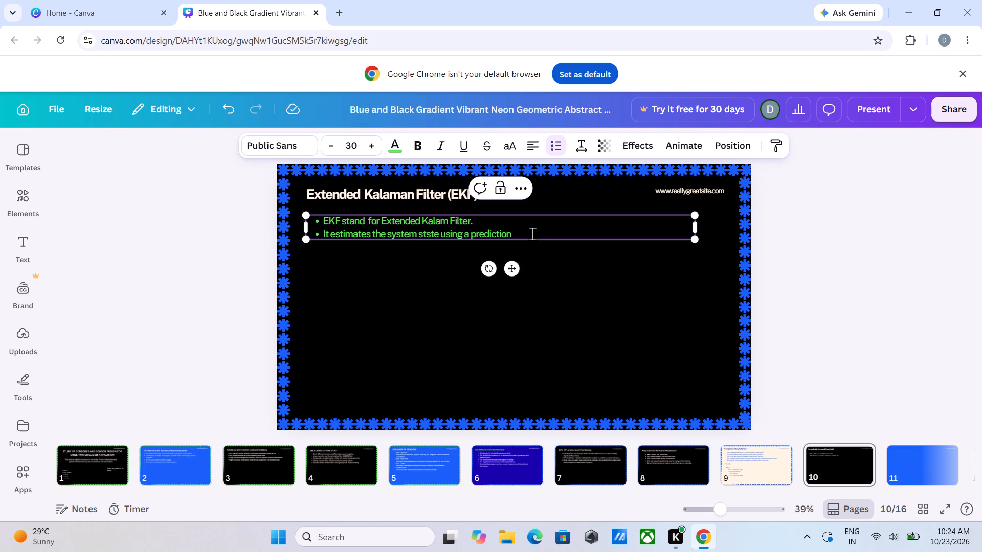
key("minus")
type("and")
key("space")
key("BackSpace")
key("minus")
type("correction")
key("space")
type("process")
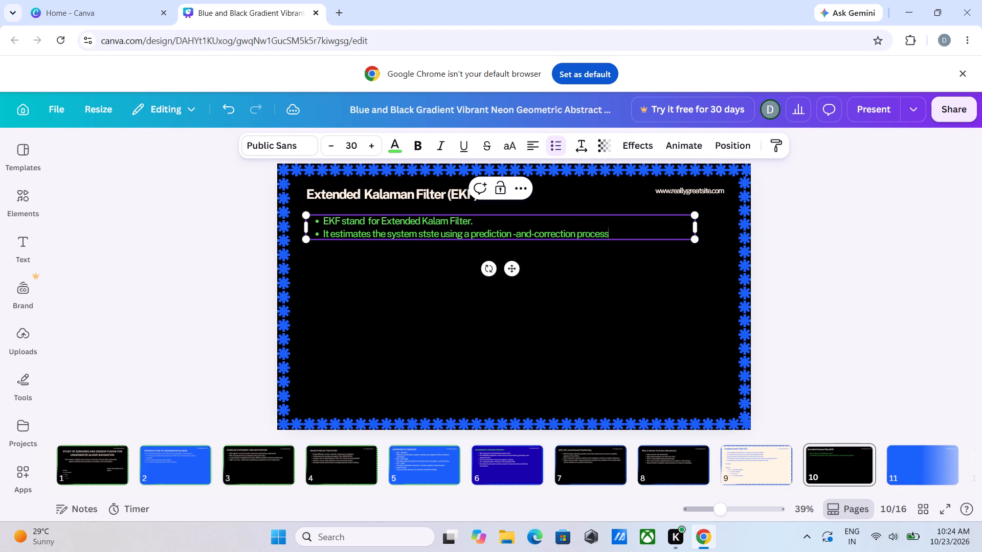
key("period")
Add a third bullet reading "The prdiction uses the previous stste and IMU data.".
key("Return")
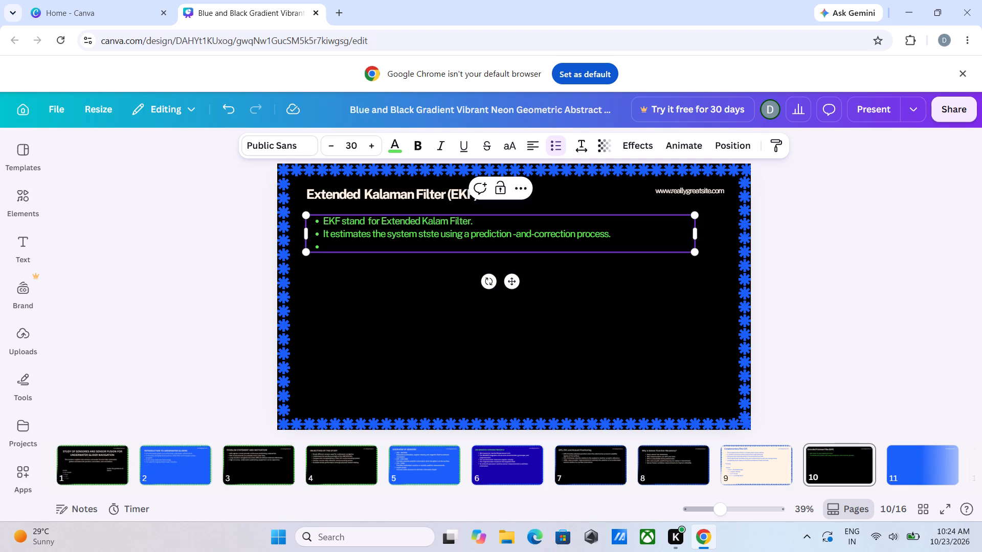
key("shift+r")
key("BackSpace")
key("shift+t")
type("he")
key("space")
key("p")
type("tr")
key("d")
key("o")
key("v")
key("t")
key("p")
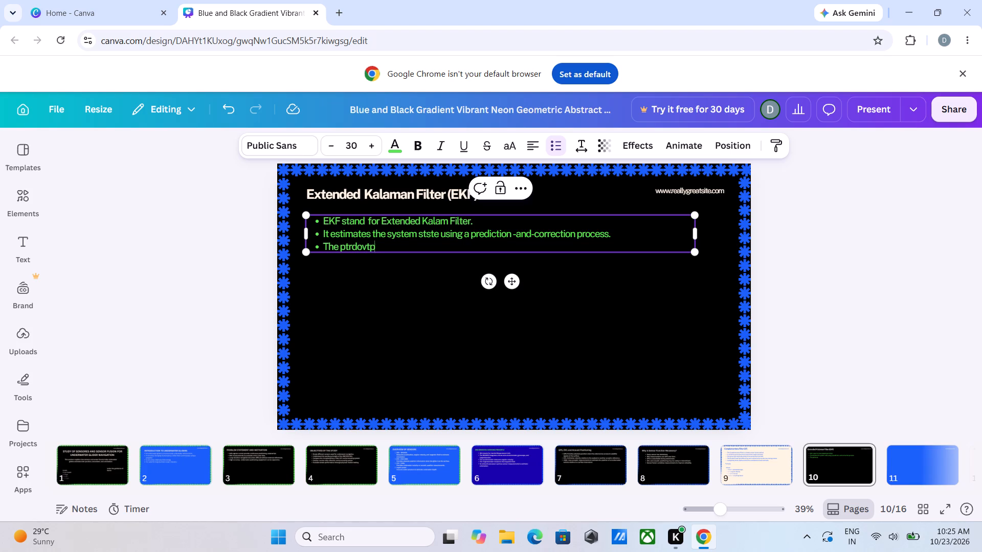
key("BackSpace")
key("BackSpace")
key("BackSpace")
key("BackSpace")
key("BackSpace")
key("BackSpace")
key("BackSpace")
key("r")
type("dict")
type("ion")
key("space")
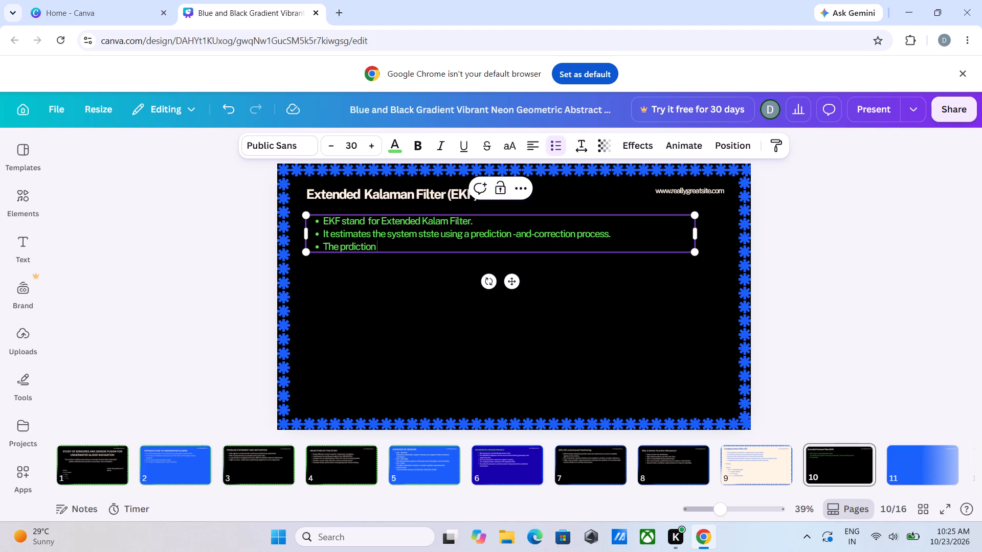
type("use")
type("s the")
key("space")
type("pre")
type("vious sts")
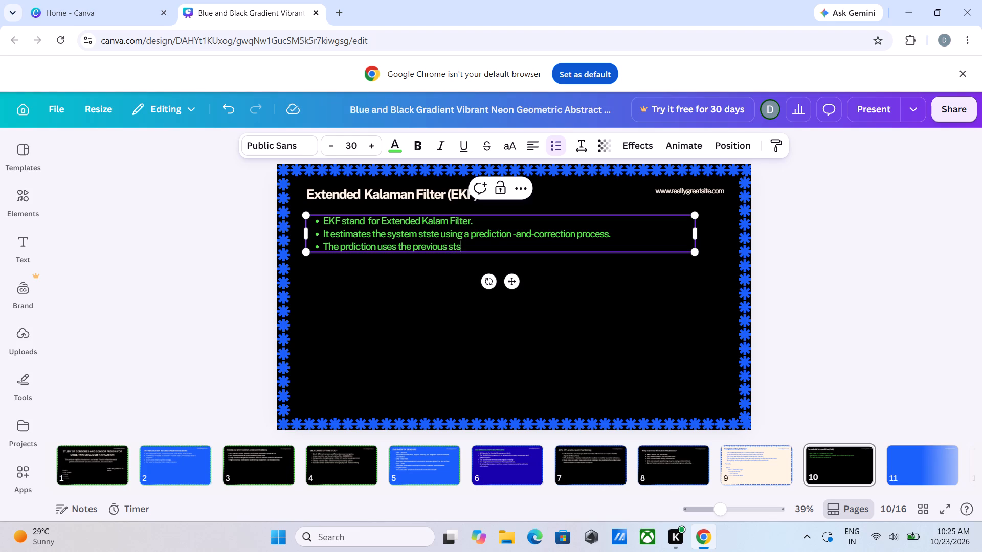
type("te")
key("space")
type("and")
key("space")
key("shift+i")
key("m")
key("BackSpace")
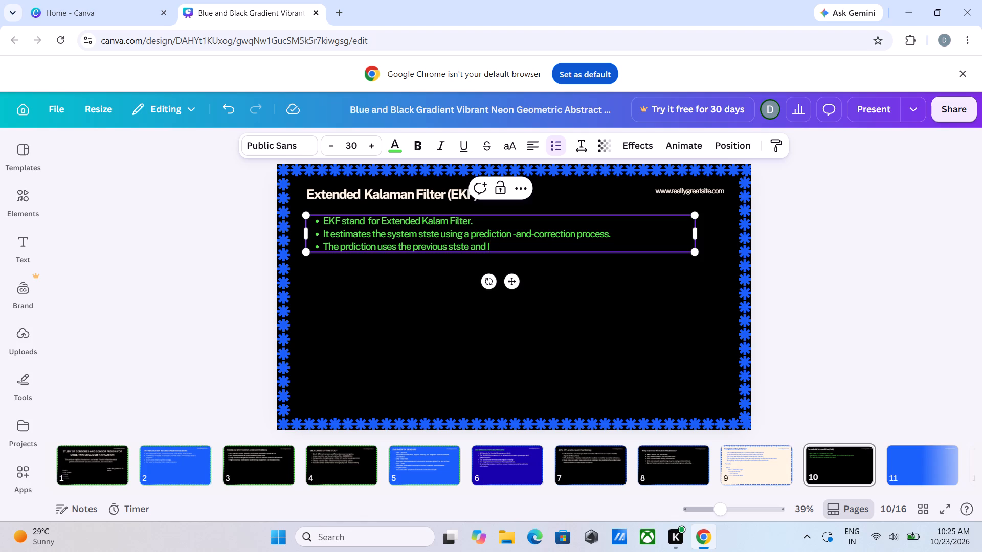
type("MU")
key("space")
type("data")
key("period")
Start a new fourth bullet below the line about the previous stste and IMU data.
key("Return")
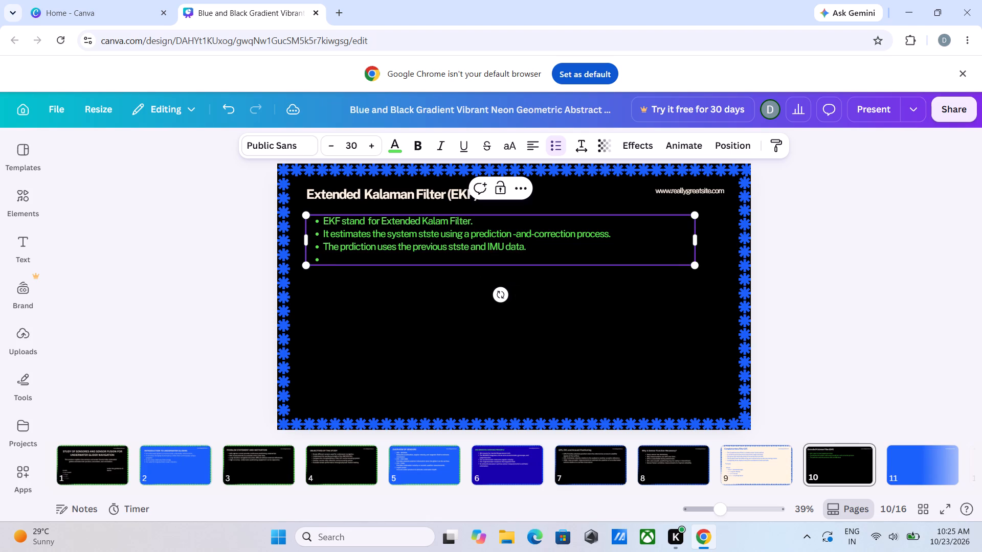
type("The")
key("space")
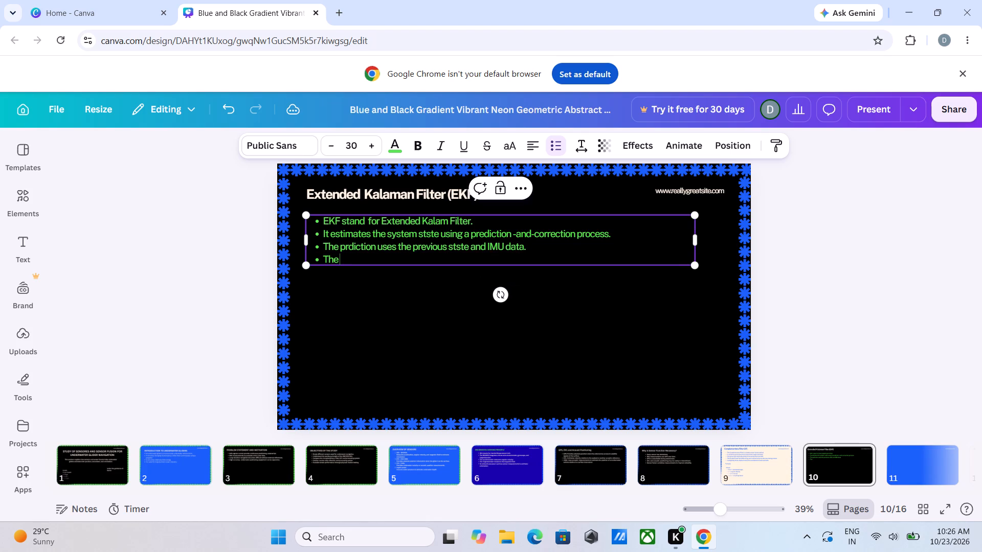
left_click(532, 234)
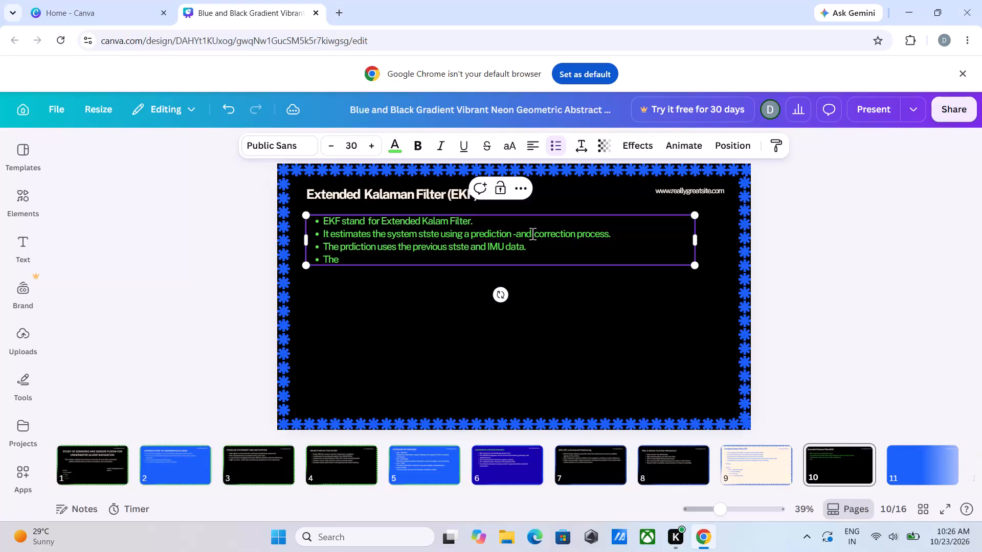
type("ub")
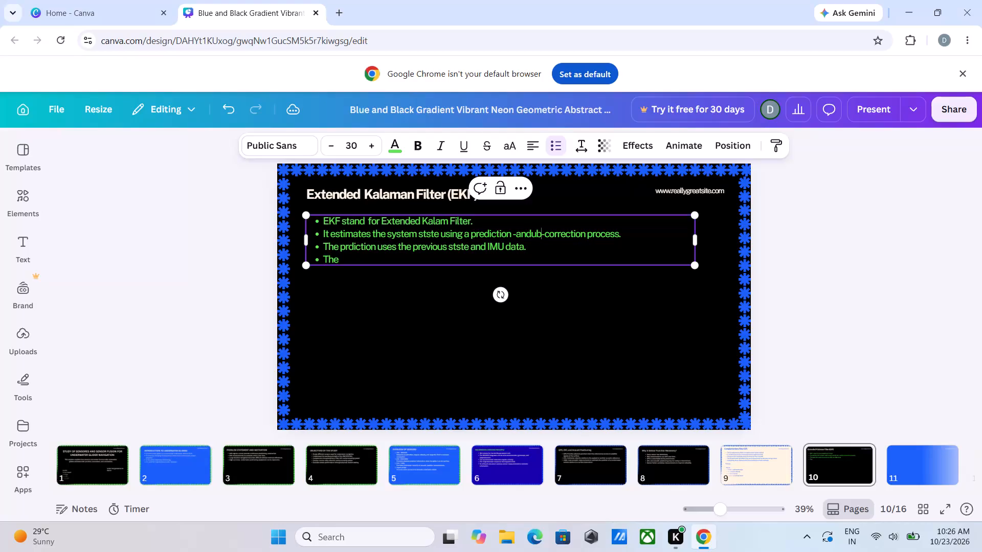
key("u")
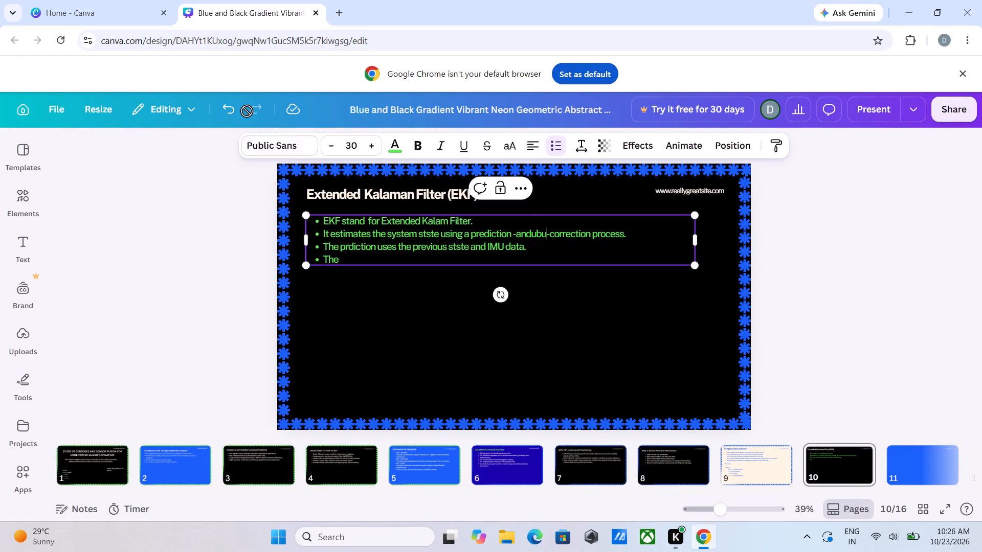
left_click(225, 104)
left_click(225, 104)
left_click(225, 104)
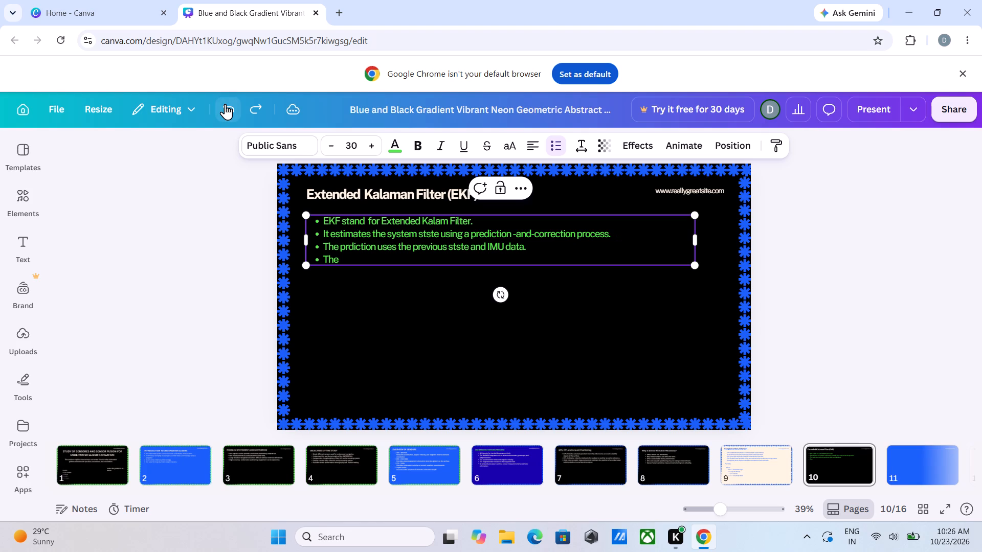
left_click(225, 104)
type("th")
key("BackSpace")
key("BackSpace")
Begin the fourth bullet with "The ubdate corrects the prediction using".
type("The")
key("space")
type("ubdate")
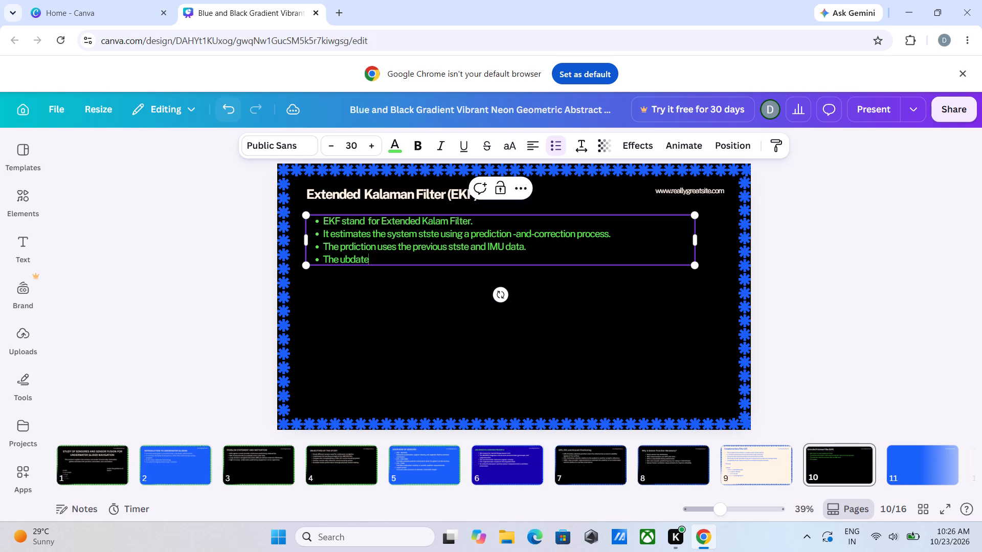
key("space")
type("c")
type("orr")
key("e")
type("cts")
key("space")
type("the")
key("space")
type("pred")
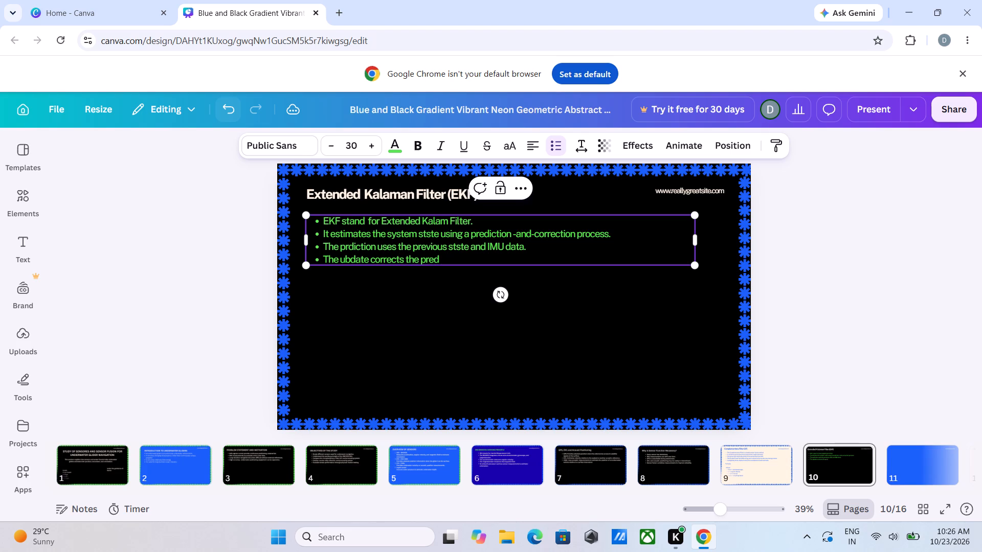
type("iction using")
key("space")
Complete the fourth bullet with "available measurements such as GPS or DVL.".
type("availa")
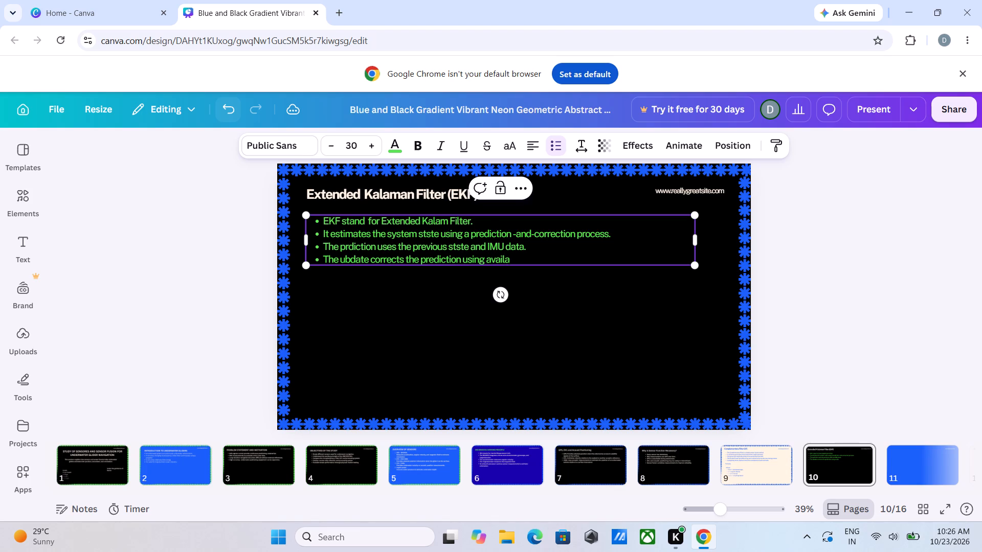
type("ble meas")
type("ure")
type("ment")
type("s s")
type("uc")
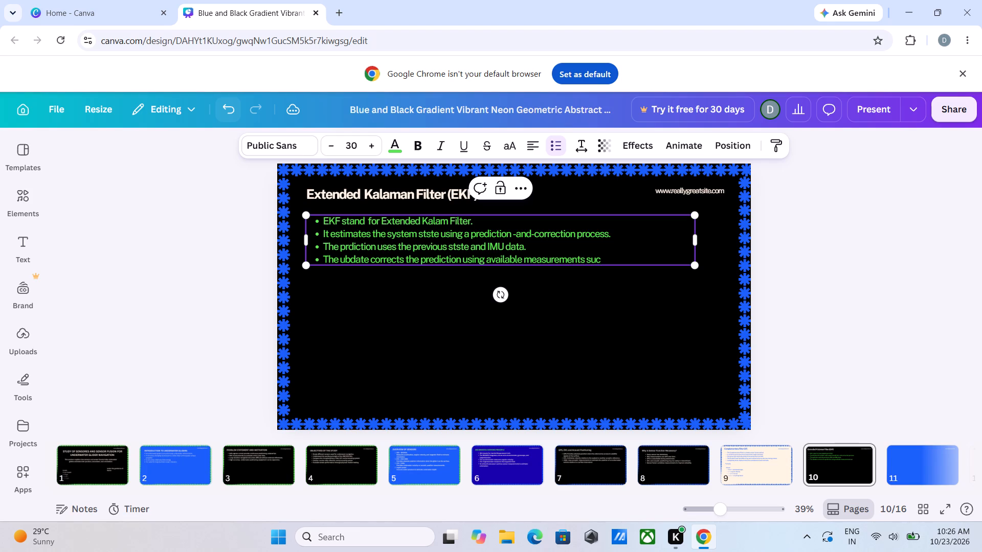
type("h as")
key("space")
type("GP")
key("shift+s")
key("space")
type("or")
key("space")
key("shift+d")
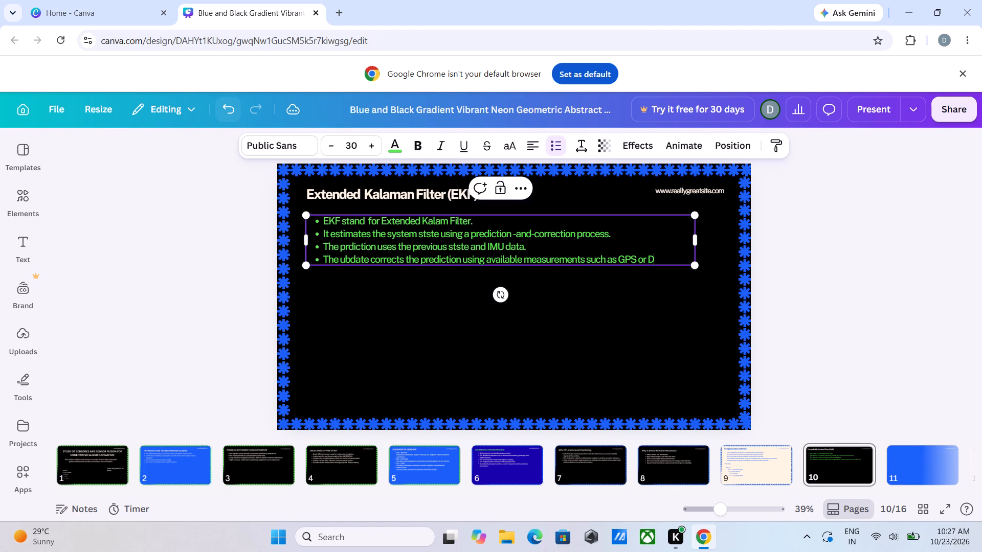
type("VL")
key("period")
Add a fifth bullet to slide 10 reading "It handles nonlinear motion models through local linarization.".
key("Return")
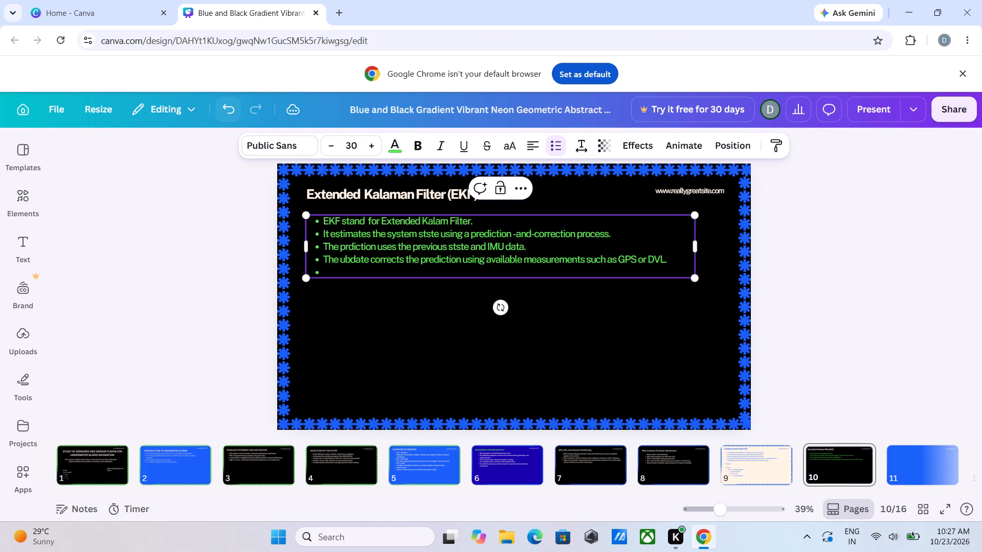
type("It")
key("space")
type("hand")
type("les non")
type("line")
key("a")
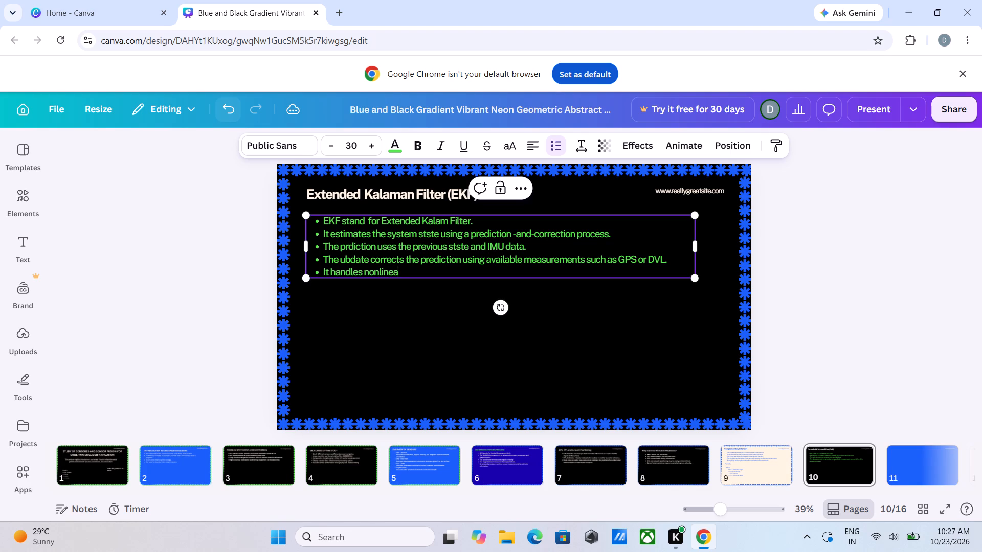
type("r motion")
key("space")
type("mode")
type("ls")
key("space")
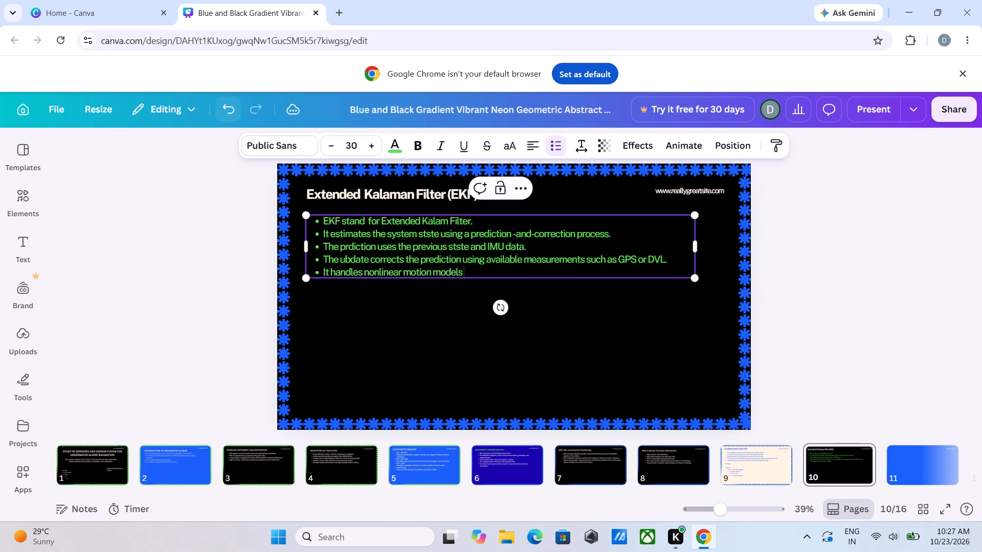
type("through")
key("space")
type("loca")
type("l")
key("space")
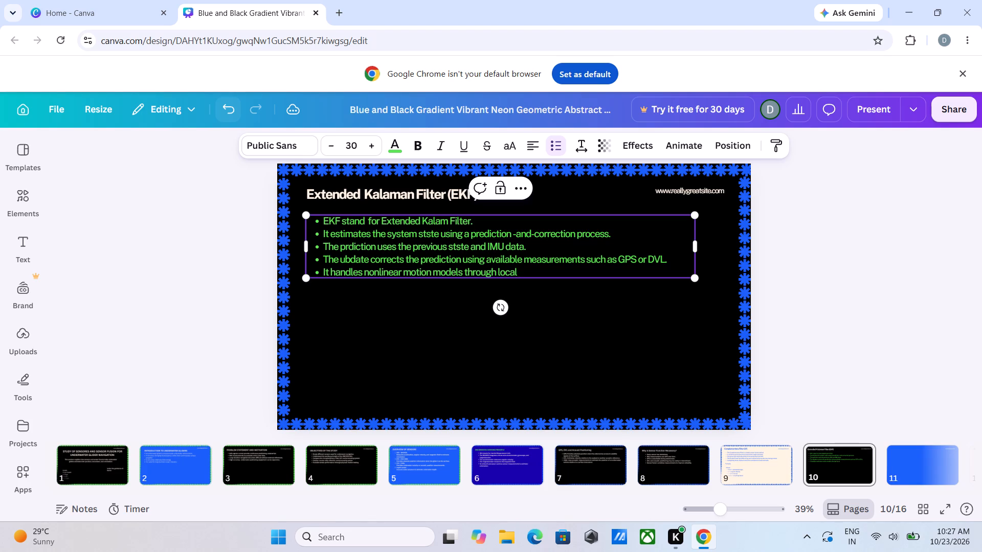
type("lib")
key("BackSpace")
key("n")
type("ari")
type("za")
type("tion")
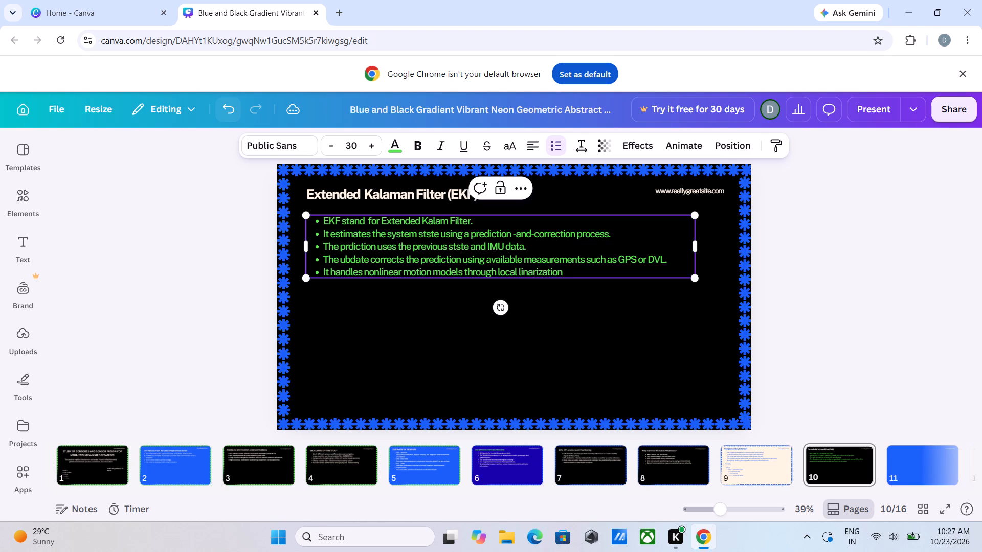
key("period")
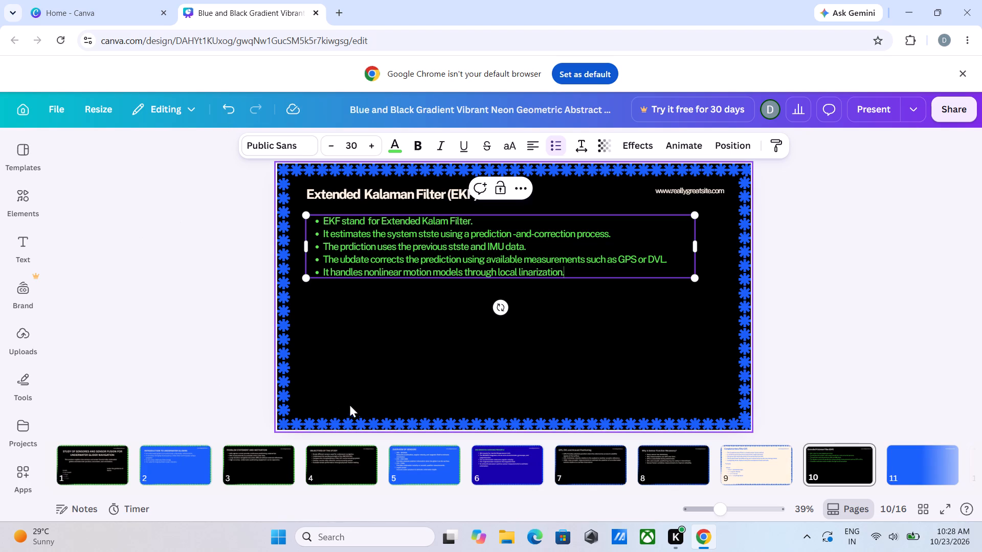
left_click(384, 375)
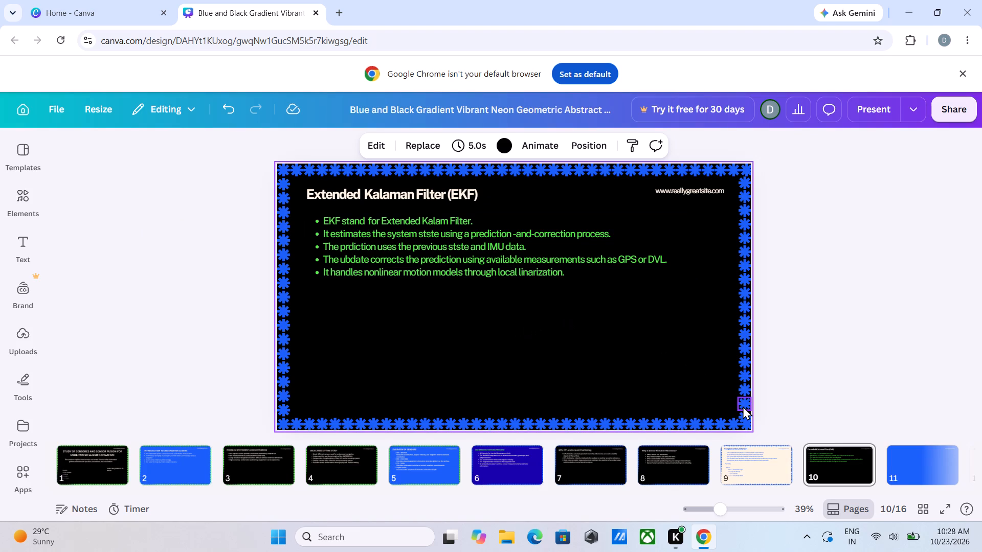
Review the deck from slide 6 through the closing Thank You slide, checking which slides still need content.
scroll(510, 351, "up", 16)
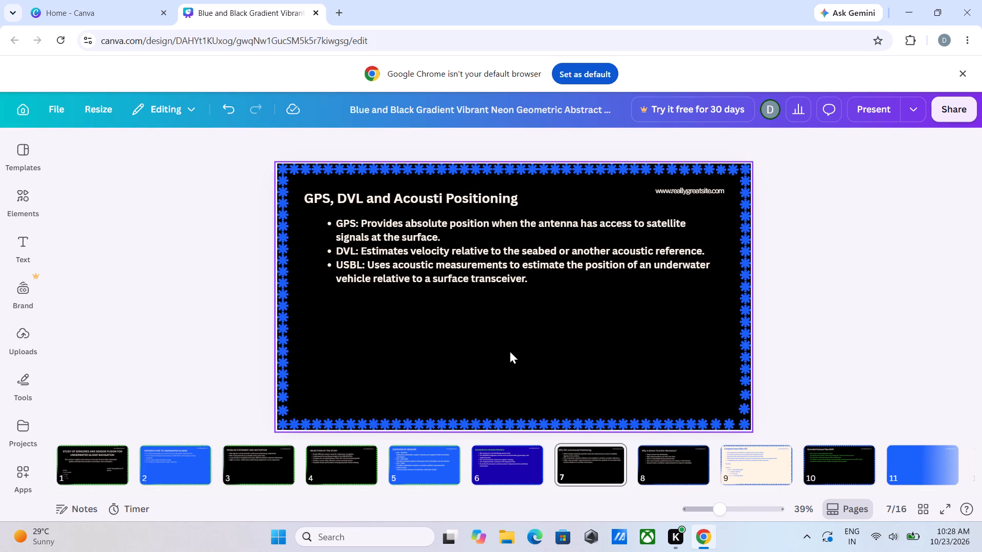
scroll(509, 350, "up", 6)
scroll(509, 350, "down", 20)
scroll(509, 350, "down", 9)
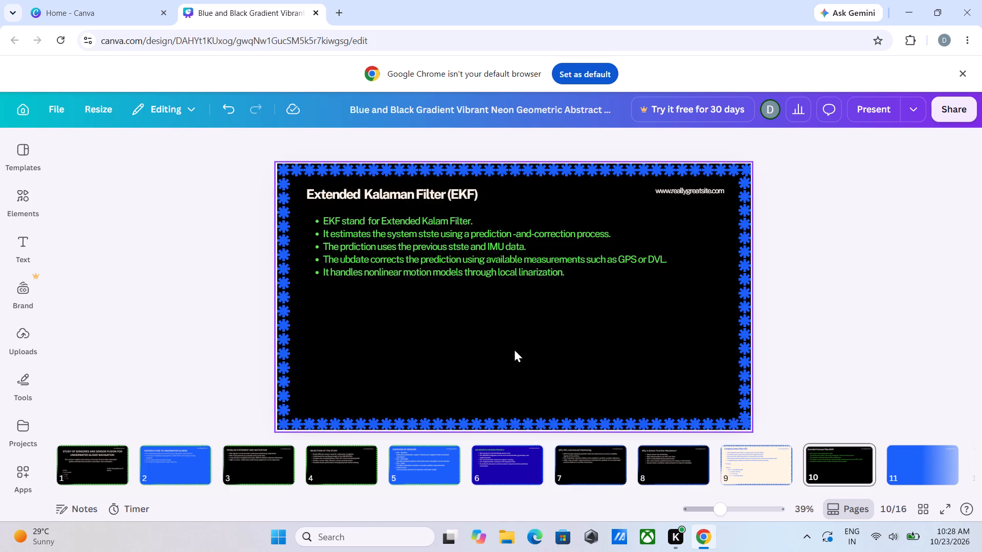
scroll(514, 349, "down", 15)
scroll(519, 344, "down", 14)
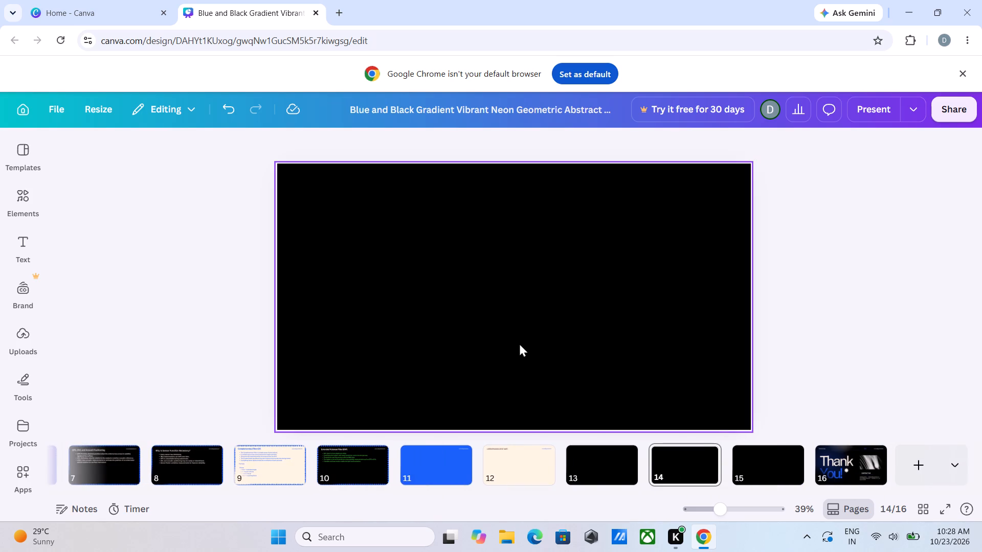
scroll(519, 343, "down", 16)
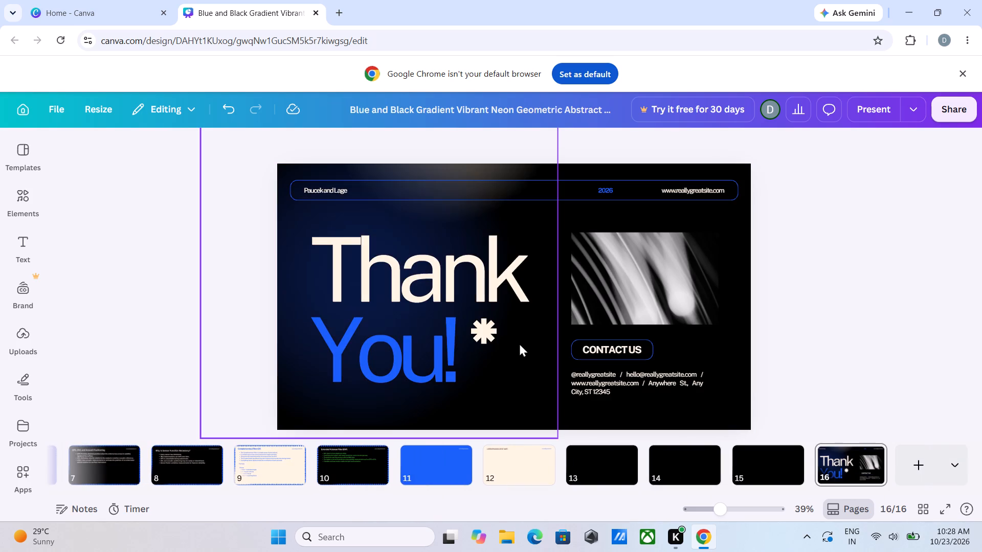
scroll(519, 343, "down", 2)
scroll(519, 343, "up", 1)
scroll(519, 343, "down", 2)
scroll(519, 343, "up", 11)
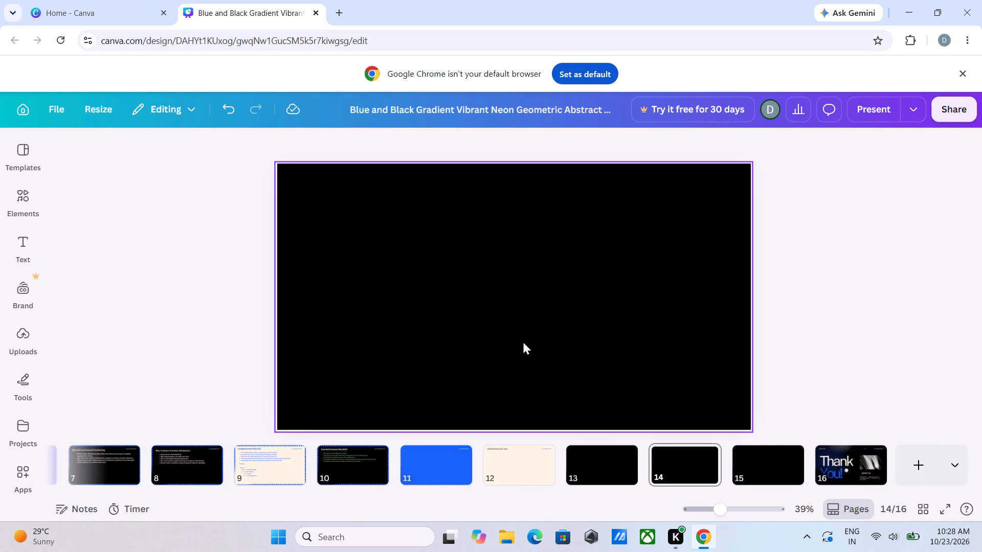
scroll(527, 339, "up", 15)
scroll(528, 338, "up", 8)
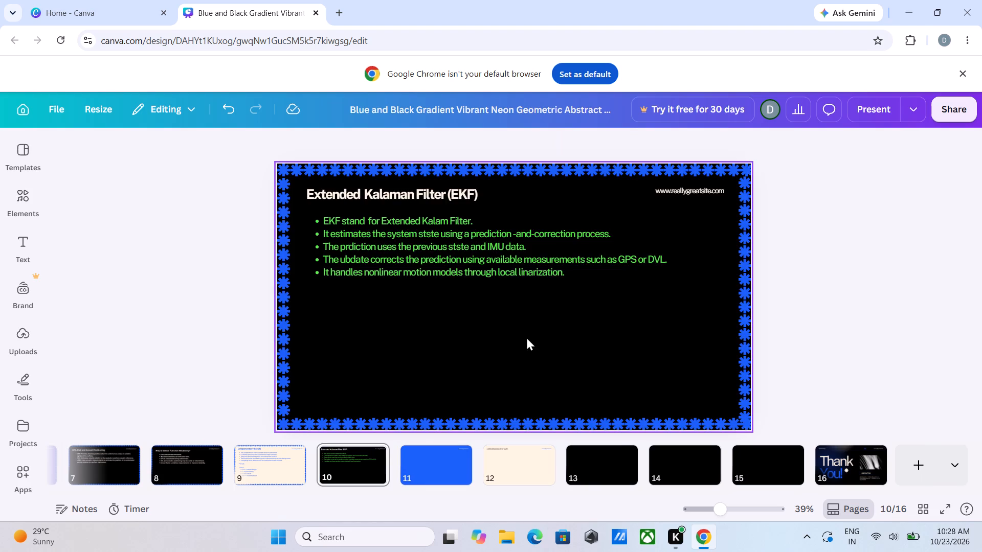
scroll(526, 337, "up", 16)
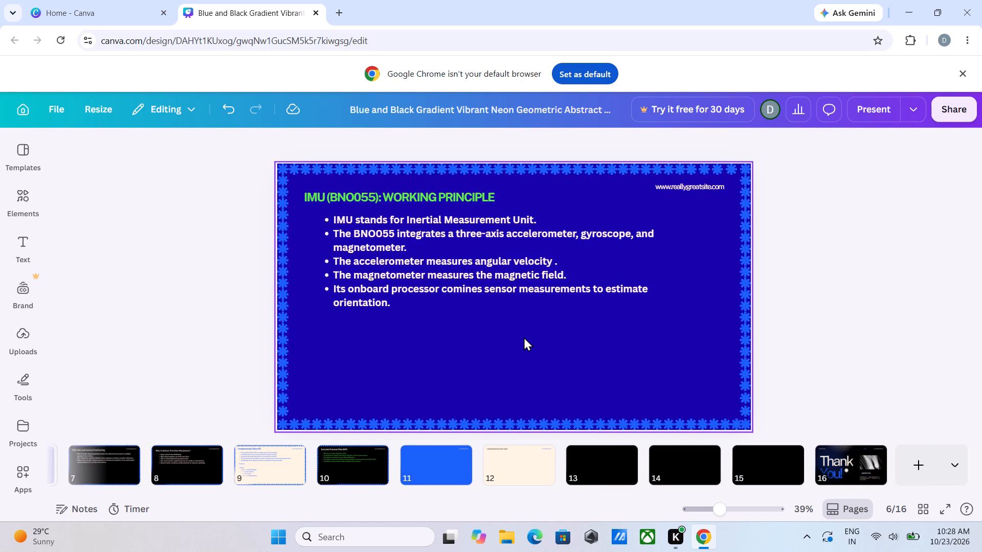
scroll(524, 337, "down", 18)
scroll(524, 337, "down", 3)
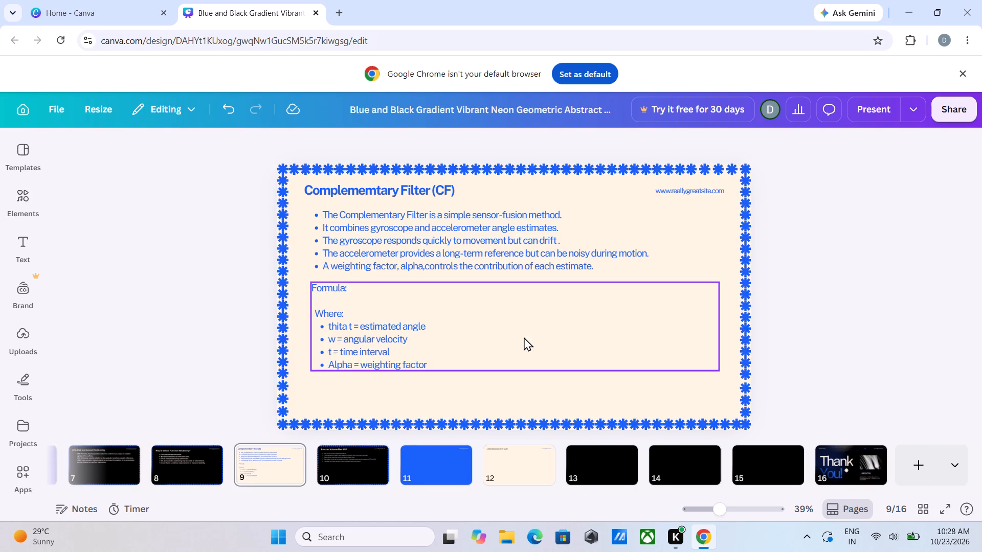
scroll(524, 337, "down", 9)
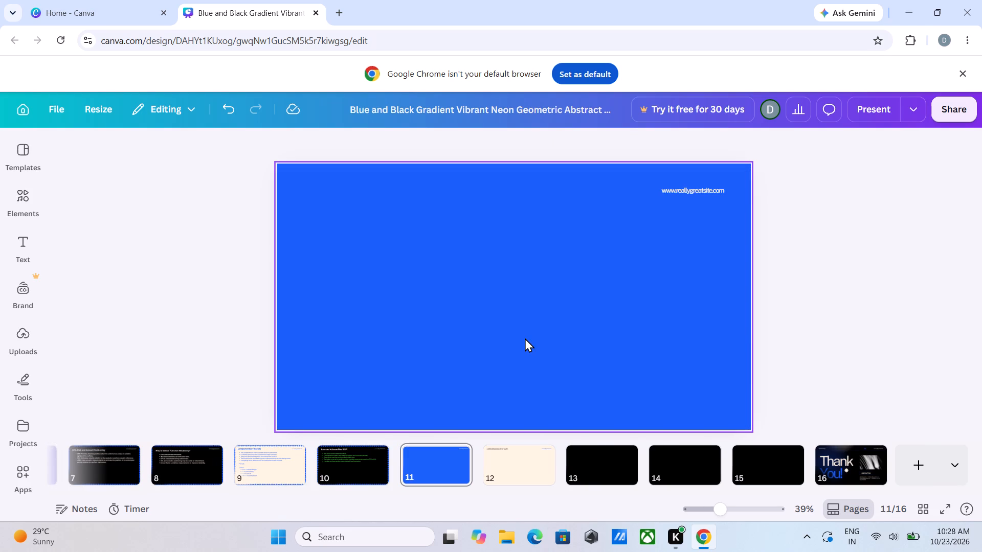
scroll(525, 338, "up", 4)
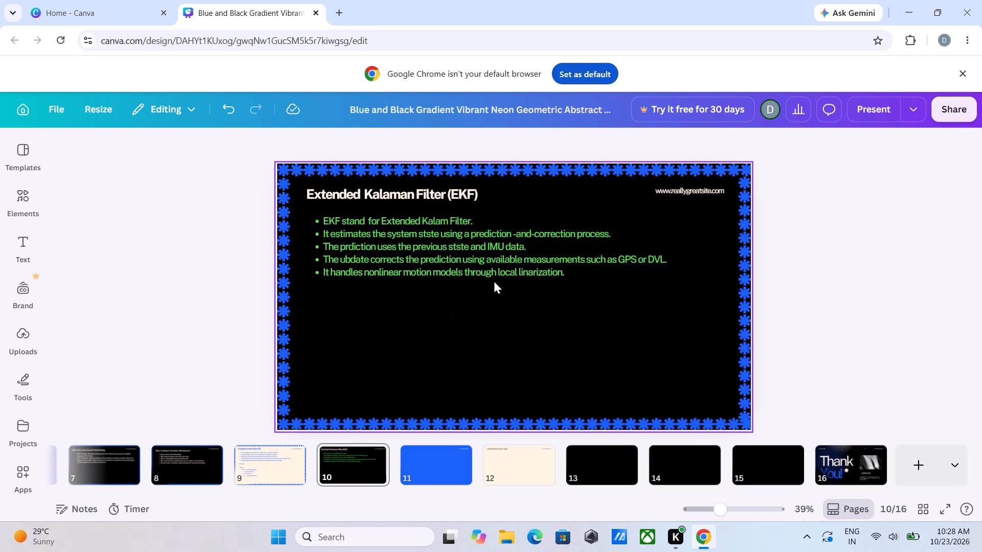
scroll(494, 280, "down", 2)
scroll(362, 300, "up", 4)
Duplicate the top-left corner asterisk of slide 10's border and move the copy to the top-left corner of slide 11.
left_click(284, 168)
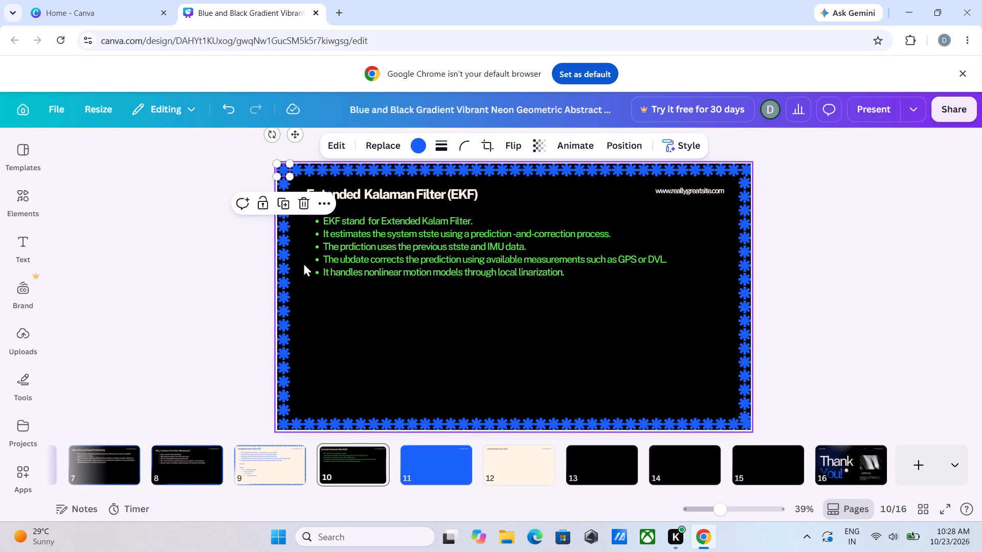
left_click(283, 205)
left_click_drag(297, 135, 342, 190)
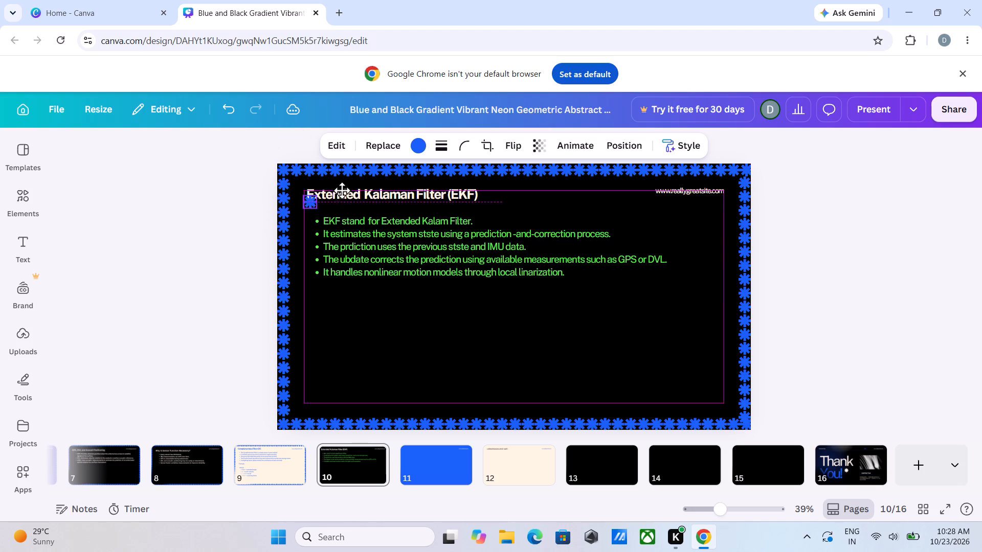
left_click_drag(342, 190, 456, 412)
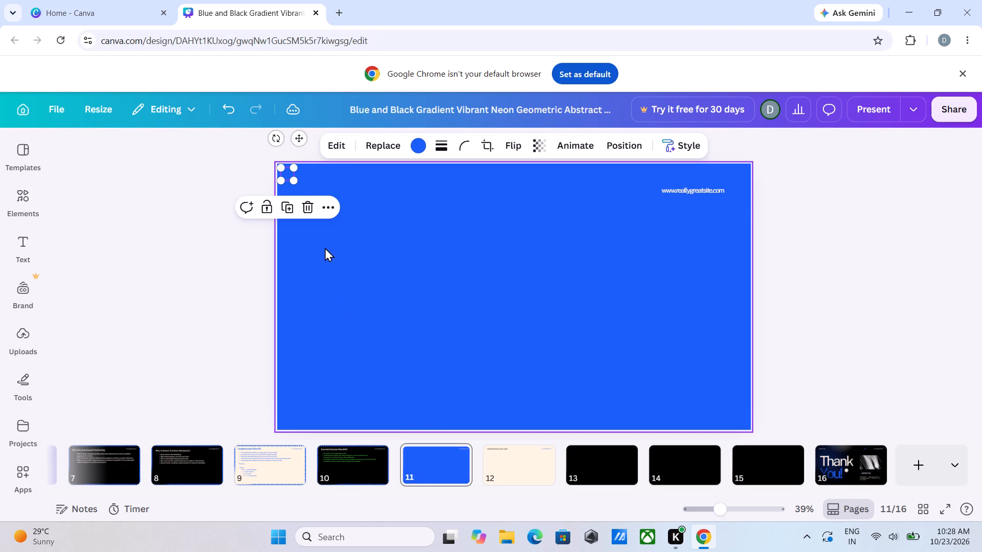
Recolour the asterisk on slide 11 to the design's bright green.
left_click(422, 142)
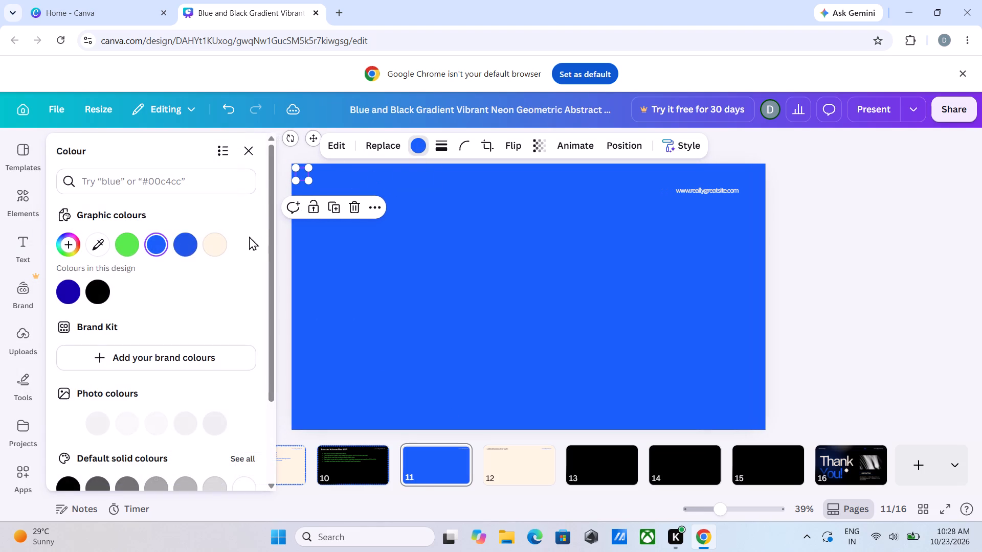
left_click(124, 246)
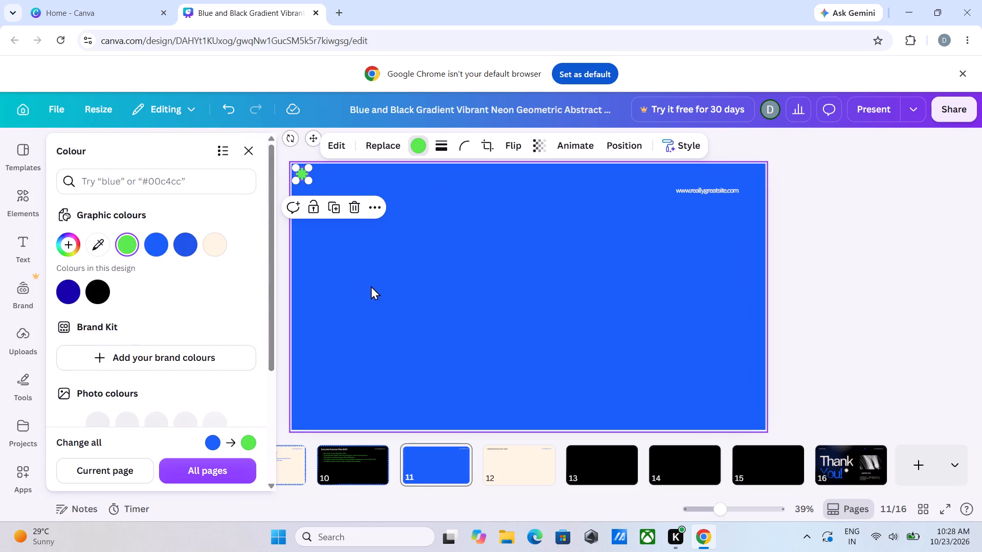
left_click(390, 288)
Nudge the green asterisk flush into slide 11's top-left corner.
left_click(302, 171)
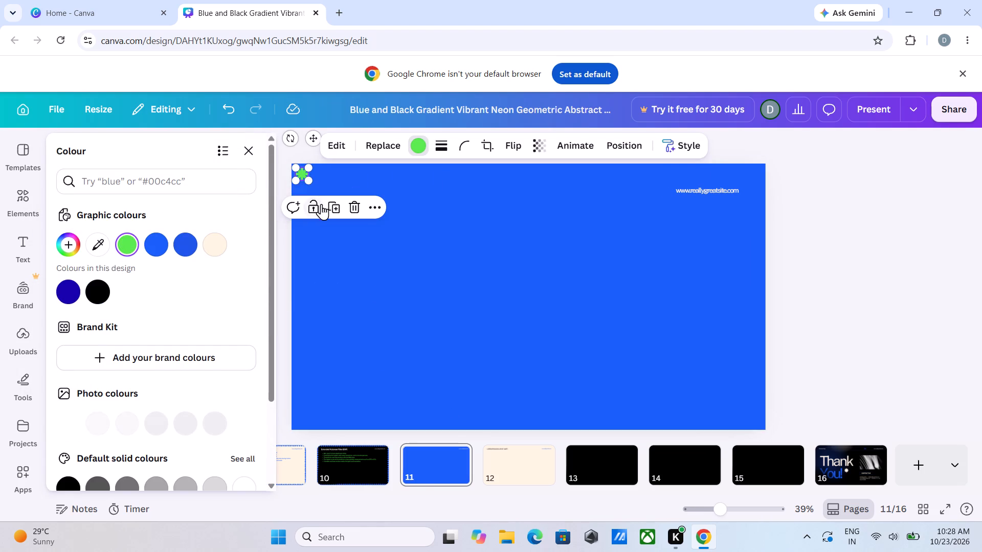
left_click_drag(314, 137, 309, 132)
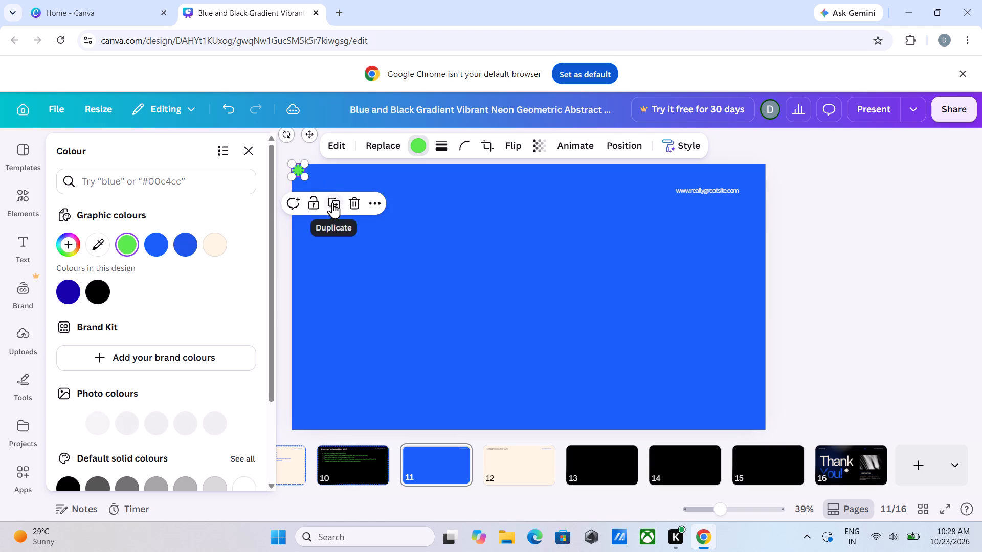
Duplicate the green corner asterisk repeatedly to form an evenly spaced row along the top edge of slide 11.
left_click(332, 202)
left_click_drag(315, 139, 324, 135)
left_click(331, 203)
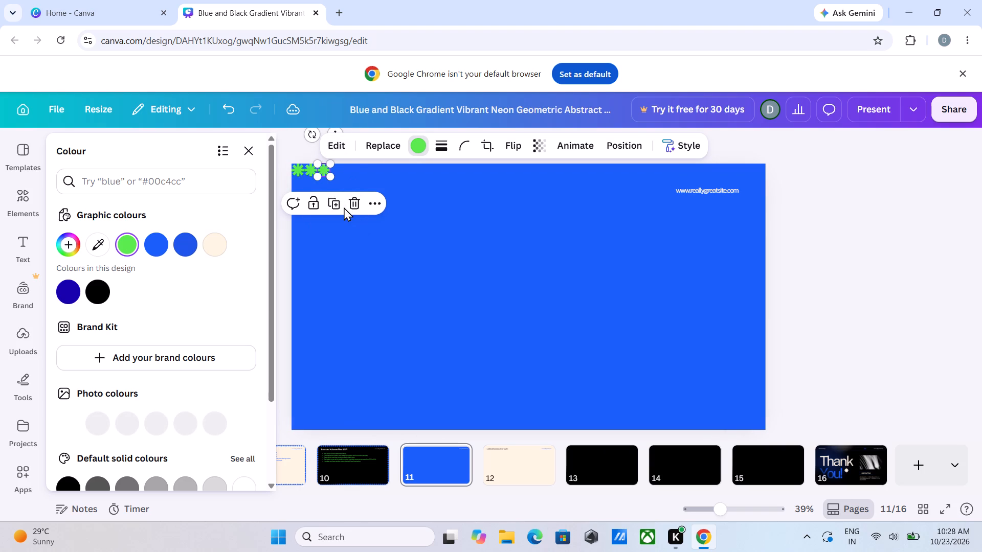
left_click(337, 201)
left_click(336, 202)
left_click(348, 205)
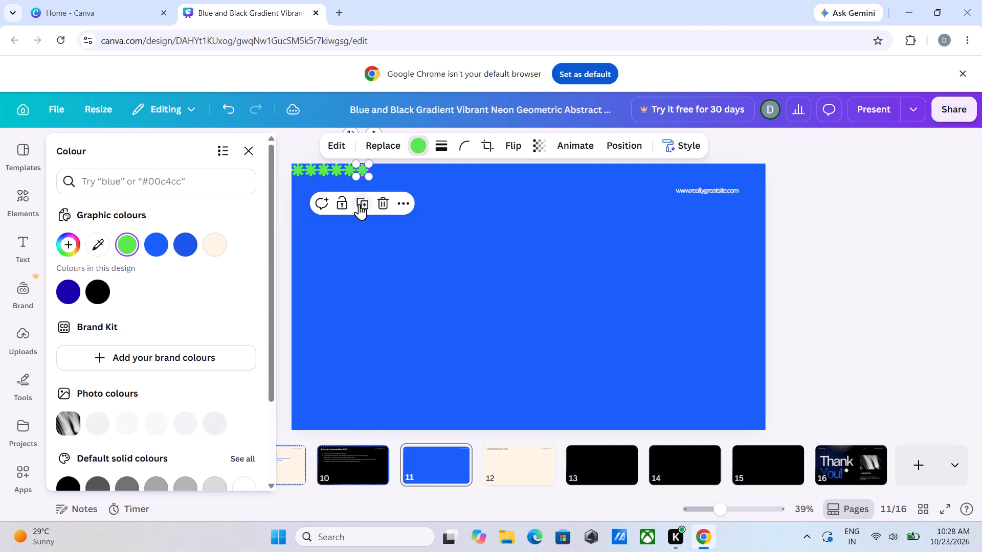
left_click(359, 204)
left_click(370, 202)
left_click(392, 202)
left_click_drag(400, 203, 405, 204)
left_click(416, 204)
left_click_drag(425, 203, 431, 203)
left_click(442, 203)
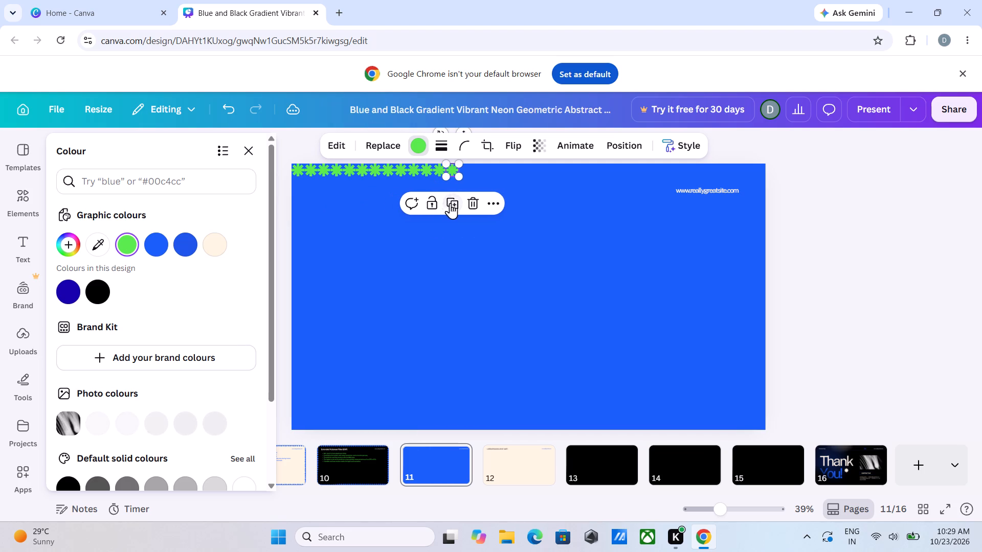
left_click(457, 203)
left_click(465, 203)
left_click(477, 203)
left_click(490, 203)
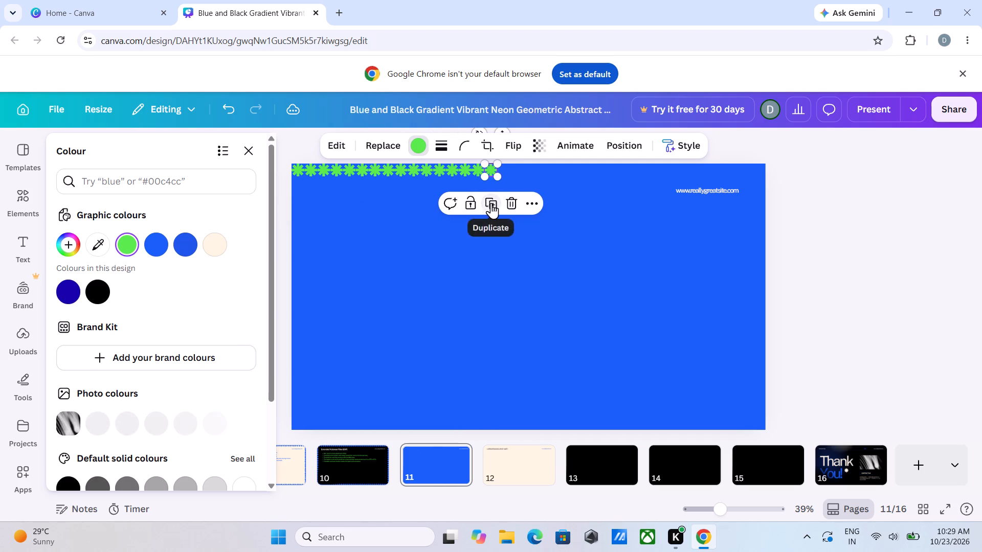
left_click(498, 203)
left_click(520, 199)
left_click(530, 204)
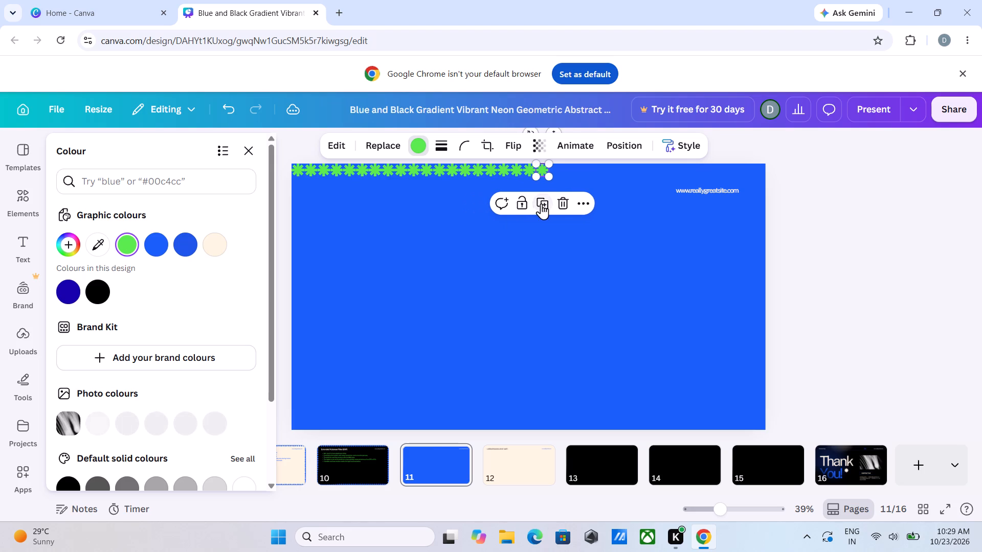
left_click(541, 203)
left_click(557, 203)
left_click(569, 205)
left_click(580, 203)
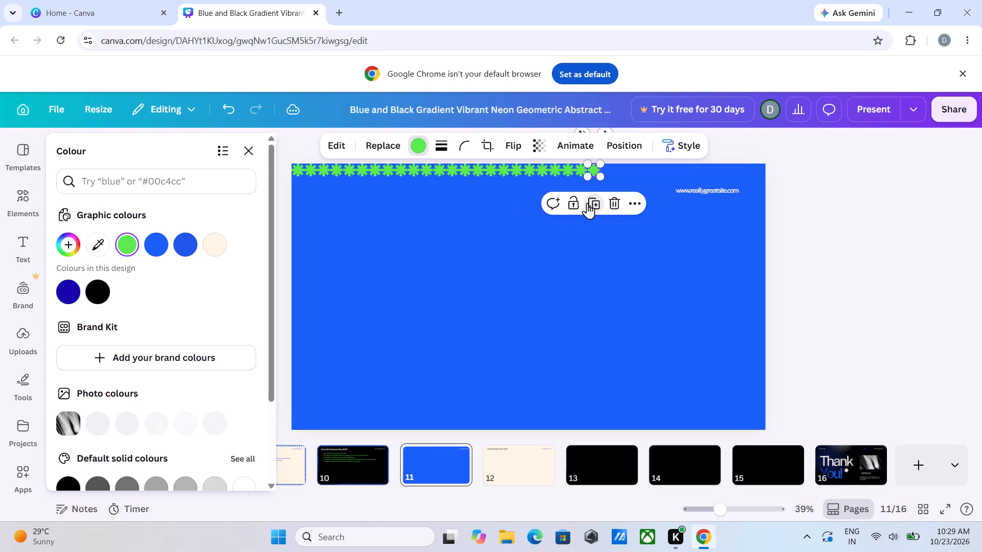
left_click(595, 203)
left_click_drag(605, 203, 611, 203)
left_click(619, 203)
left_click(629, 204)
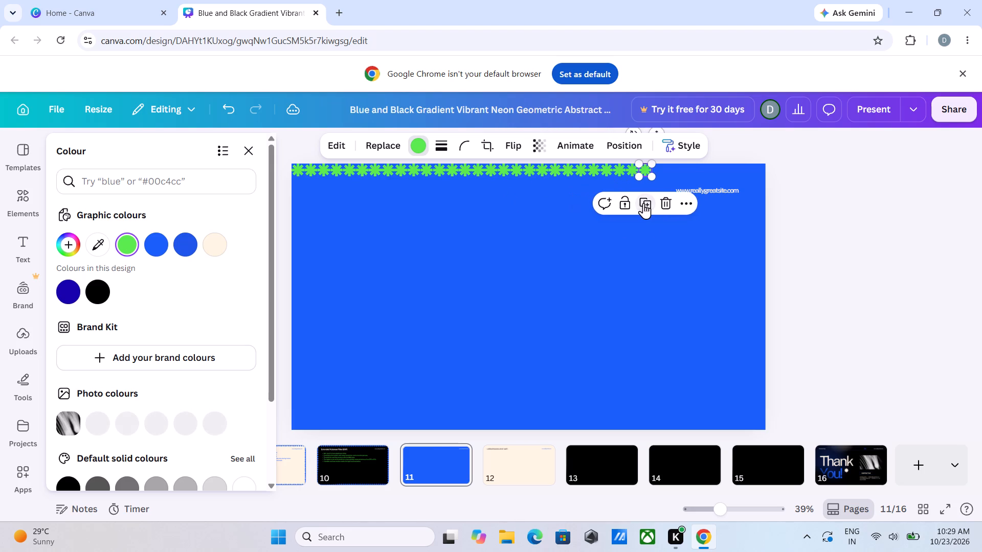
left_click(645, 202)
left_click(663, 202)
left_click(671, 202)
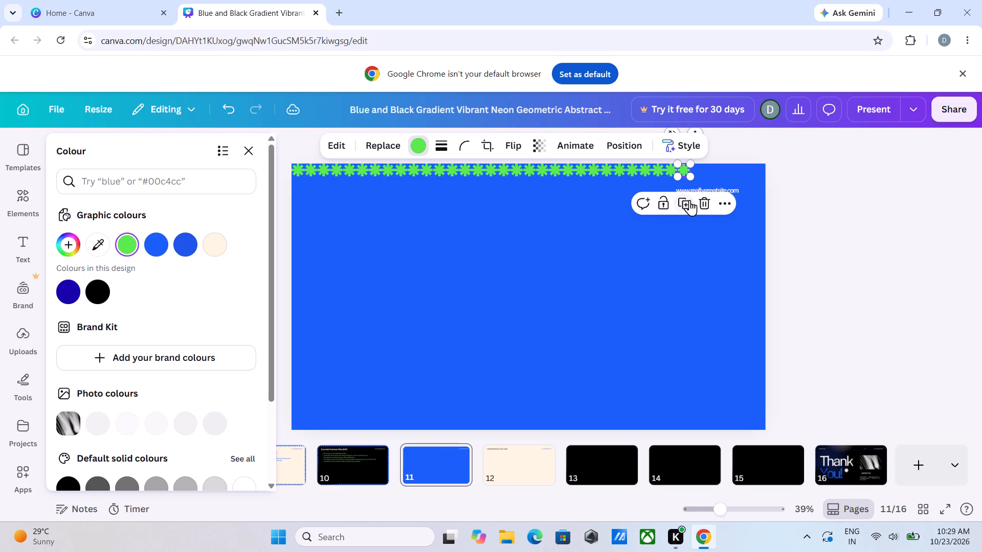
left_click(689, 200)
left_click(696, 202)
left_click(711, 204)
left_click(726, 204)
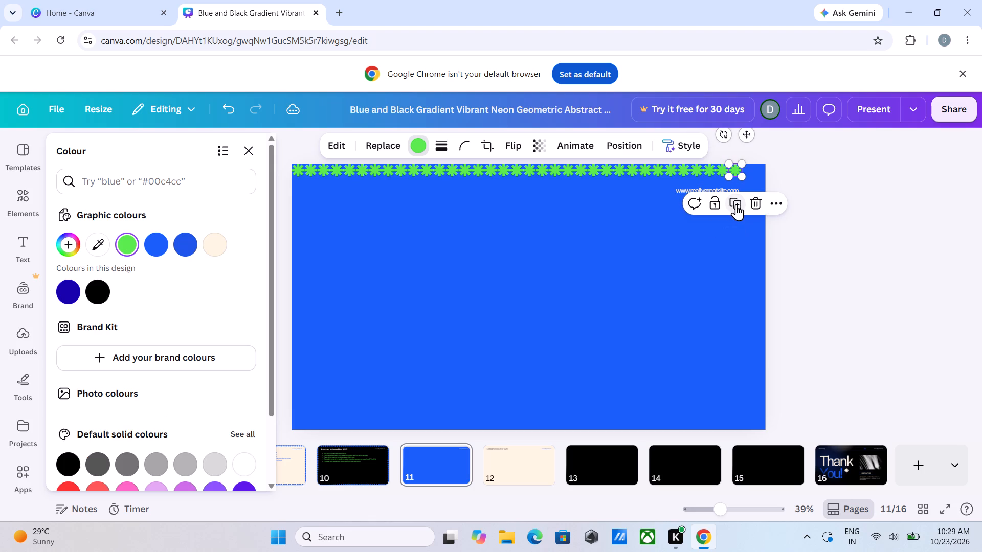
left_click(736, 204)
left_click(611, 277)
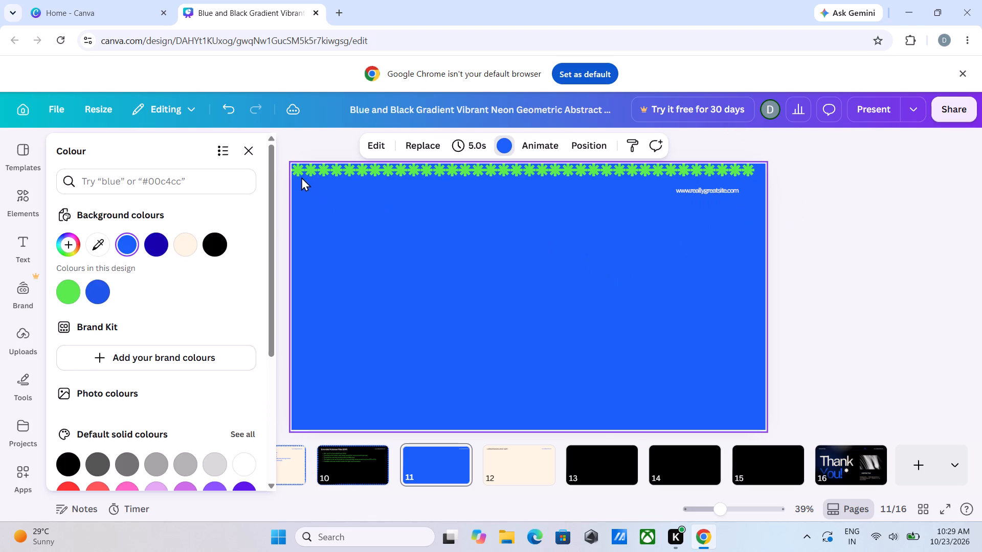
Duplicate the top-left corner asterisk and place the copy directly below it, flush with slide 11's left edge.
left_click(297, 170)
left_click(336, 202)
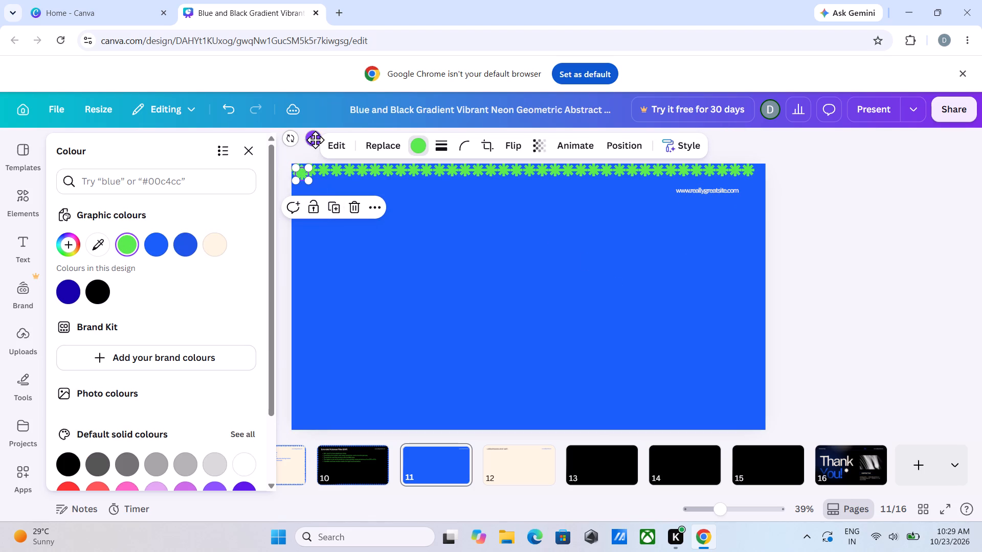
left_click_drag(315, 140, 313, 152)
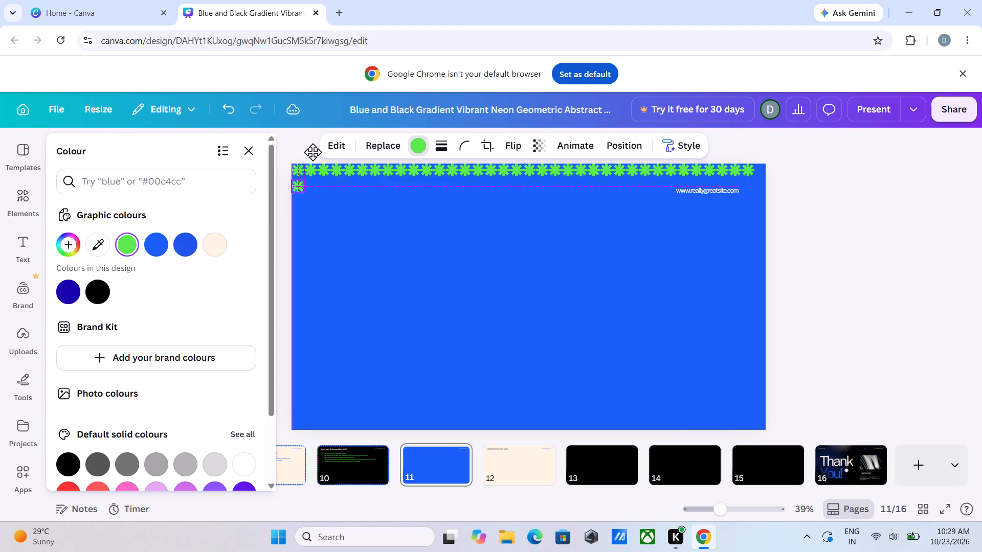
left_click_drag(313, 152, 313, 150)
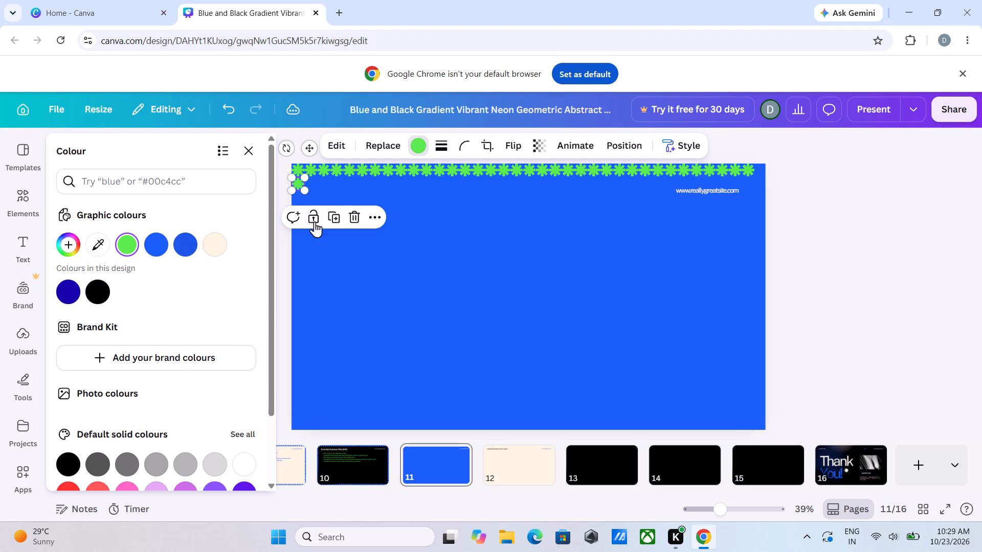
Duplicate that asterisk repeatedly to form a column down the left edge of slide 11 to the bottom.
left_click(332, 215)
left_click(329, 228)
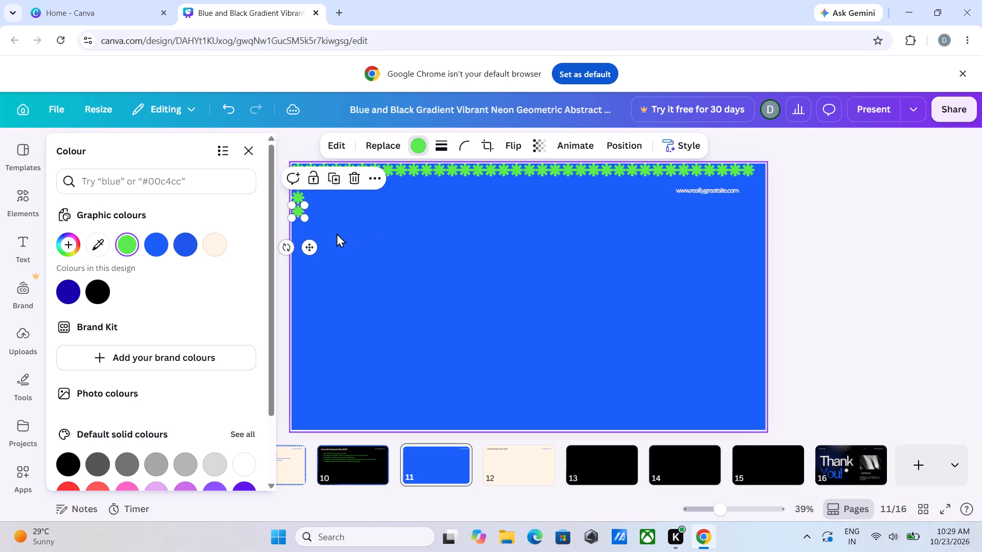
left_click(334, 176)
left_click(332, 190)
left_click(339, 203)
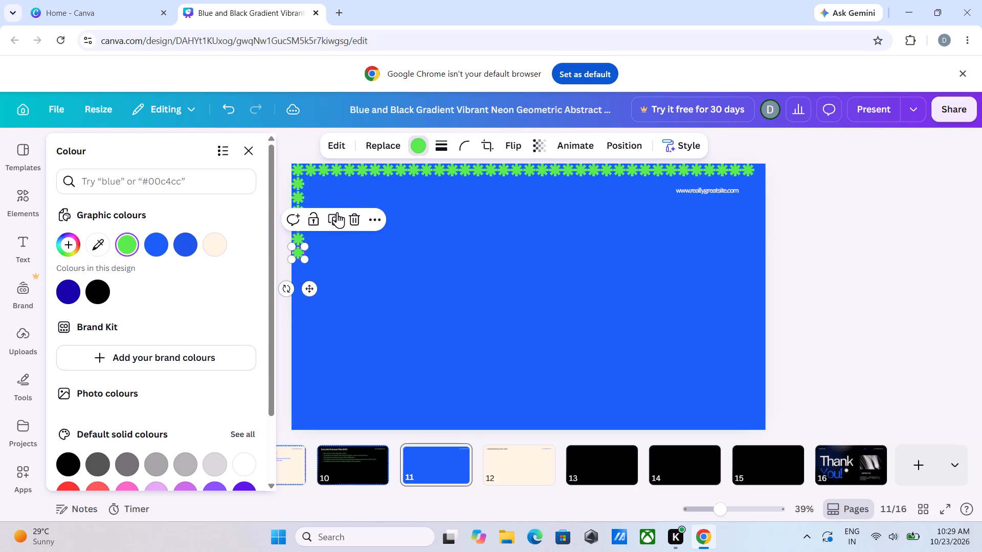
left_click(336, 220)
left_click(338, 231)
left_click_drag(334, 242, 334, 247)
left_click_drag(334, 254, 334, 261)
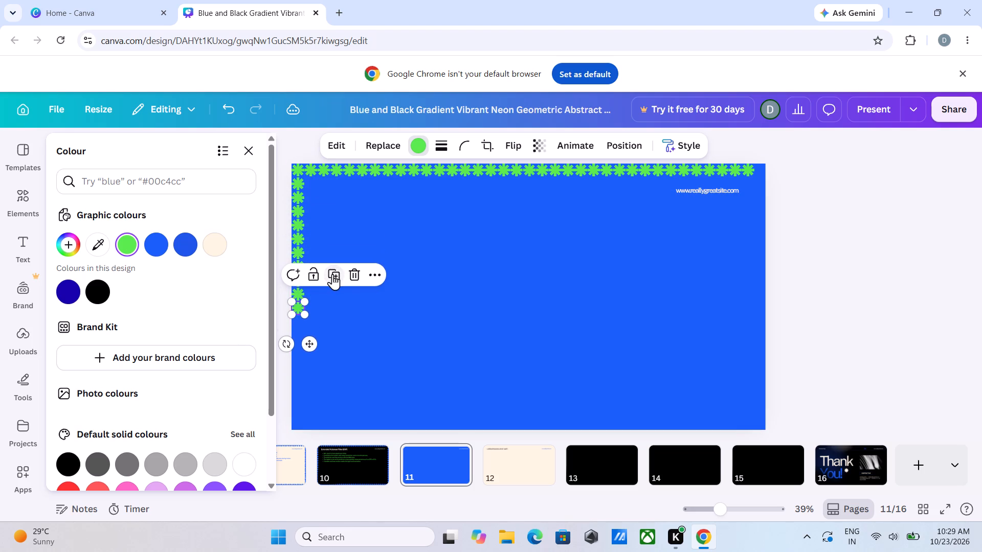
left_click(332, 274)
left_click(334, 284)
left_click(335, 302)
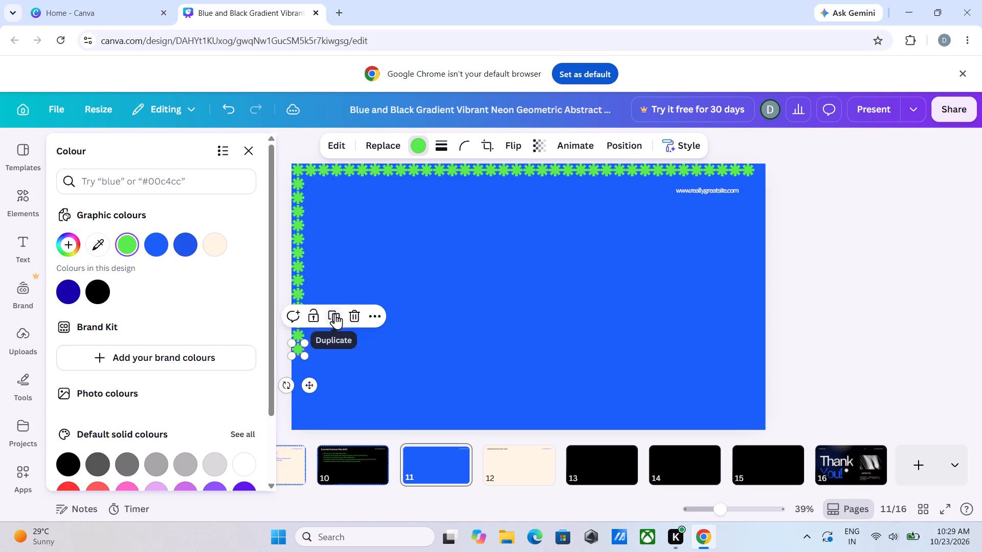
left_click(335, 313)
left_click_drag(331, 328, 332, 333)
left_click(333, 345)
left_click(338, 356)
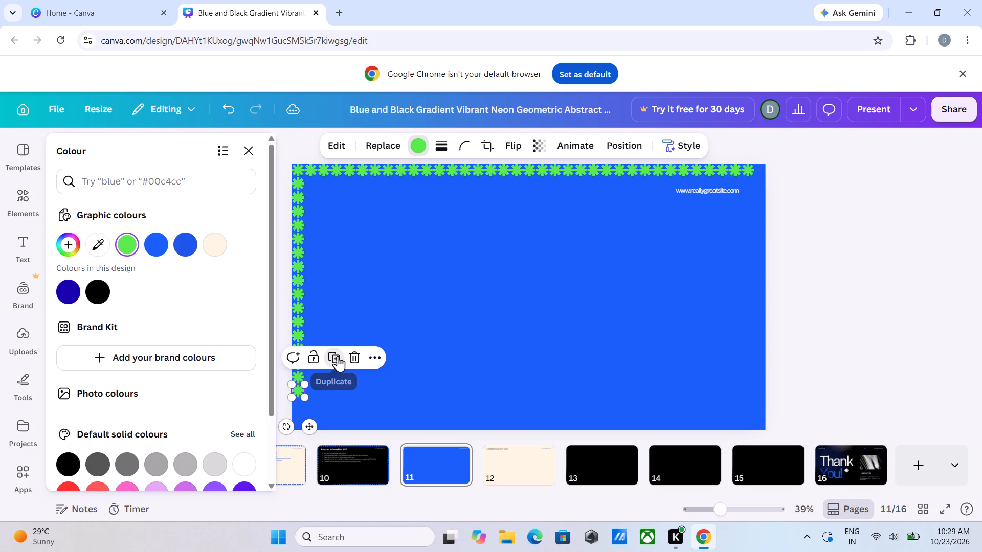
left_click(335, 370)
left_click(360, 309)
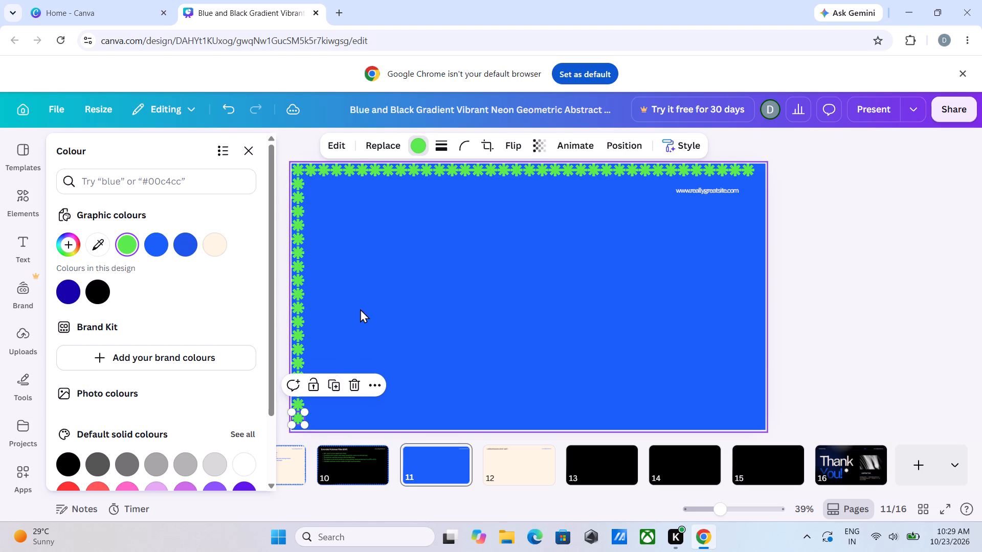
Move the lowest asterisk flush into slide 11's bottom-left corner and space the few above it evenly.
left_click_drag(299, 418, 302, 425)
left_click(368, 404)
left_click_drag(294, 403, 296, 408)
left_click(331, 413)
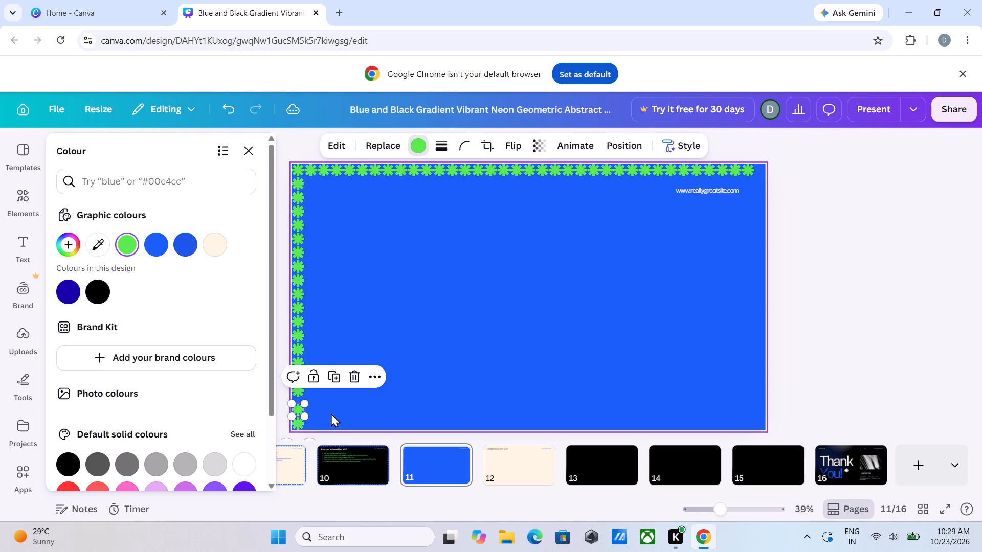
left_click(299, 407)
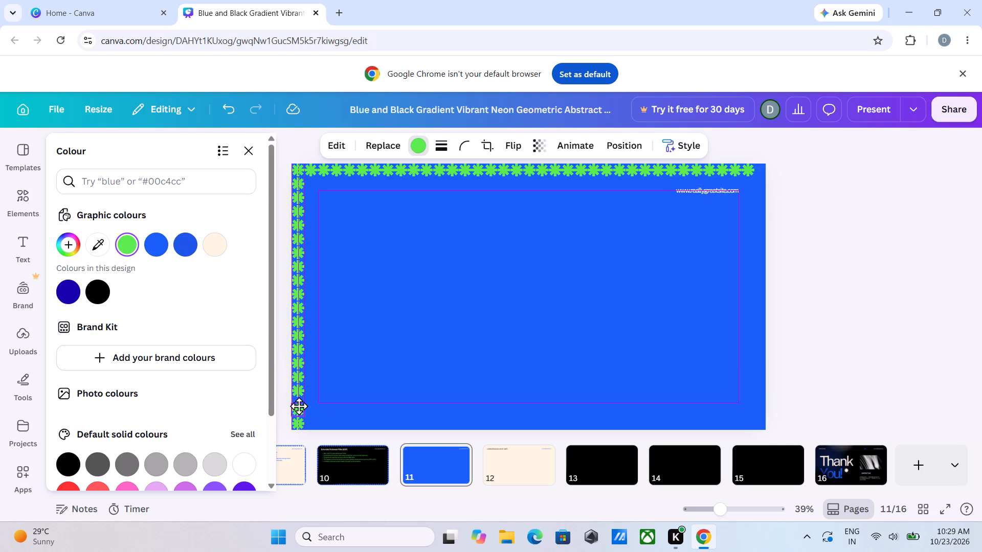
left_click(378, 403)
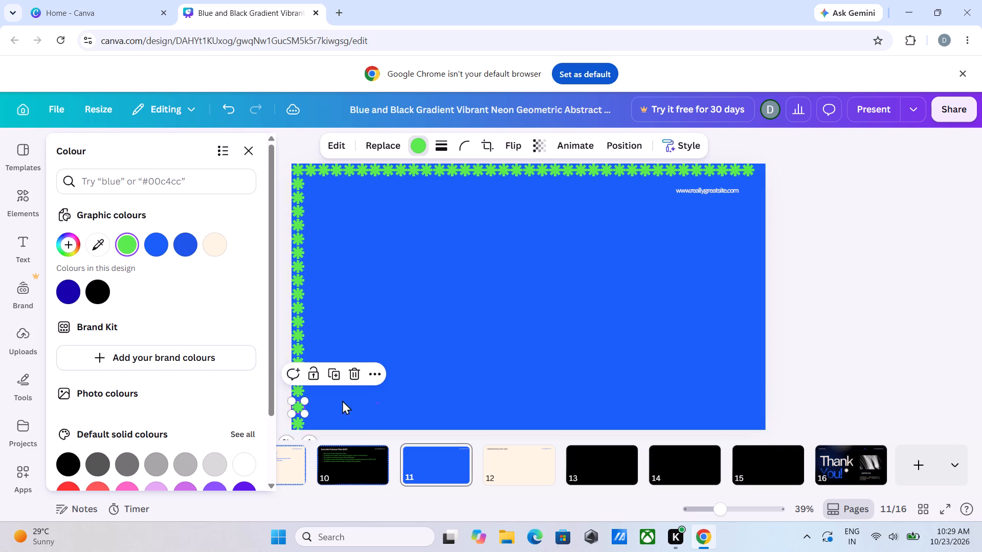
left_click(281, 392)
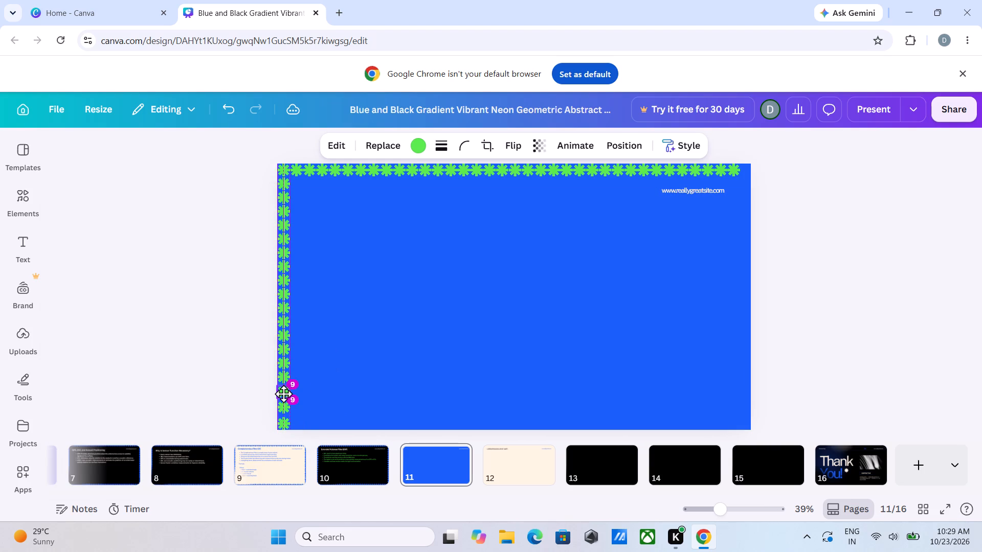
left_click(321, 397)
left_click(282, 408)
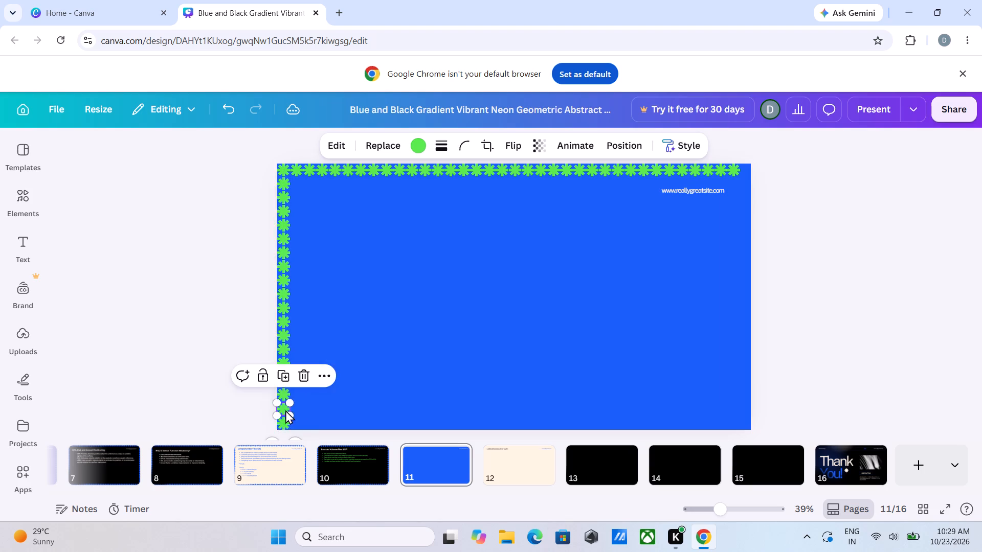
left_click(370, 395)
left_click(285, 376)
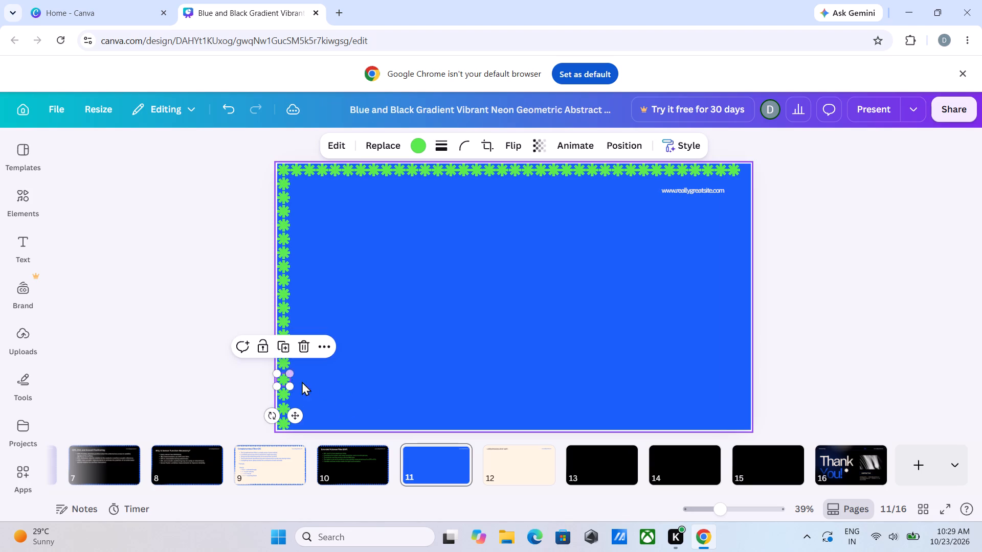
left_click(330, 384)
left_click(285, 364)
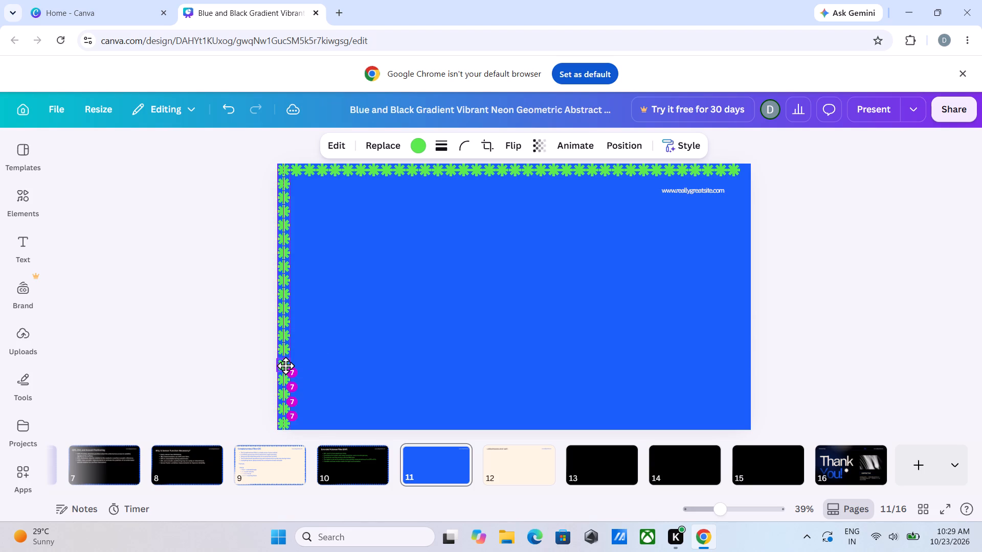
left_click(349, 370)
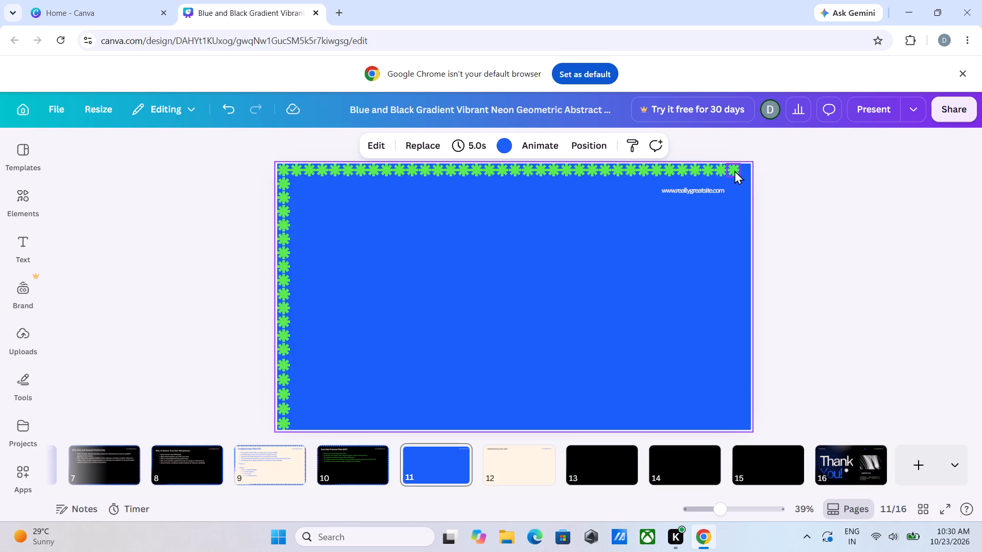
Move the top row's last asterisk flush into slide 11's top-right corner and space the two beside it evenly.
left_click_drag(734, 170, 745, 170)
left_click_drag(721, 169, 723, 169)
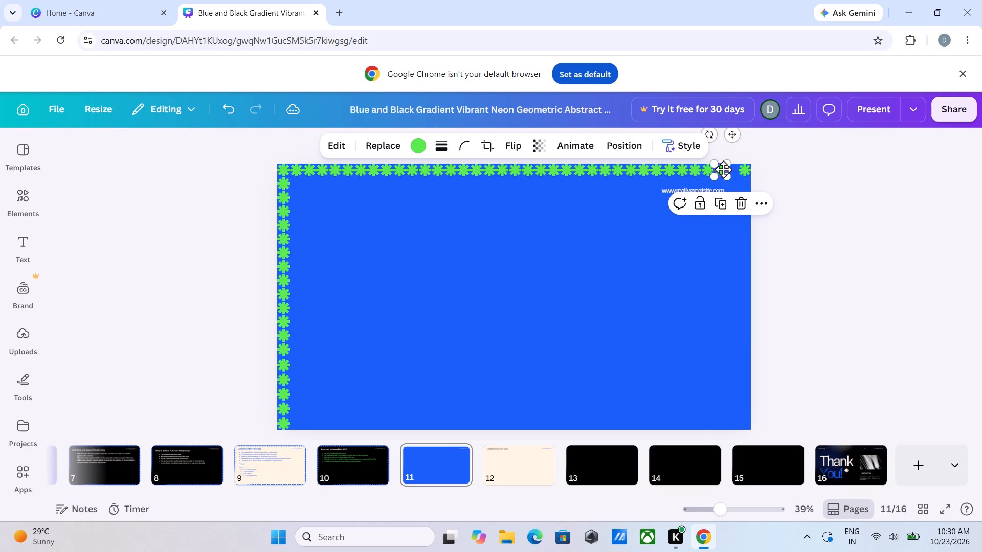
left_click_drag(723, 169, 728, 169)
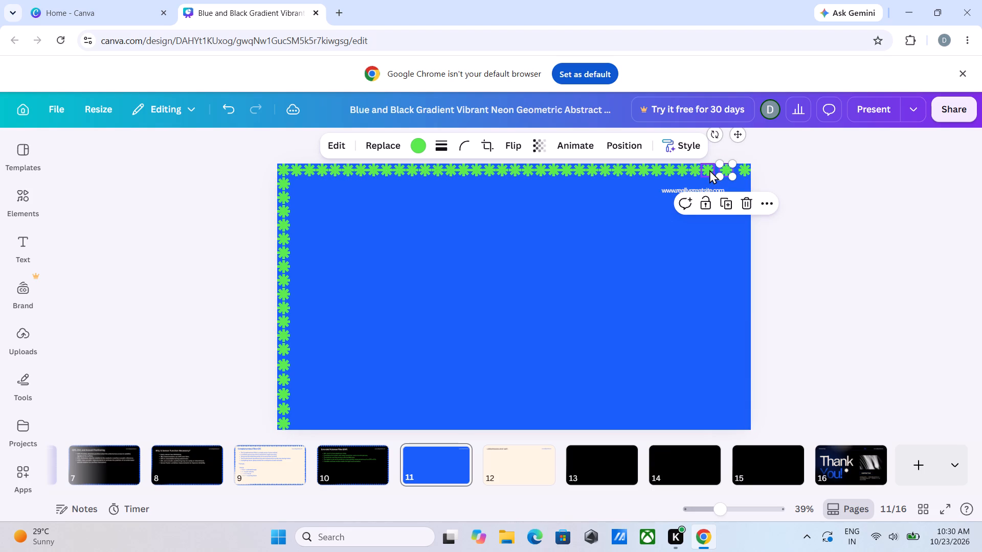
left_click_drag(709, 170, 714, 170)
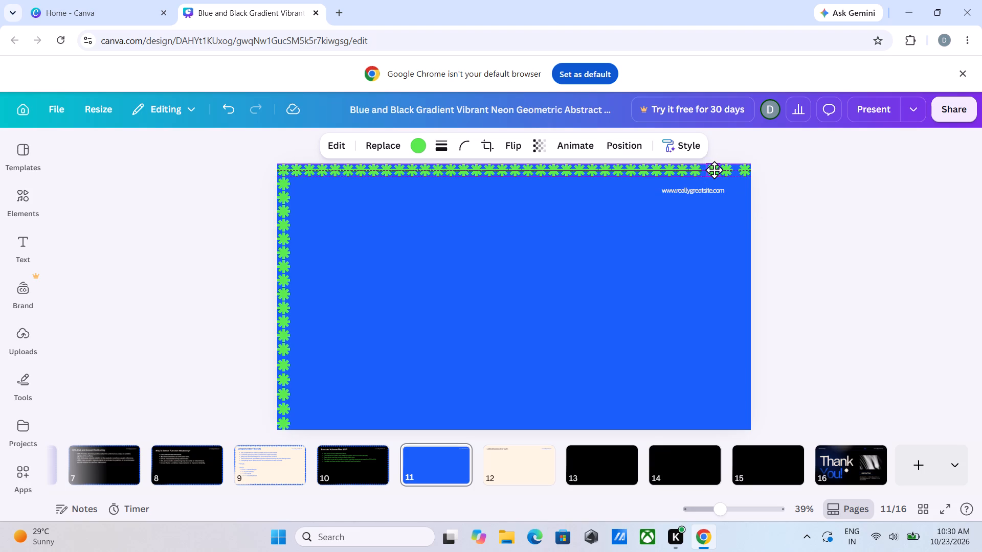
left_click_drag(714, 170, 715, 170)
left_click(726, 170)
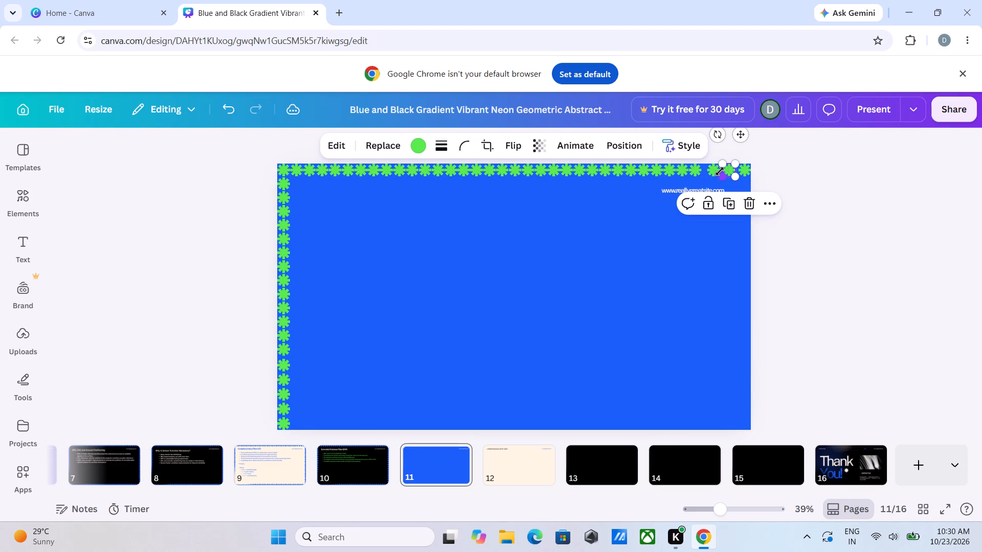
left_click(715, 171)
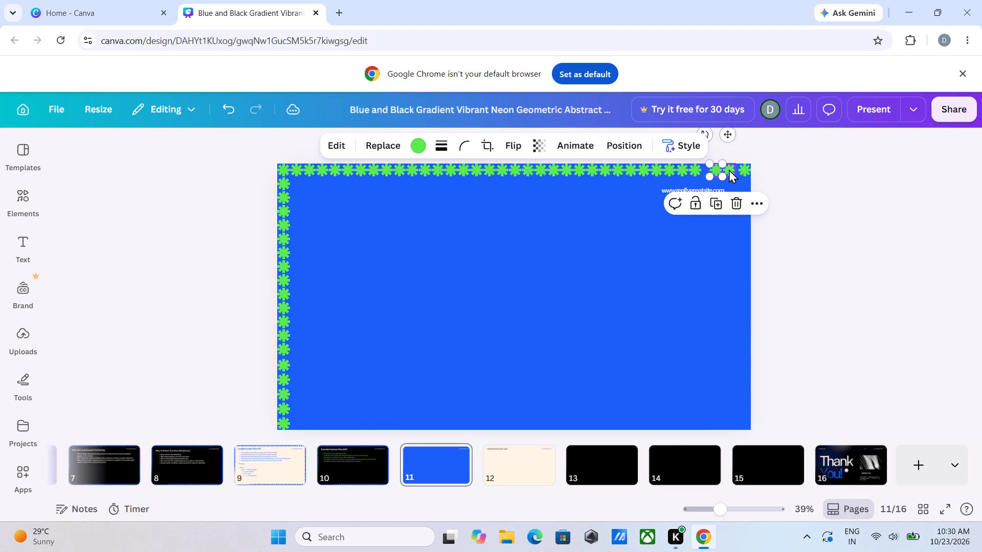
left_click(729, 169)
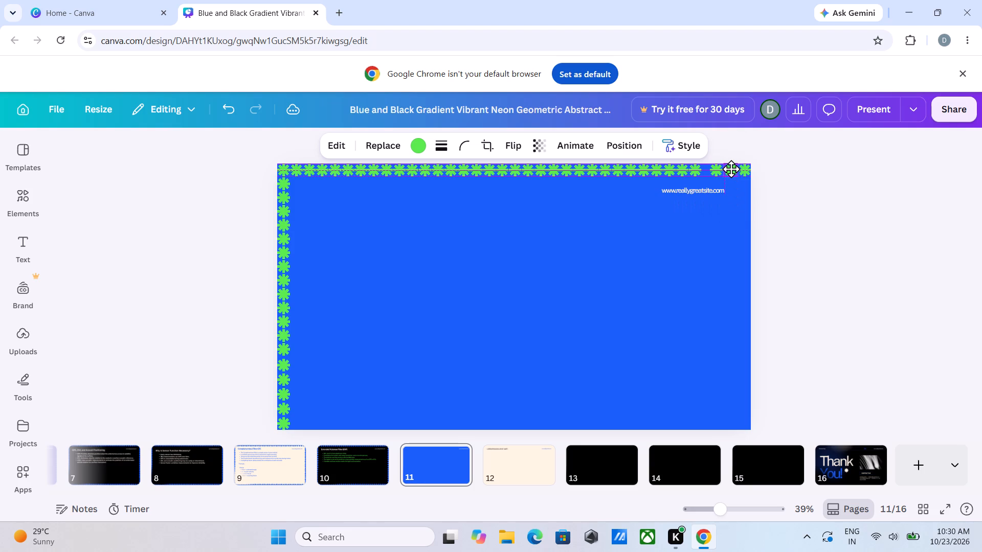
left_click(664, 226)
Shift the next five asterisks of slide 11's top row toward the top-right corner so the gaps are even.
left_click_drag(696, 169, 702, 168)
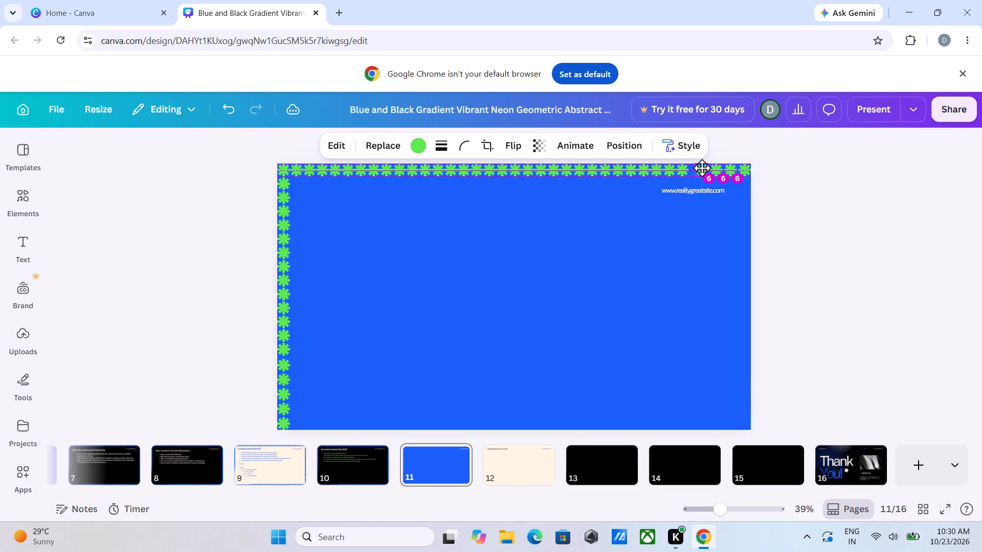
left_click_drag(702, 168, 701, 168)
left_click_drag(682, 170, 688, 170)
left_click(701, 171)
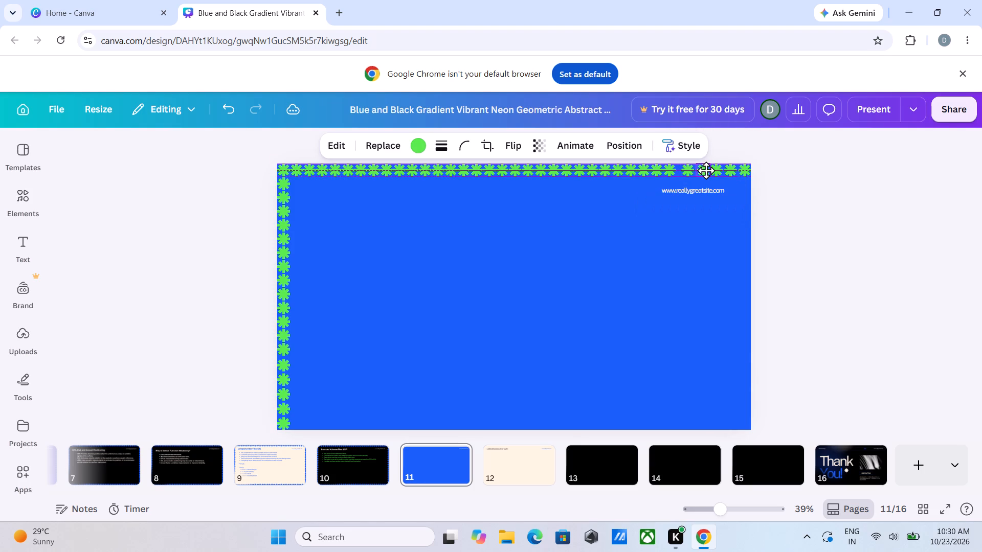
left_click(655, 235)
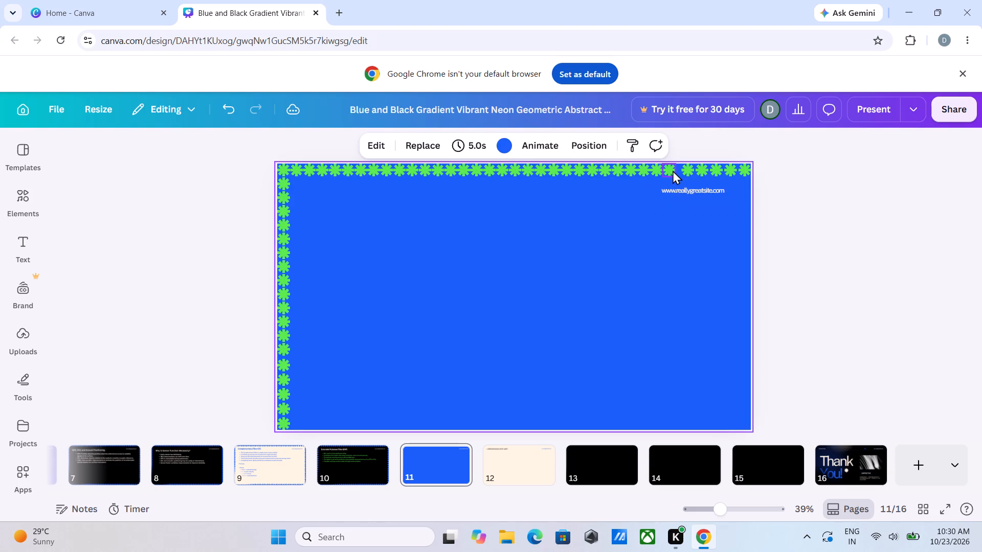
left_click(668, 169)
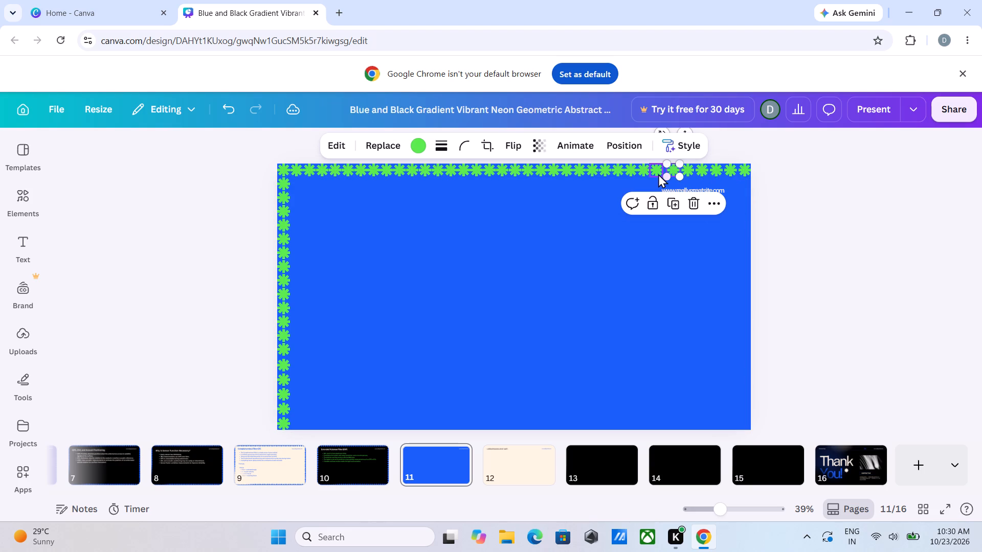
left_click(657, 171)
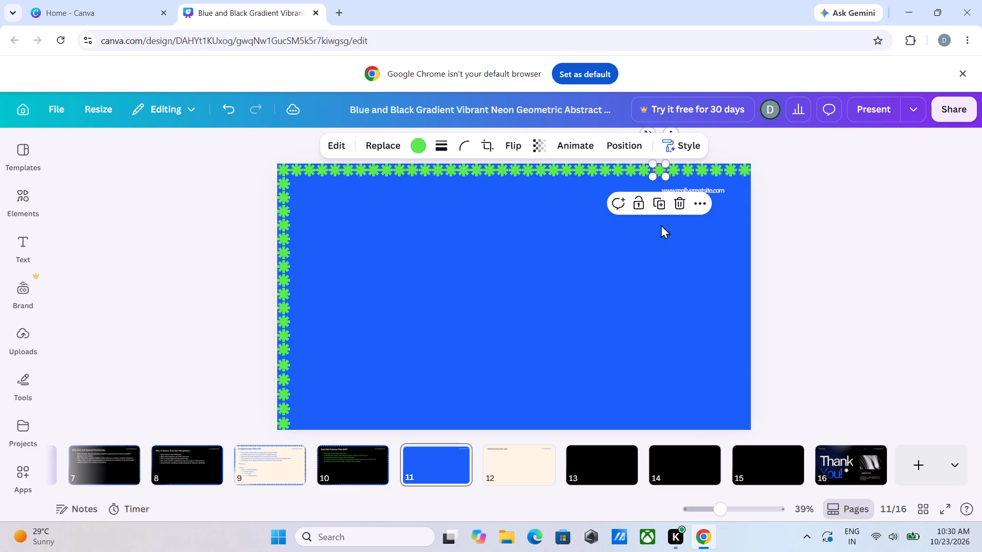
left_click(645, 244)
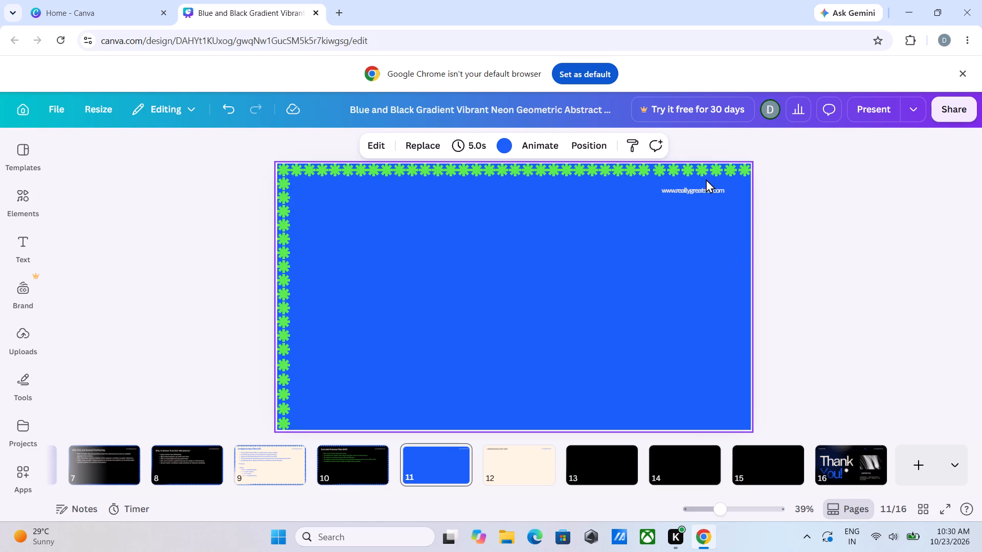
left_click(645, 168)
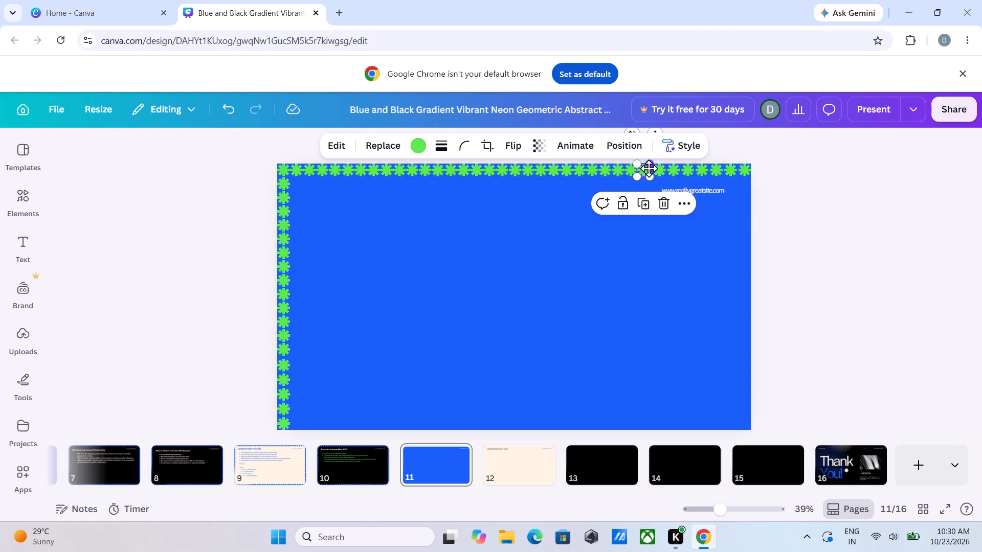
left_click(626, 240)
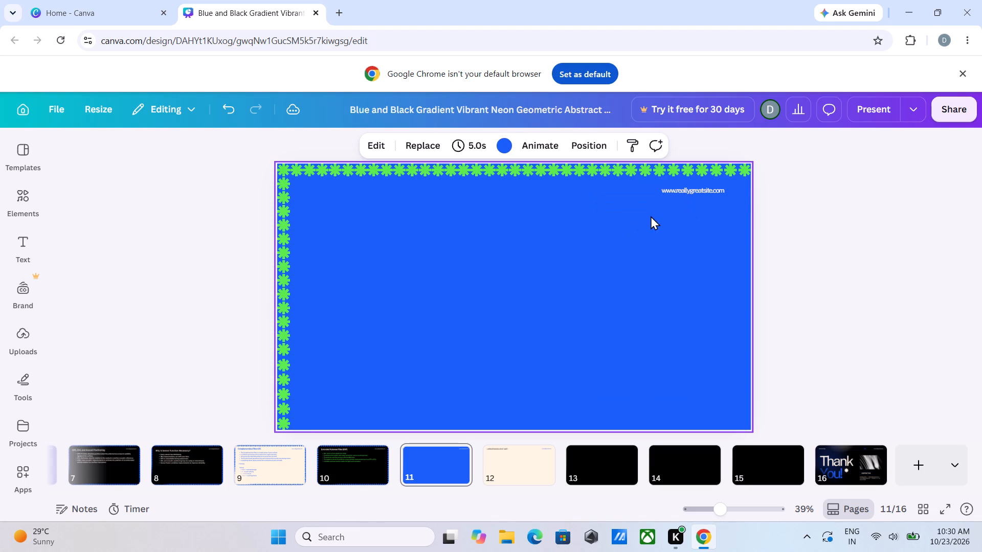
Duplicate the top-right corner asterisk and place the copy directly below it, flush with slide 11's right edge.
left_click(741, 170)
left_click(745, 202)
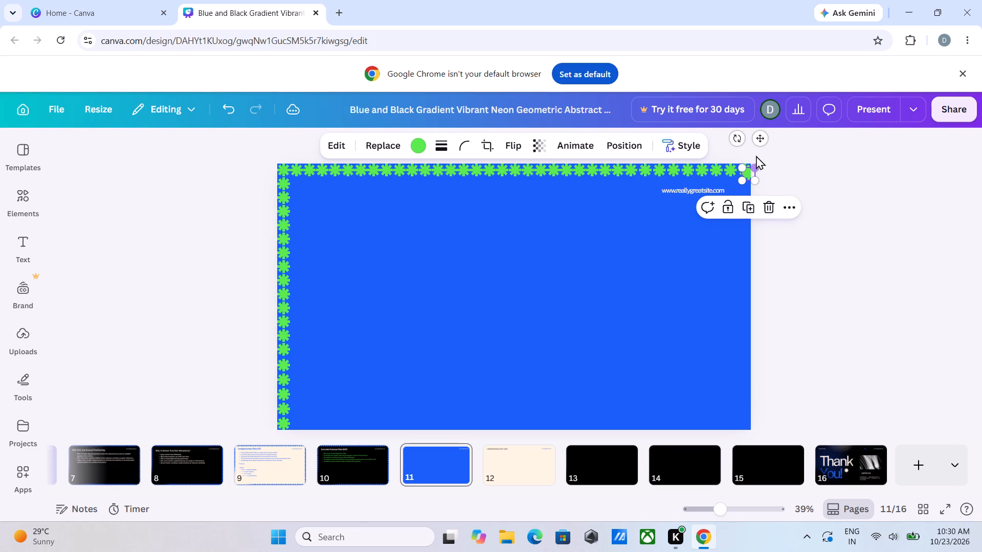
left_click_drag(757, 140, 755, 151)
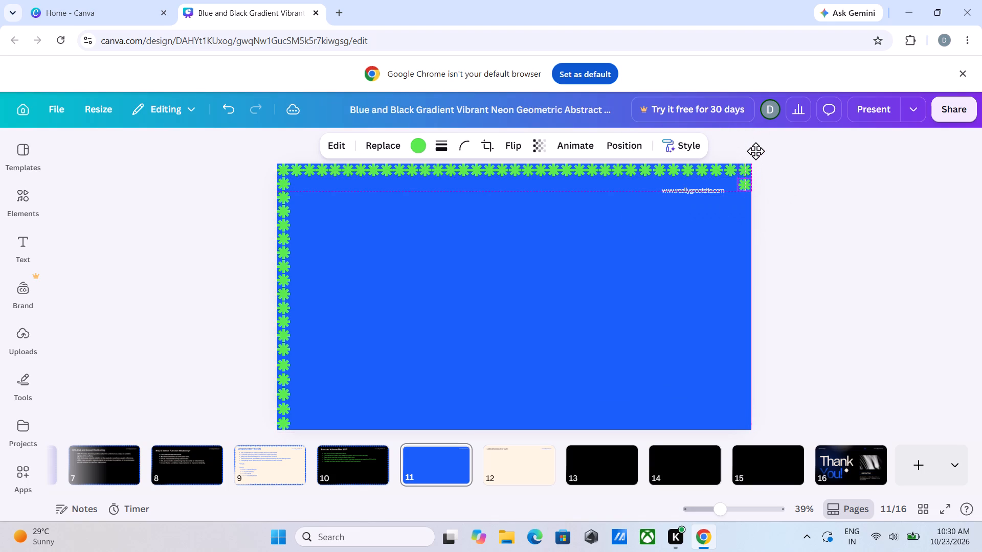
left_click_drag(755, 151, 755, 150)
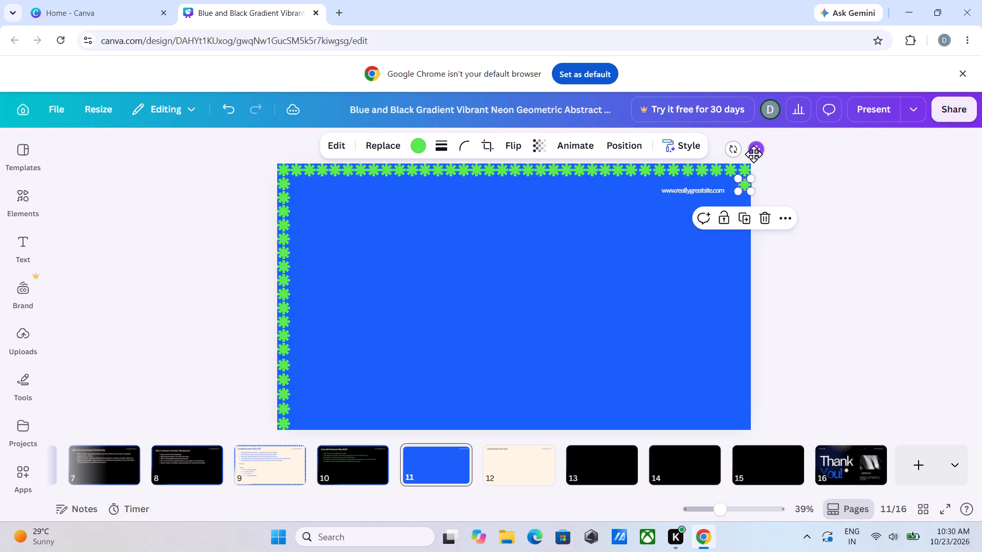
left_click(753, 154)
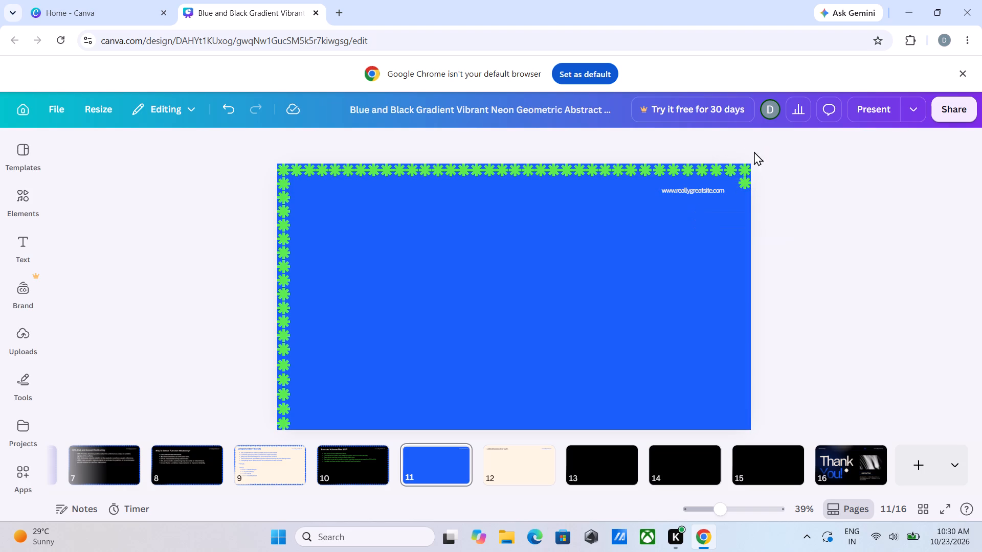
Duplicate that asterisk repeatedly to form a column down slide 11's right edge, nearly to the bottom.
left_click(743, 185)
left_click(745, 215)
left_click_drag(746, 225, 746, 236)
left_click(742, 179)
left_click(745, 190)
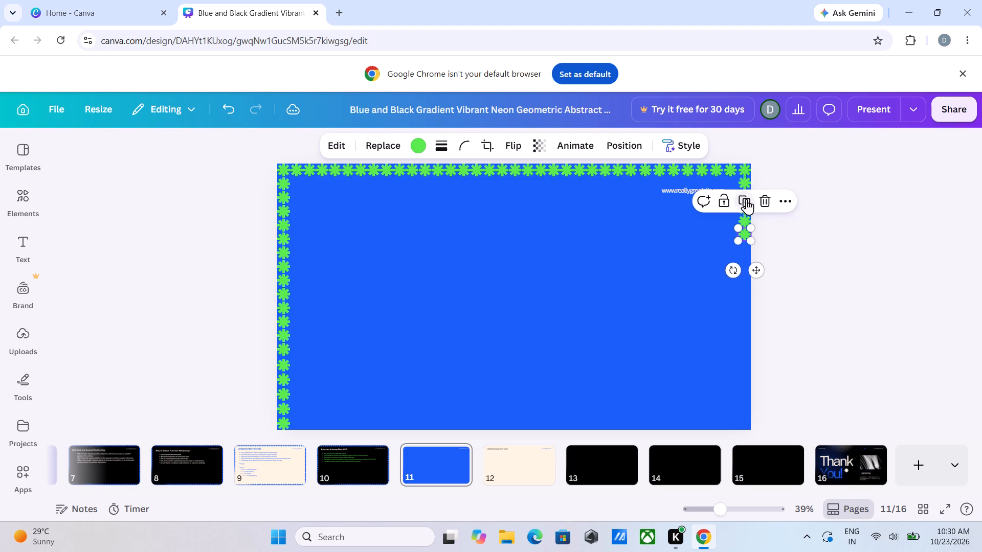
left_click(746, 199)
left_click(746, 213)
left_click(746, 223)
left_click(744, 238)
left_click(744, 246)
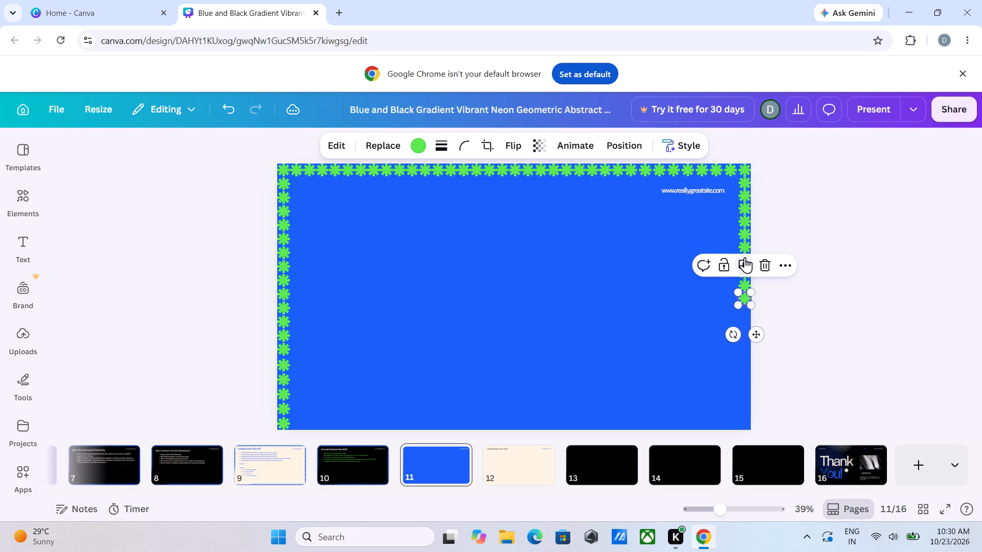
left_click_drag(745, 258, 745, 263)
left_click(746, 279)
left_click(746, 290)
left_click_drag(745, 300, 745, 306)
left_click(746, 315)
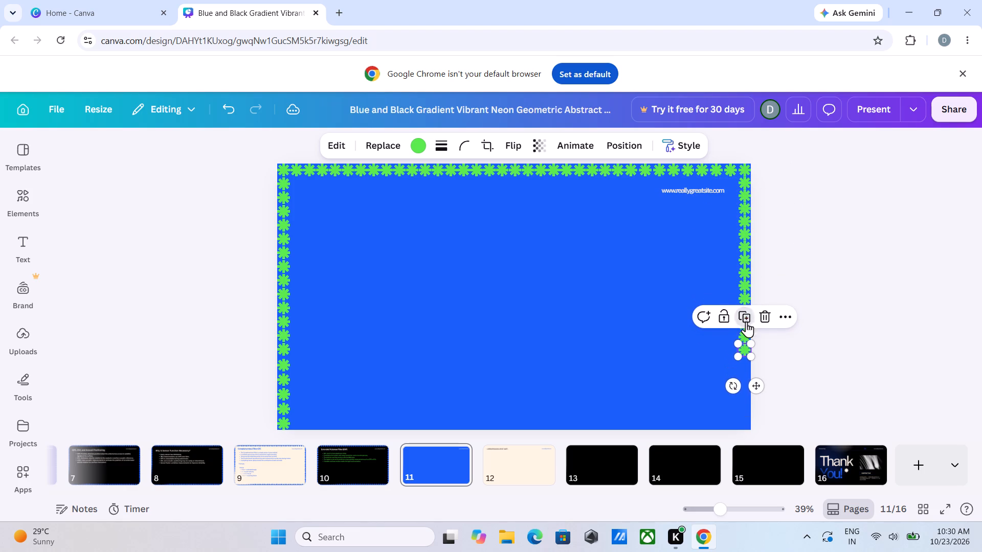
left_click(747, 328)
left_click(746, 341)
left_click(744, 353)
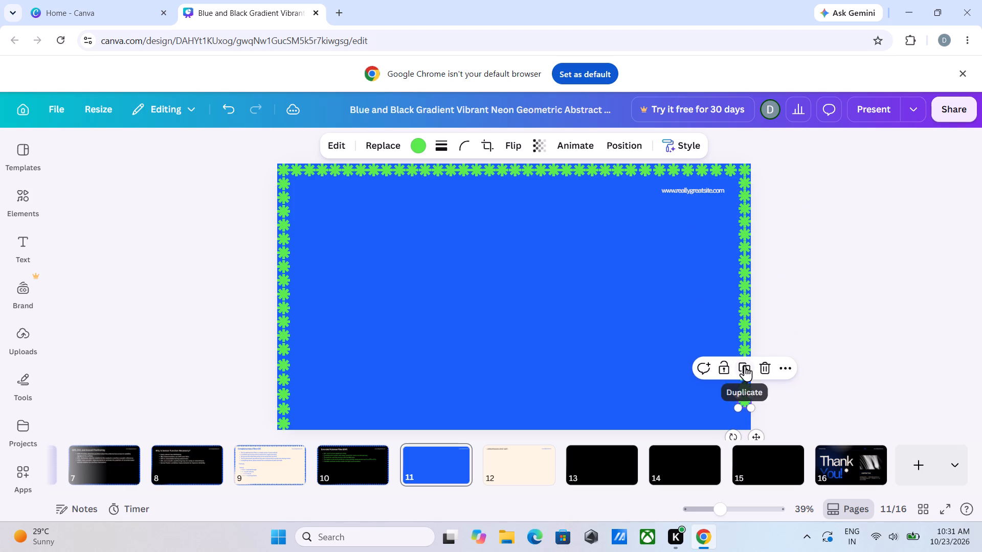
left_click_drag(745, 366, 745, 371)
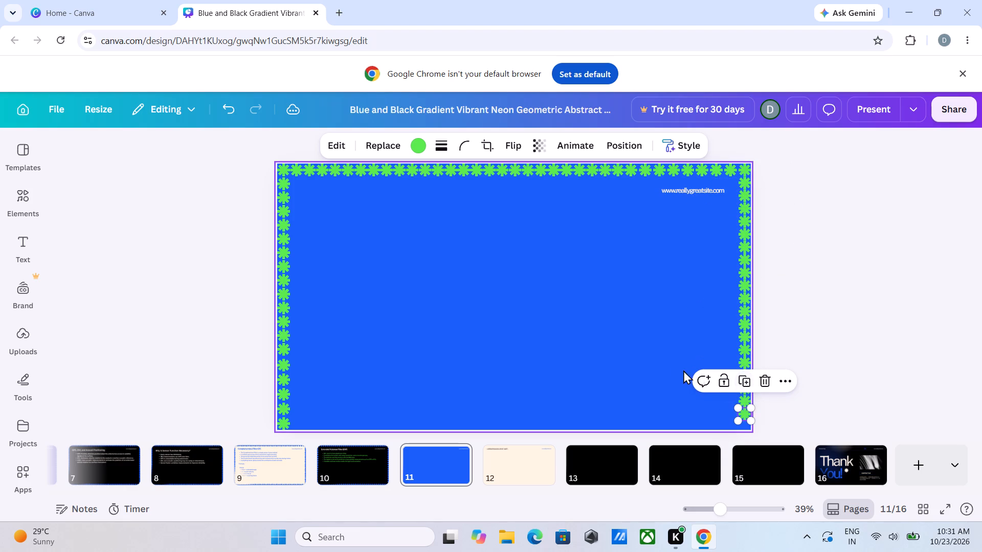
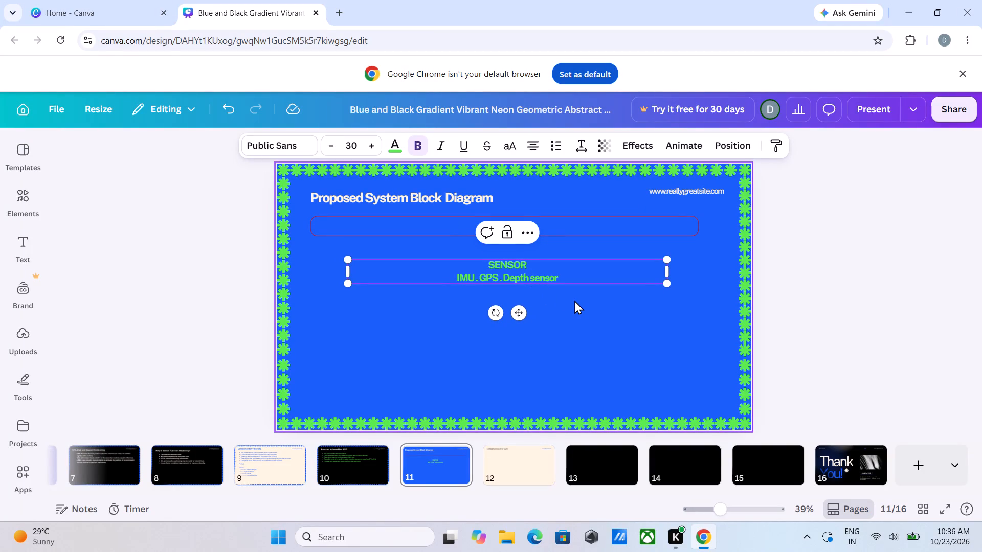
Move the "SENSOR / IMU . GPS . Depth sensor" text up into the red-outlined rounded box beneath slide 11's title.
left_click(532, 349)
left_click(504, 271)
left_click_drag(505, 271, 490, 226)
Extend the red-outlined box downward to enclose both SENSOR text lines and shift the box slightly right.
left_click(680, 221)
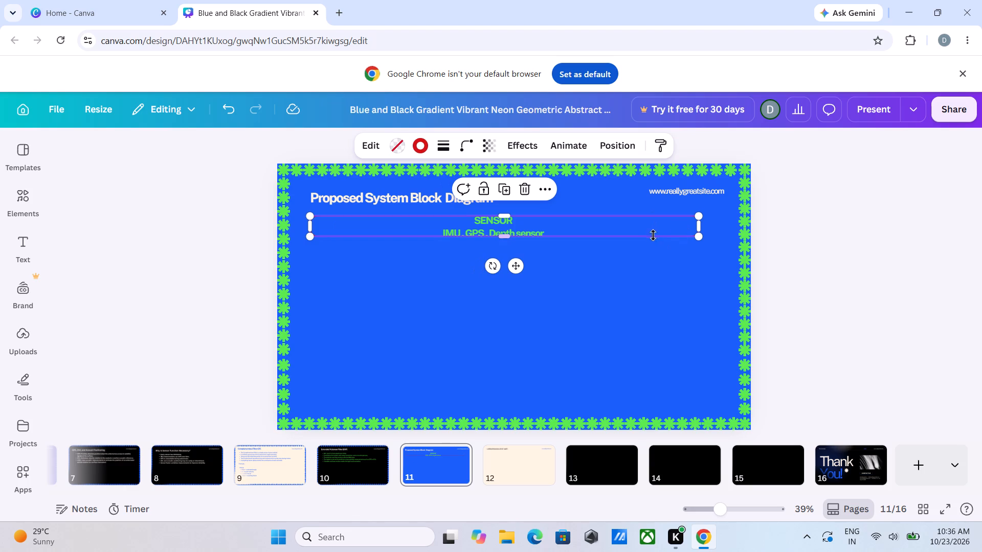
left_click_drag(503, 238, 504, 243)
left_click(502, 217)
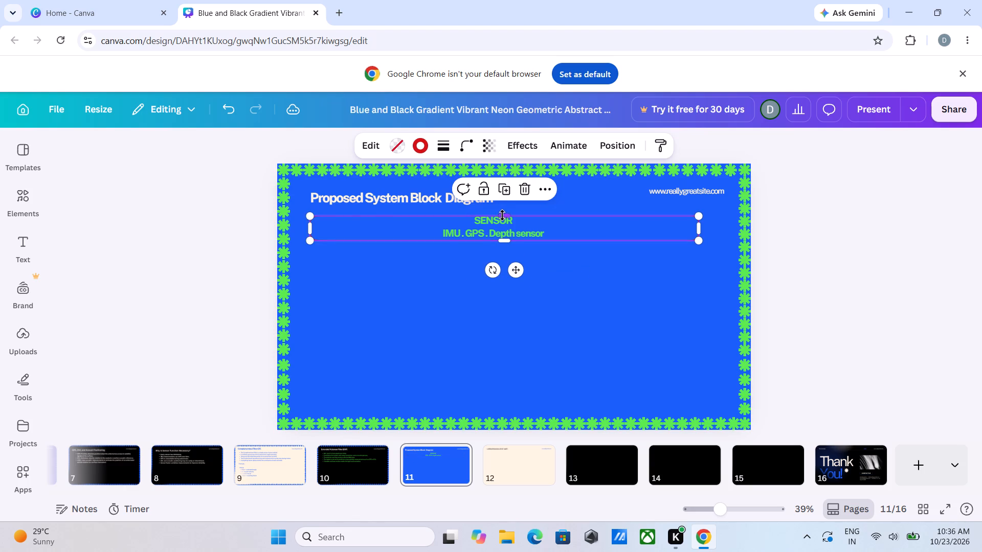
left_click_drag(499, 225, 505, 225)
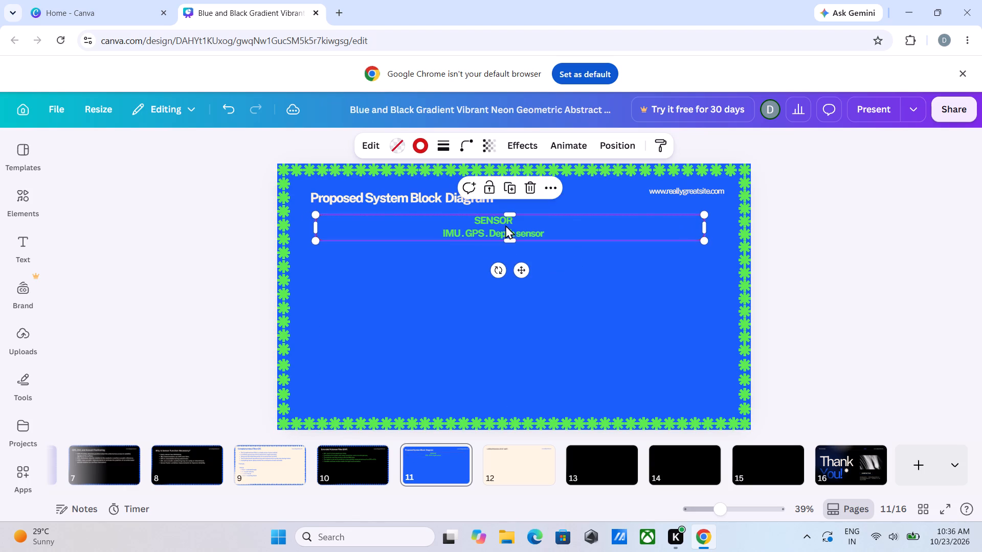
left_click(444, 279)
left_click(482, 231)
left_click(482, 230)
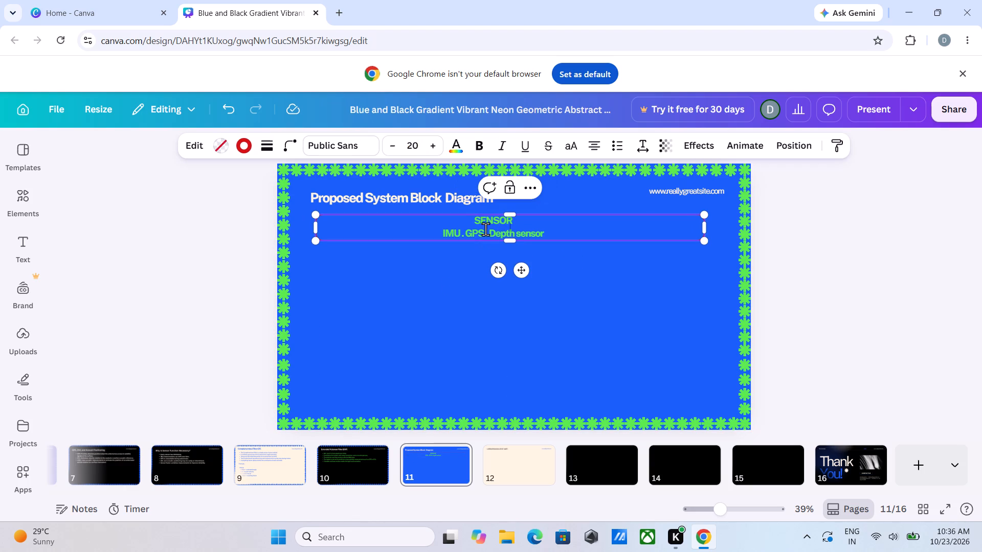
left_click_drag(485, 229, 487, 247)
left_click(454, 270)
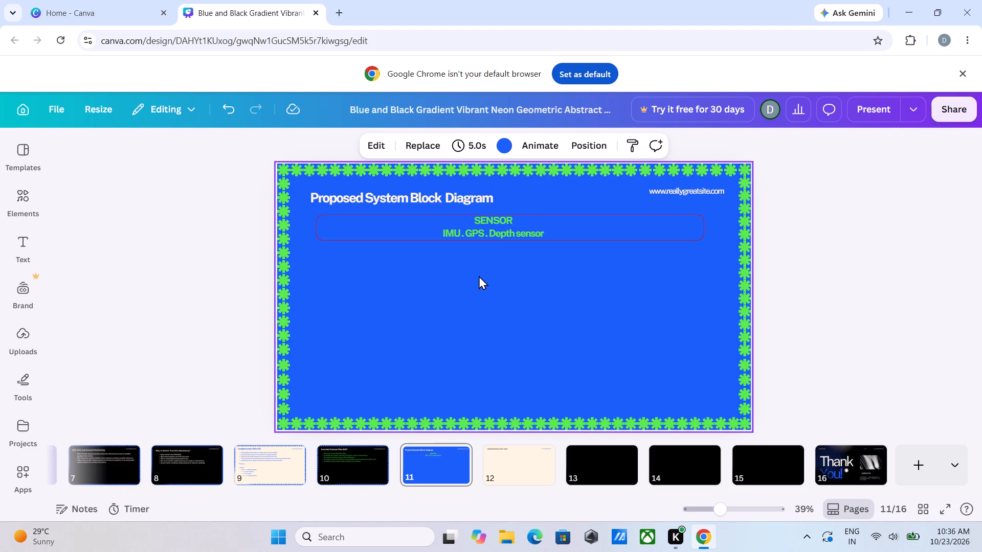
left_click(508, 263)
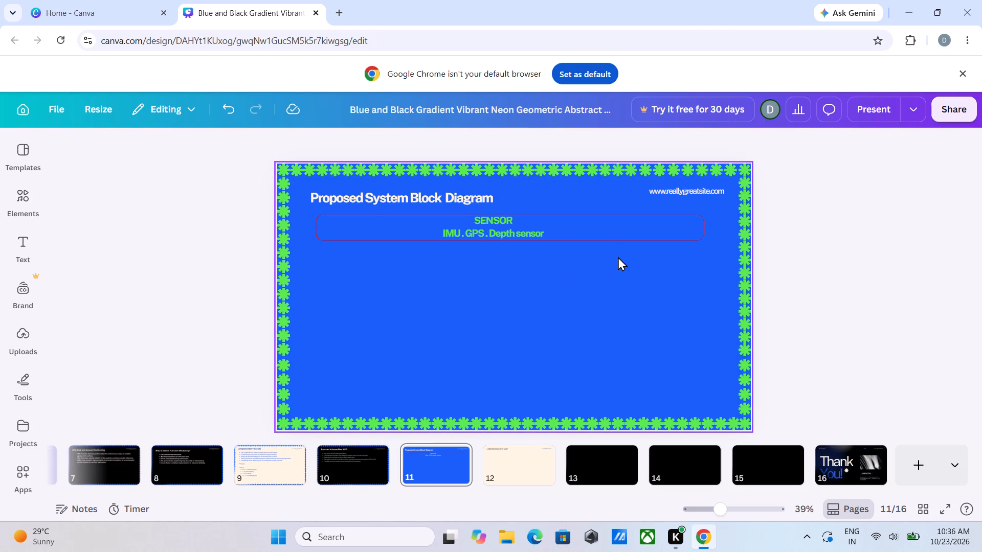
Duplicate the red-outlined box four times, aligning the copies in an evenly spaced stack beneath the SENSOR box.
left_click(605, 228)
left_click(507, 188)
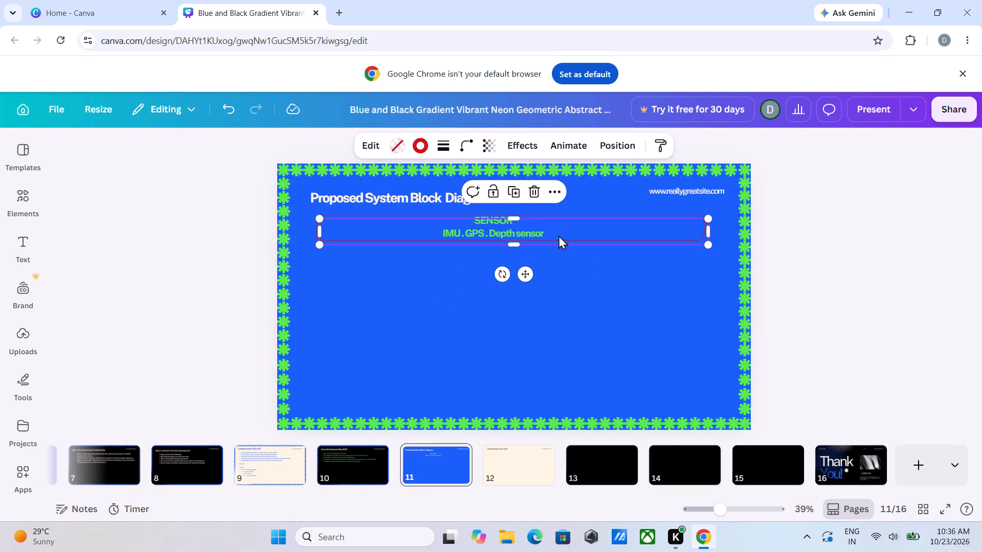
left_click_drag(561, 232, 562, 269)
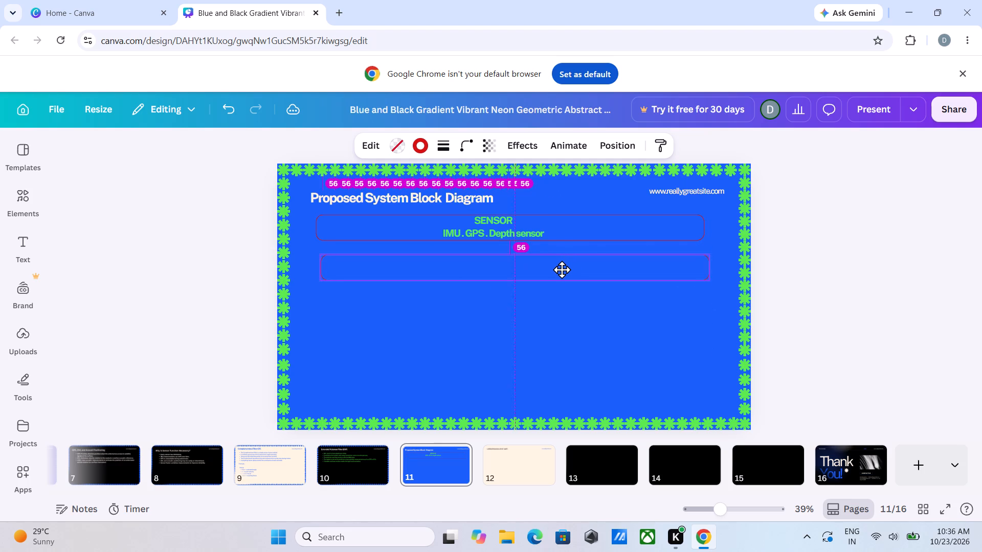
left_click_drag(562, 269, 557, 269)
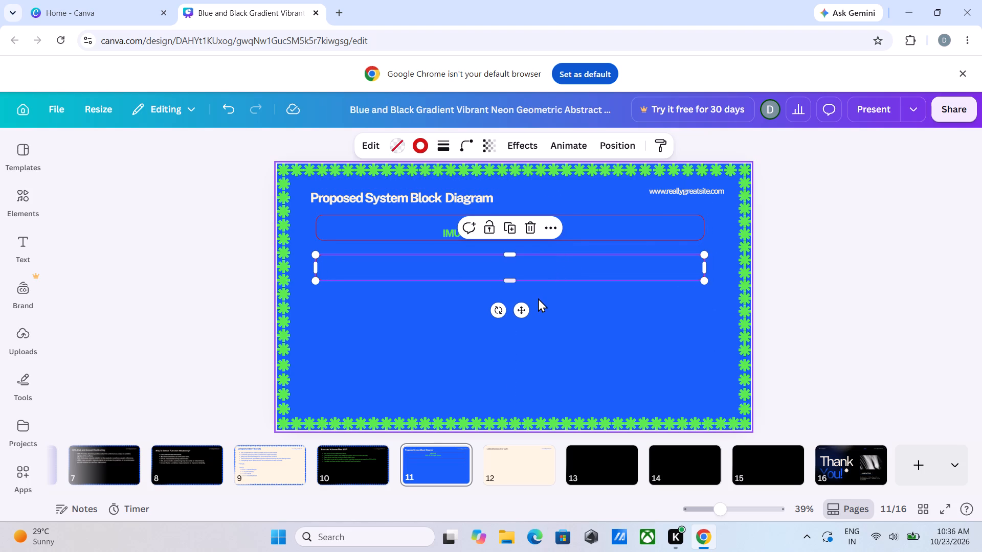
left_click(512, 228)
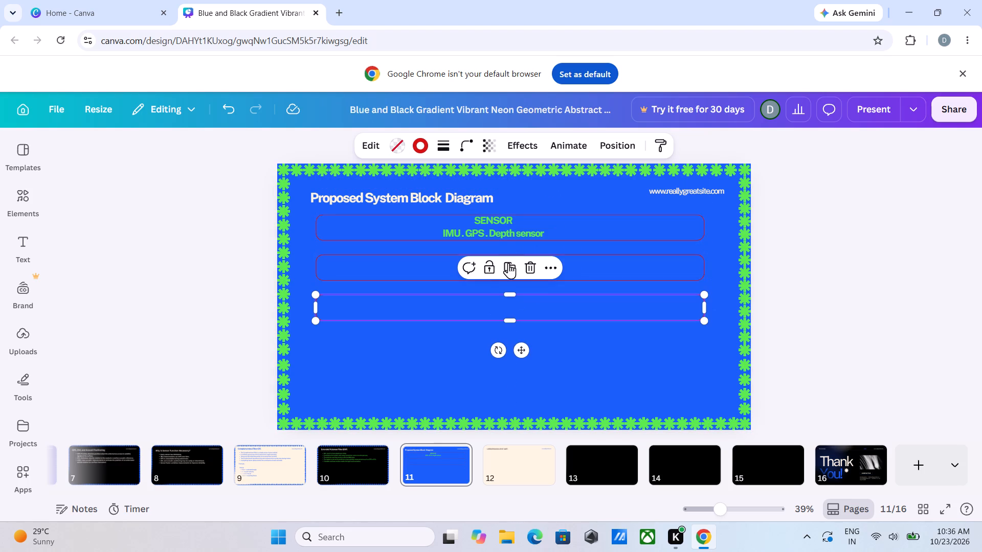
left_click(510, 267)
left_click(510, 306)
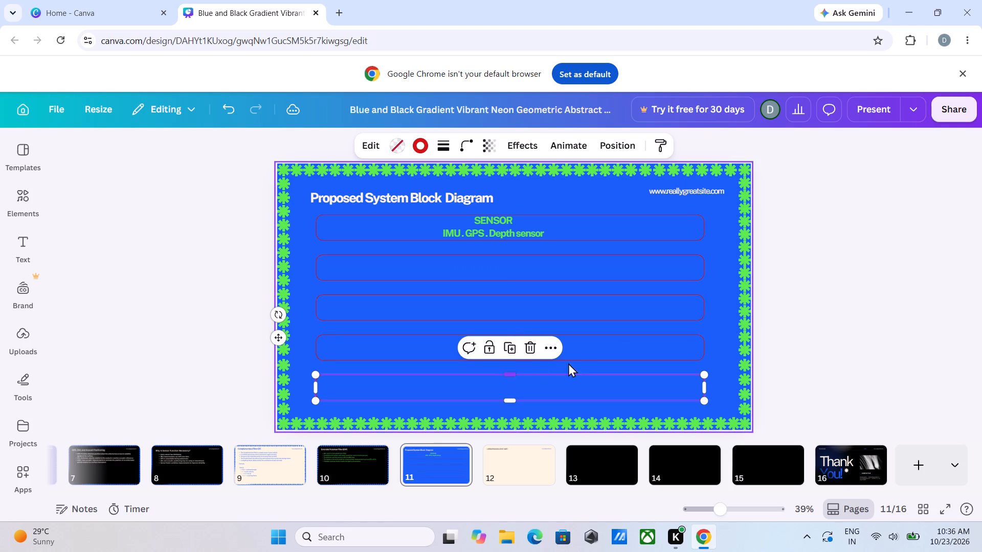
left_click(609, 196)
Start the text in the box below SENSOR with "D" and set its font size to 30.
left_click(493, 229)
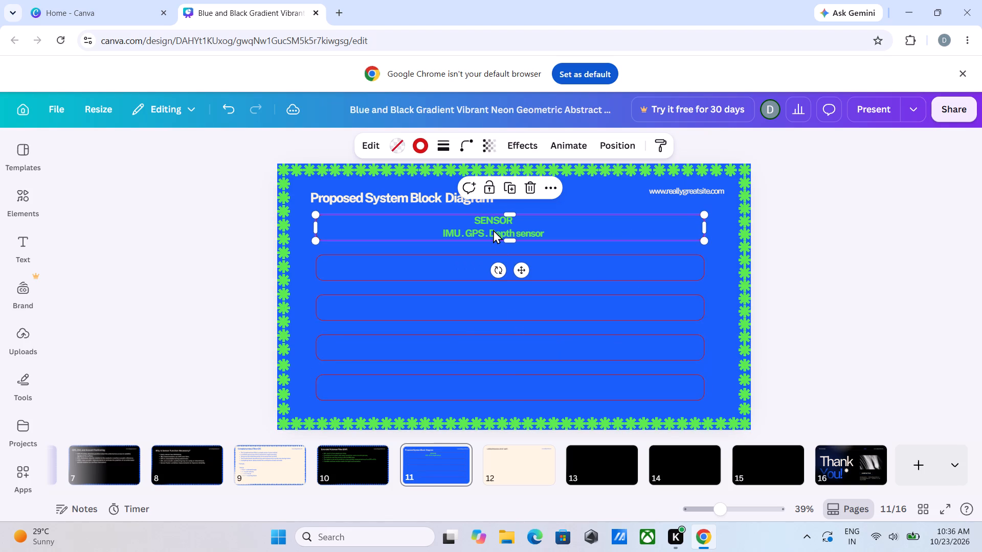
left_click(493, 229)
left_click(493, 228)
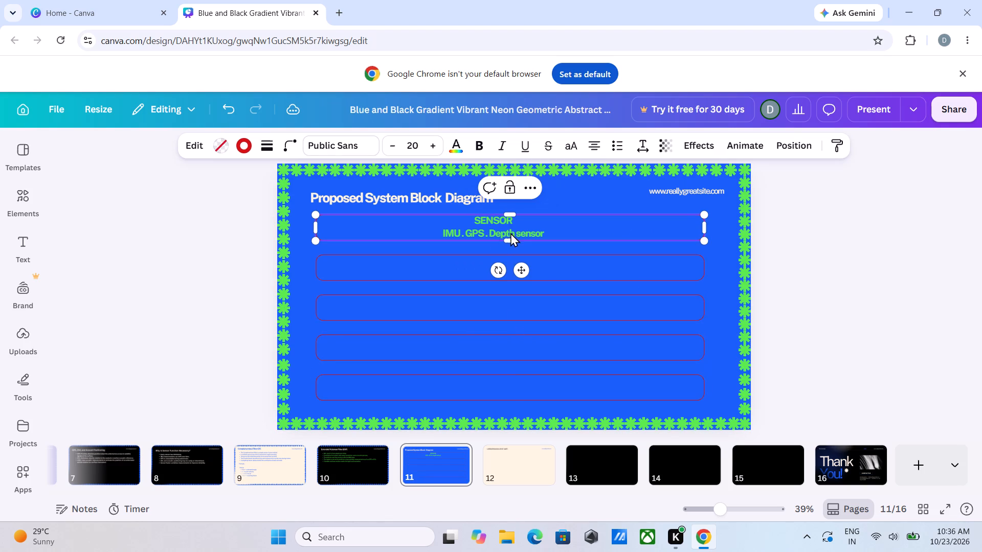
left_click(447, 266)
left_click(512, 266)
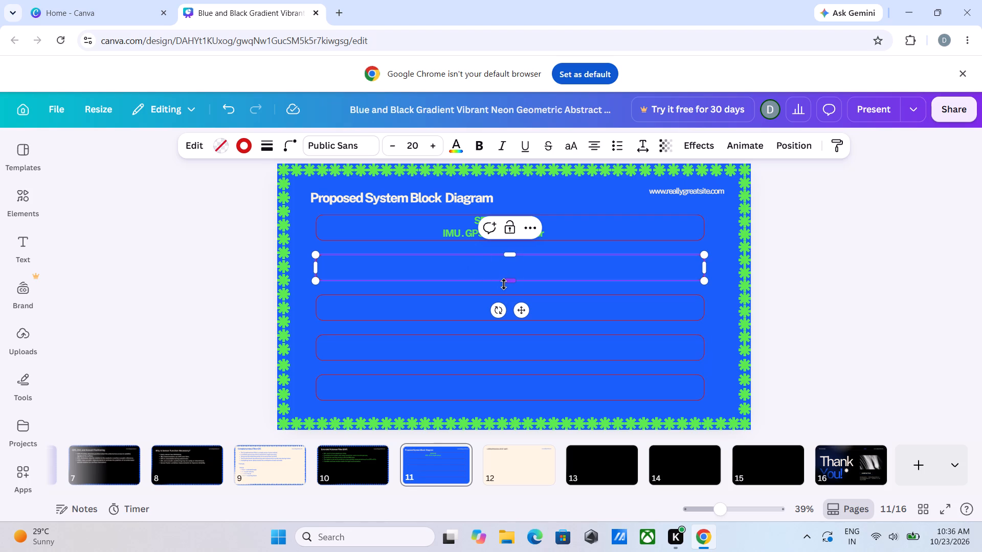
key("shift+d")
triple_click(434, 146)
triple_click(434, 146)
left_click(434, 146)
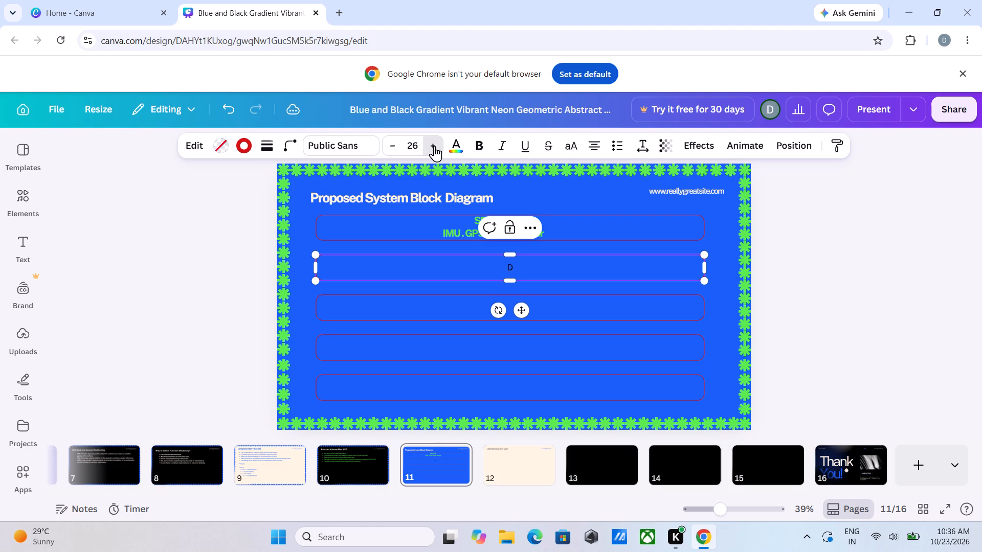
double_click(393, 149)
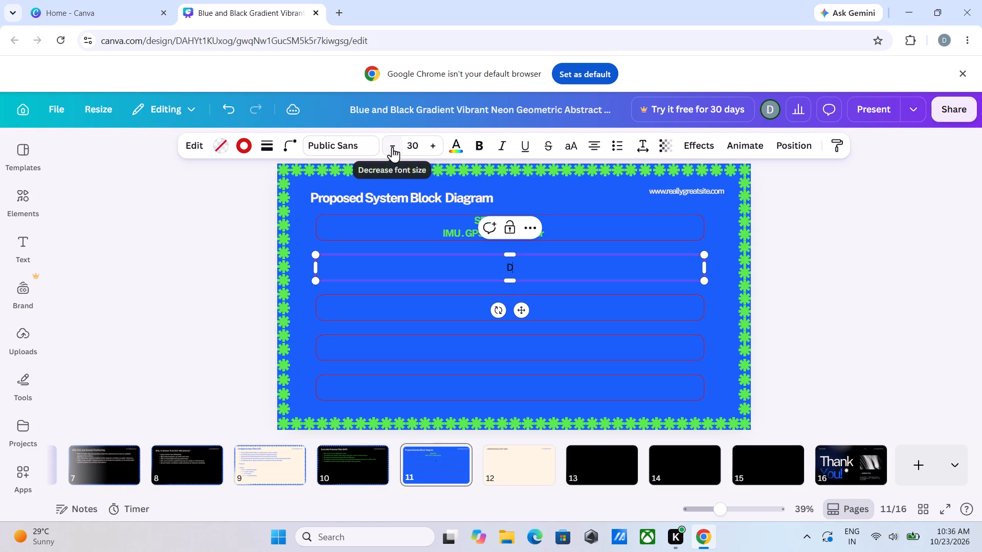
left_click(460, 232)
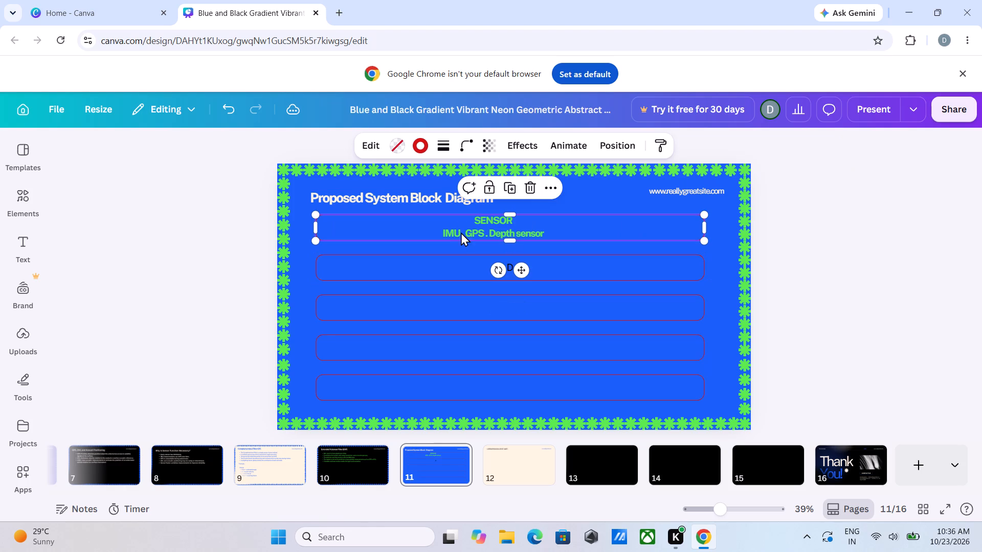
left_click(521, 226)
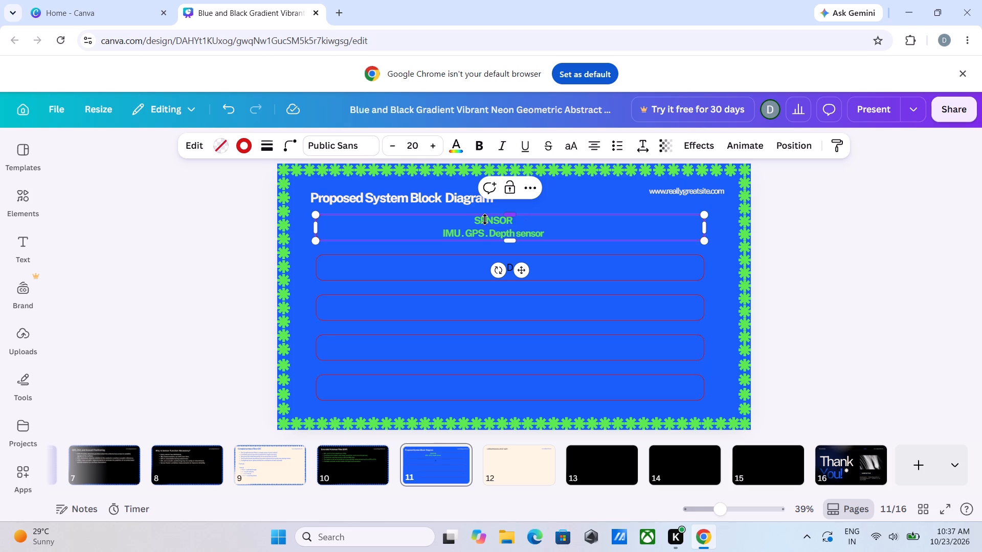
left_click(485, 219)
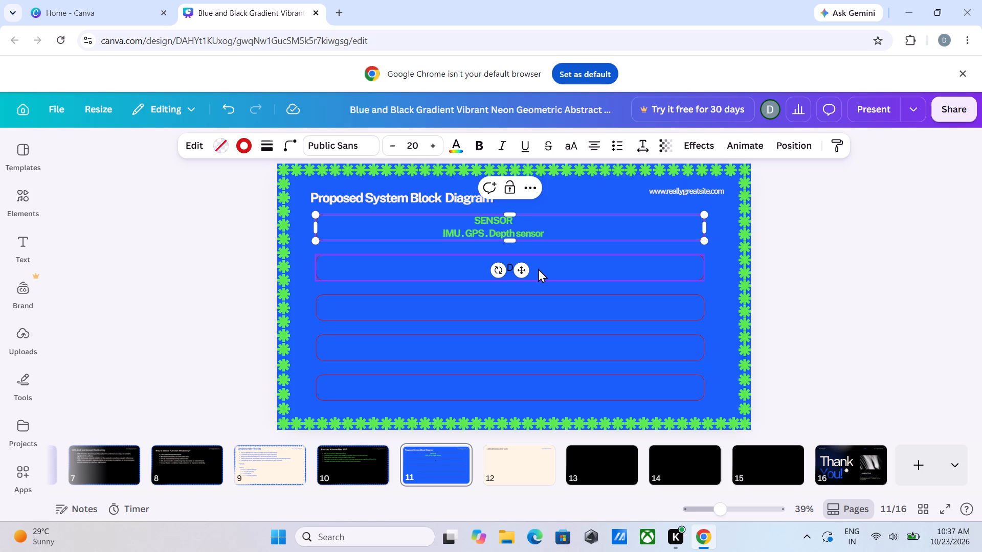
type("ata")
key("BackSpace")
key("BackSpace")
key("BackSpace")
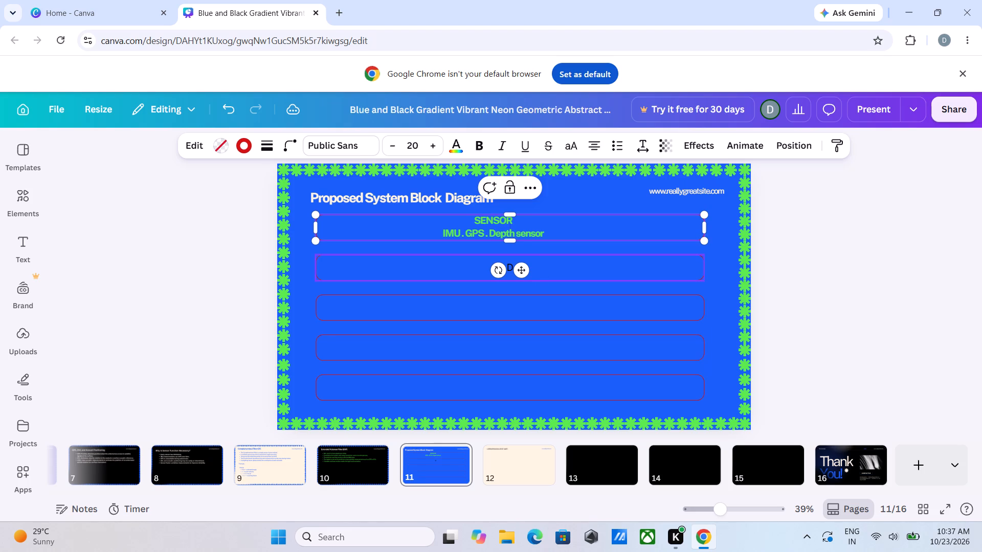
Complete the text in the box below SENSOR so it reads "Data Acquisition".
left_click(554, 260)
left_click(541, 266)
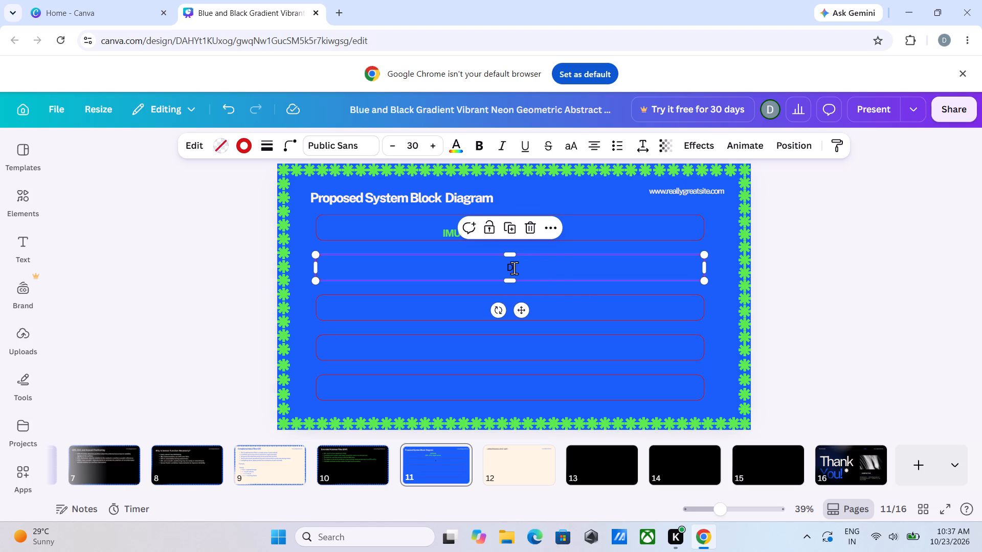
type("ata")
key("space")
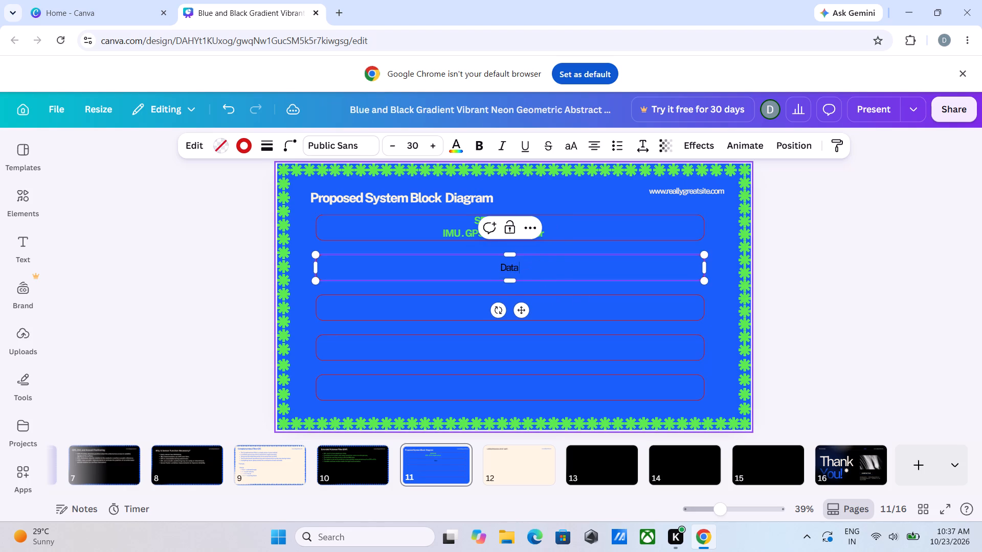
key("shift+a")
type("cq")
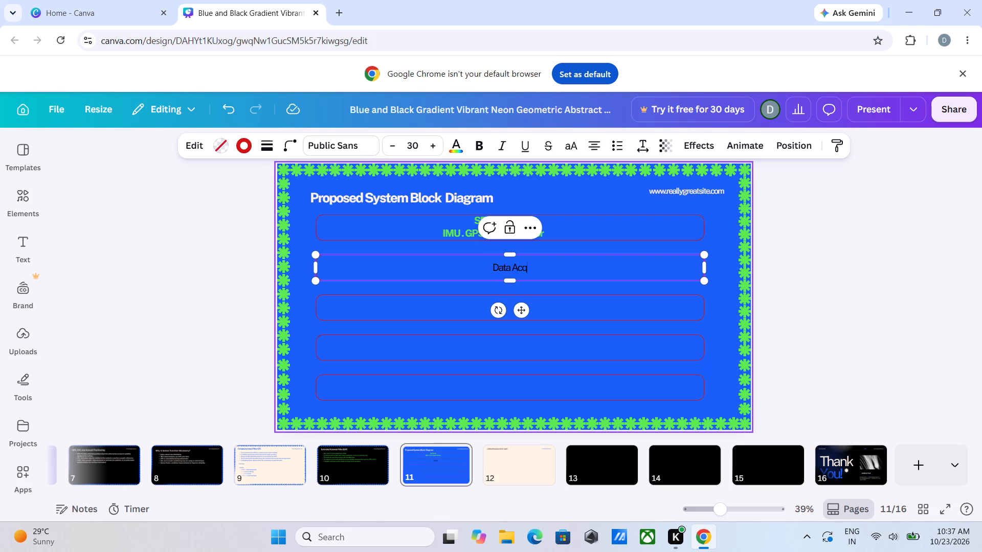
key("u")
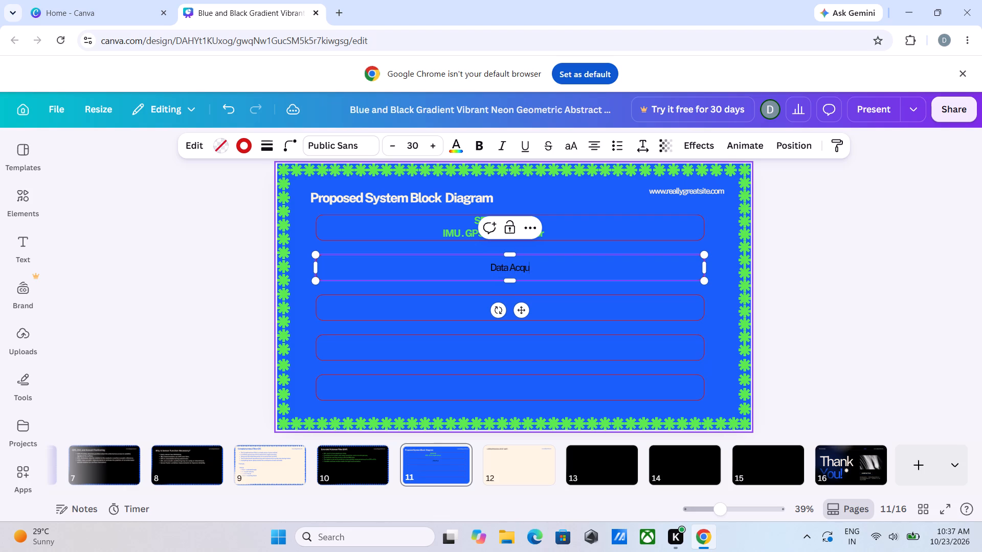
type("isi")
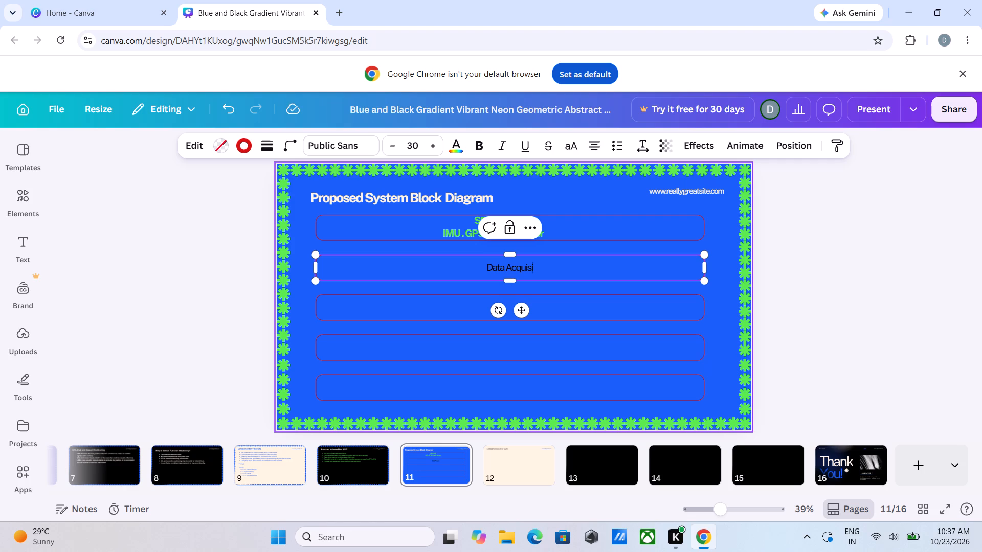
key("BackSpace")
key("BackSpace")
key("BackSpace")
type("isition")
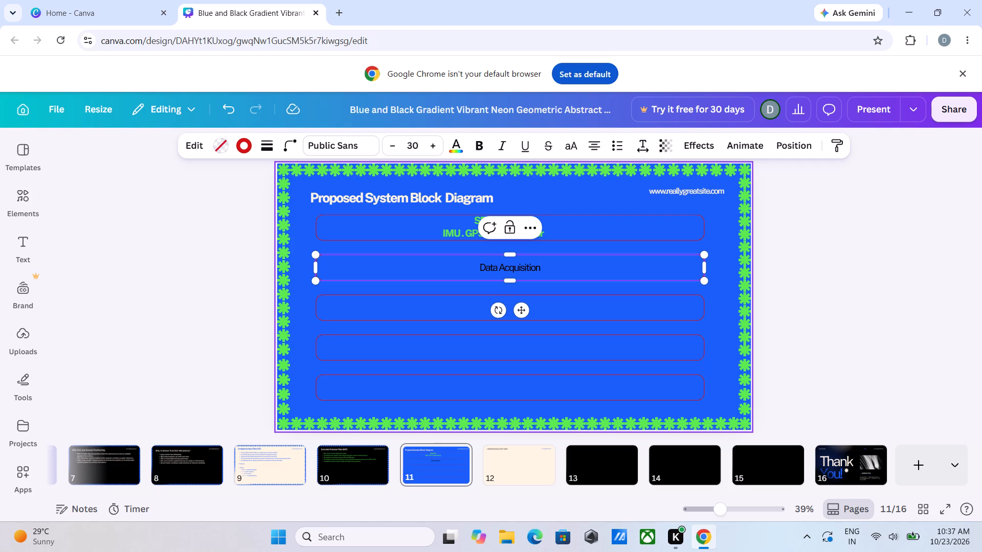
Add a second line reading "Arduino microcontroller" beneath "Data Acquisition" in the second box.
key("Return")
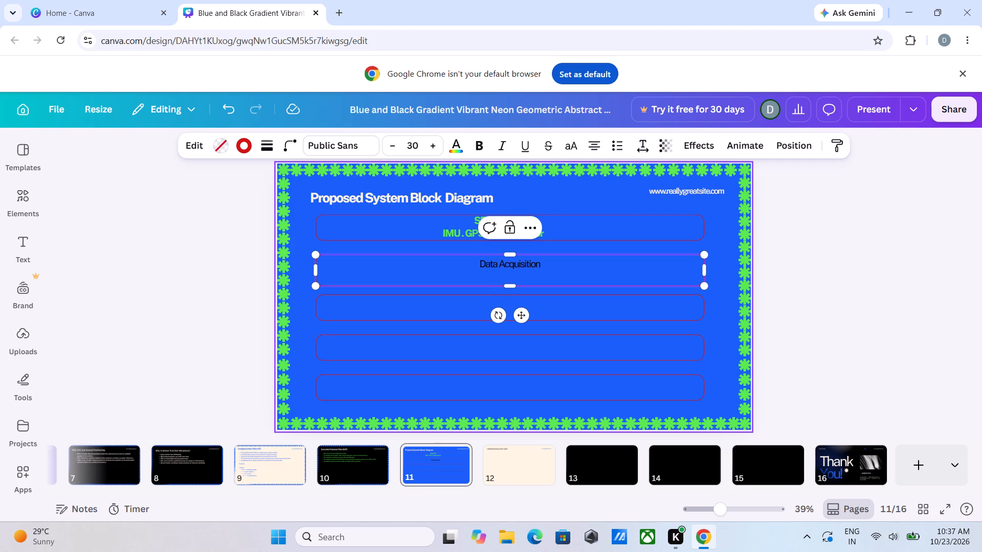
key("shift+a")
type("rd")
type("uino")
key("space")
type("mic")
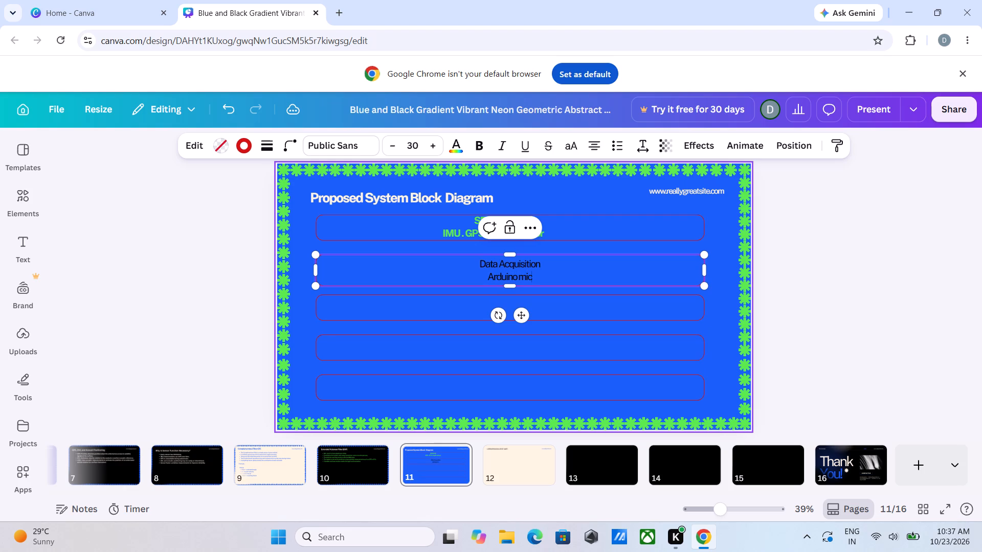
key("r")
type("oco")
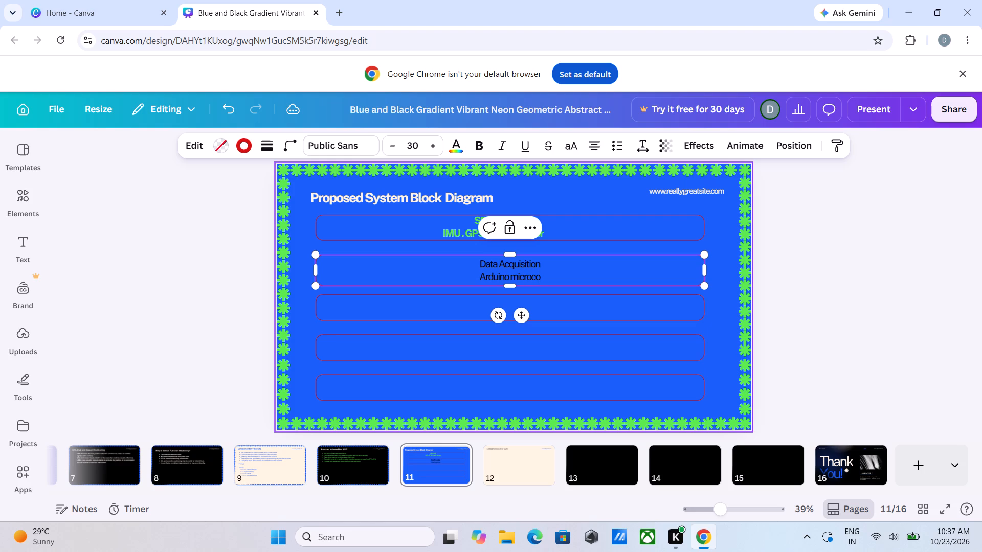
type("nt")
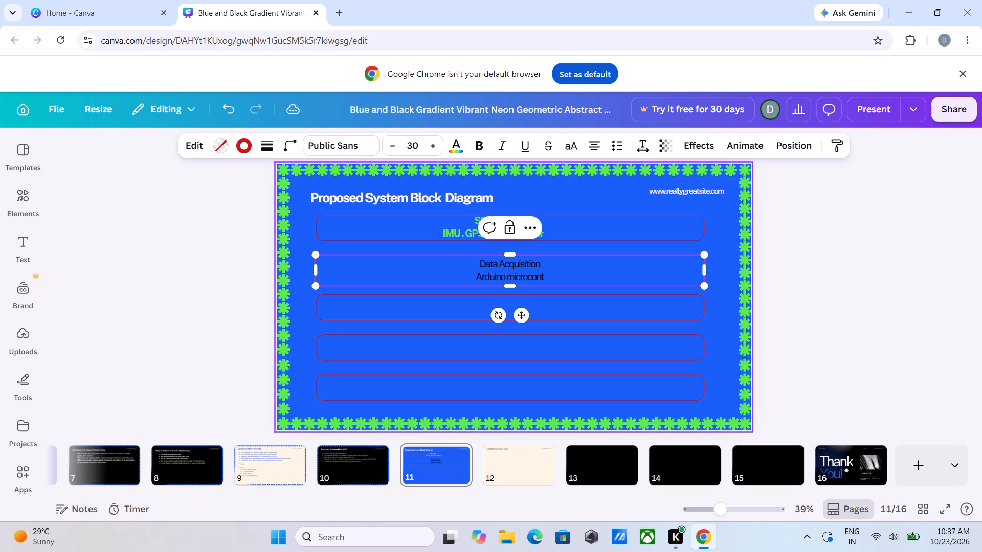
key("r")
scroll(543, 286, "up", 1)
key("o")
type("ll")
type("er")
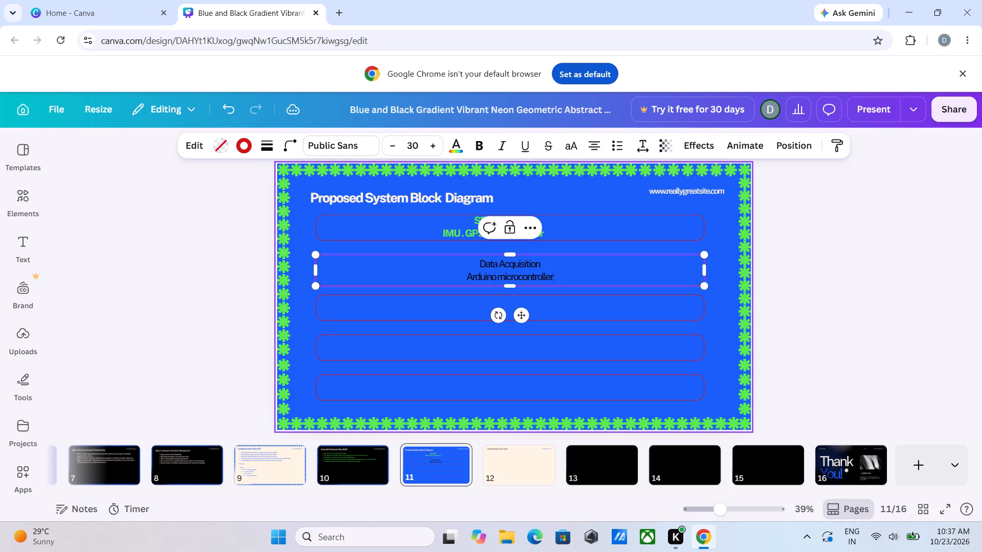
Set the font size of both the "Data Acquisition" and "Arduino microcontroller" lines to 32.
left_click(571, 316)
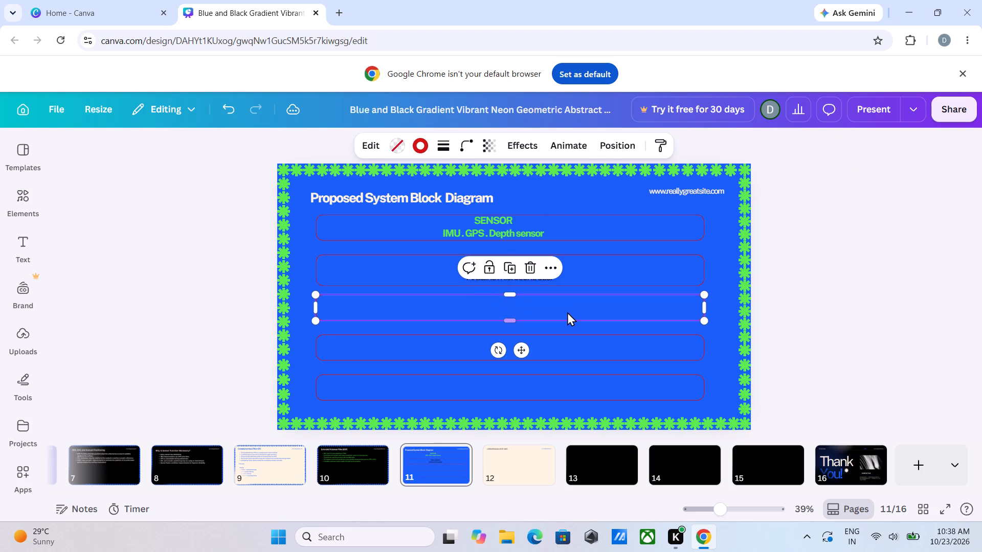
left_click(586, 268)
left_click(527, 268)
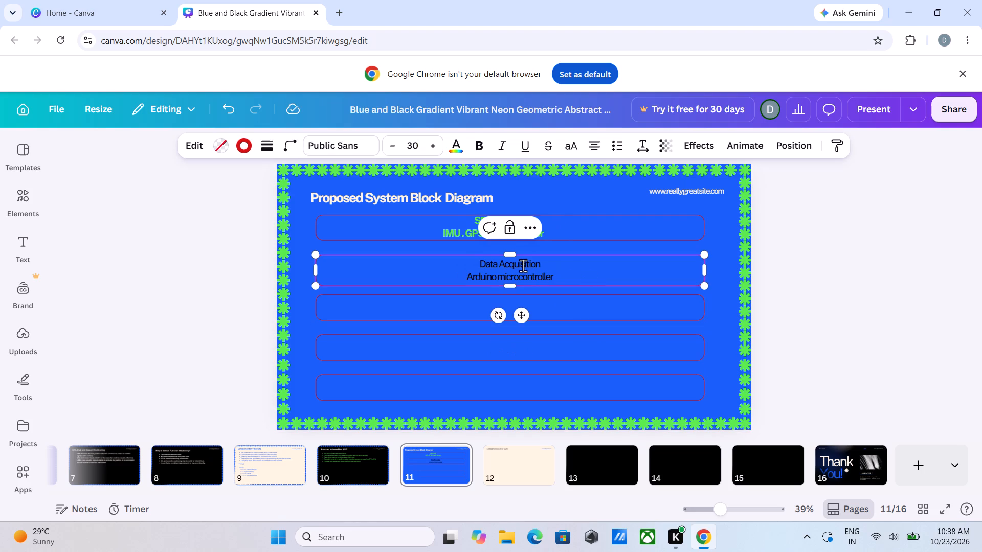
double_click(430, 144)
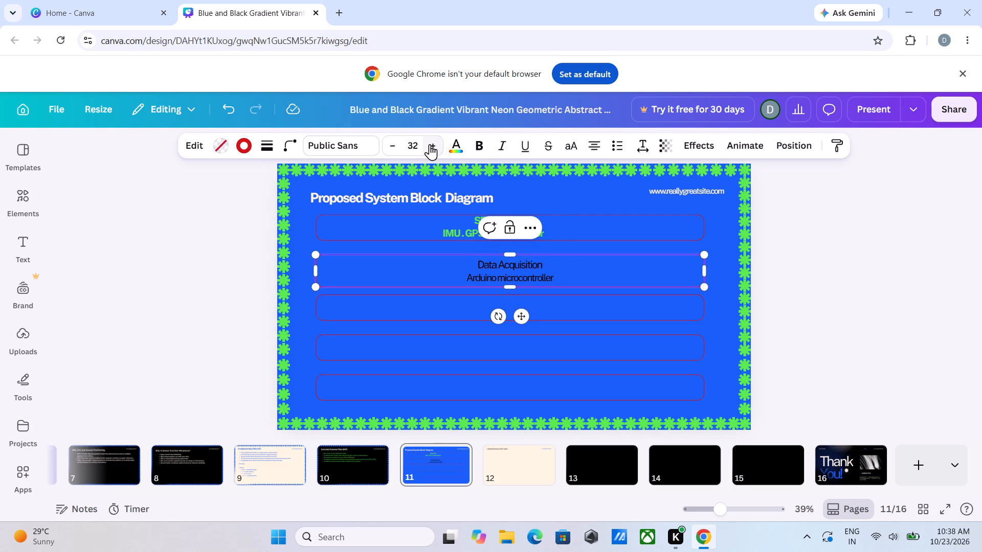
left_click(430, 144)
left_click(502, 280)
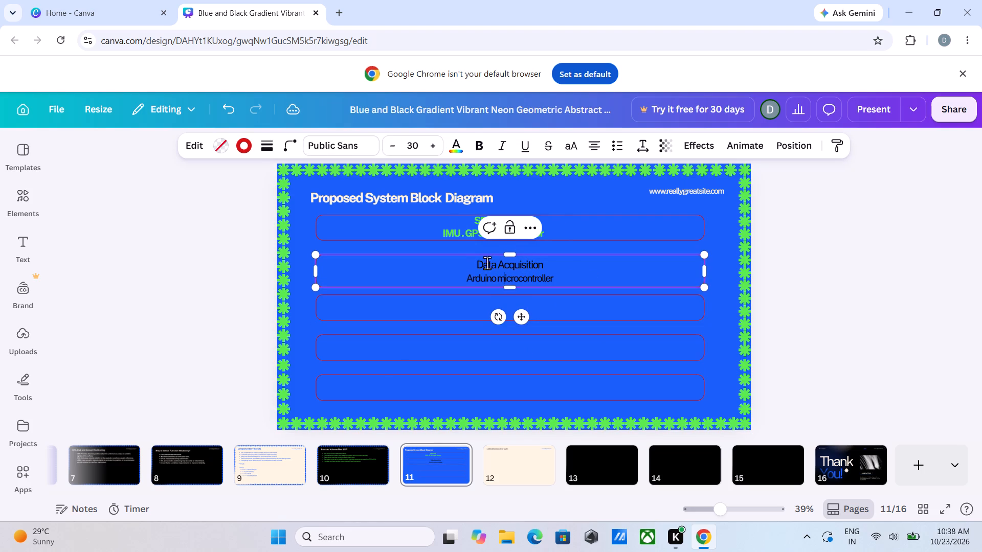
double_click(437, 146)
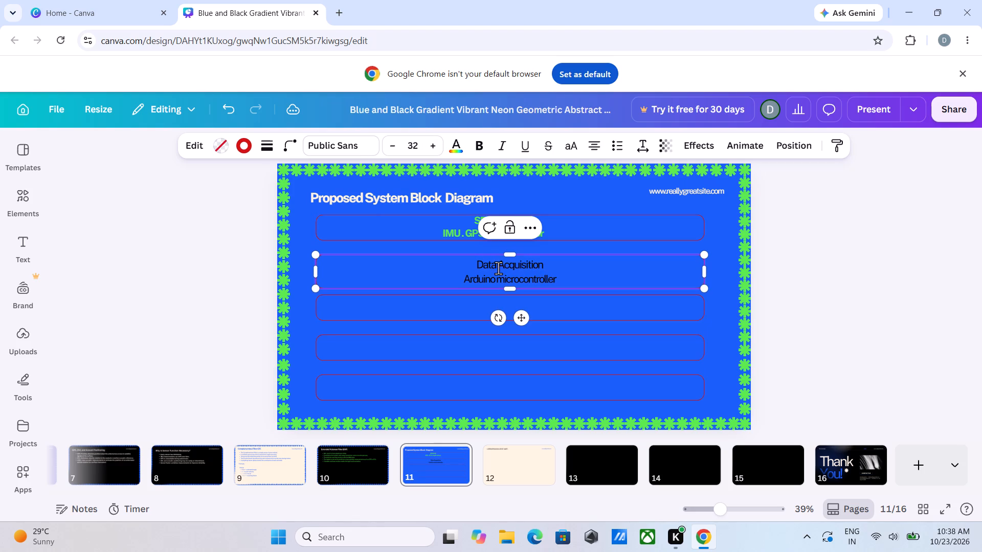
left_click(499, 271)
left_click(503, 277)
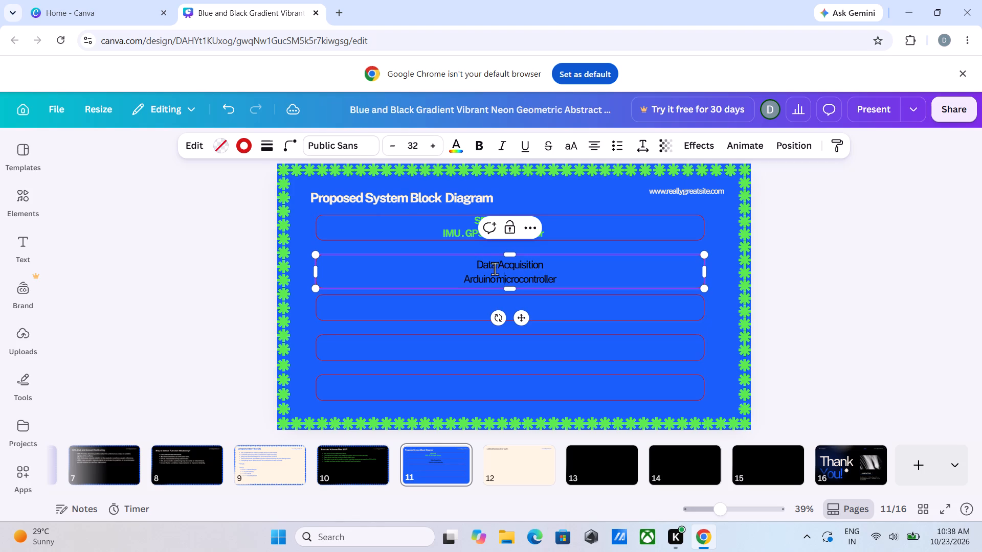
left_click(494, 263)
left_click(501, 280)
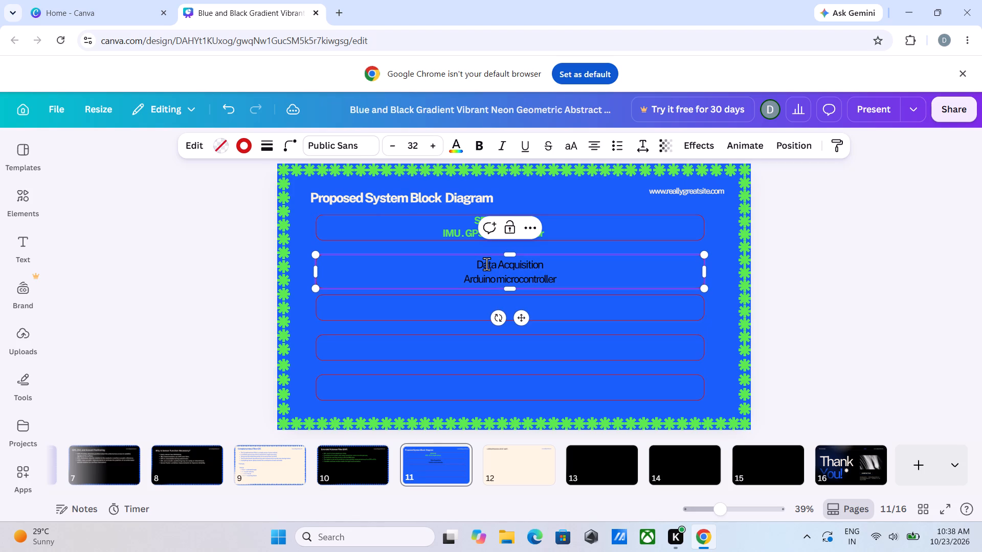
left_click(486, 264)
left_click(391, 145)
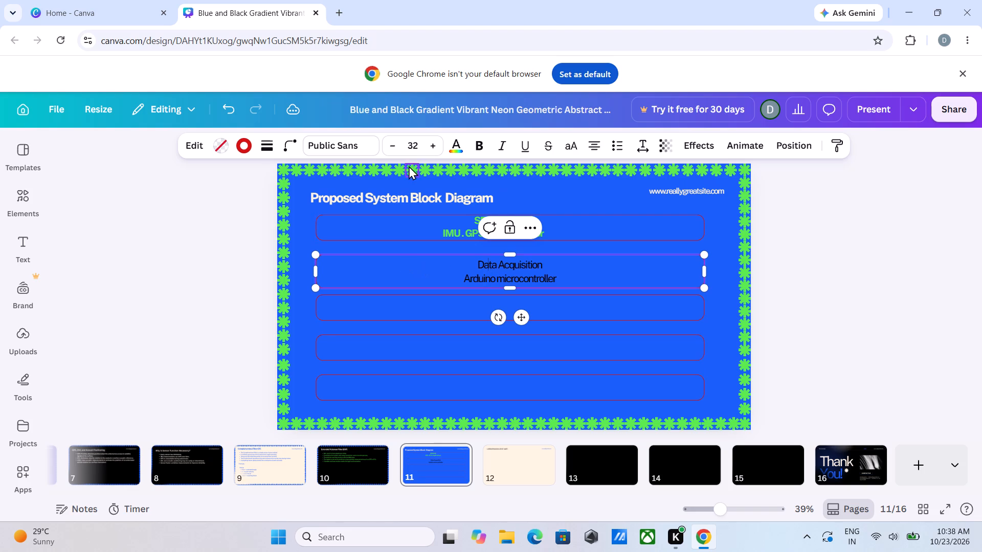
Recolour all text in the Data Acquisition box to the bright green used in the SENSOR text.
left_click(304, 322)
left_click(467, 272)
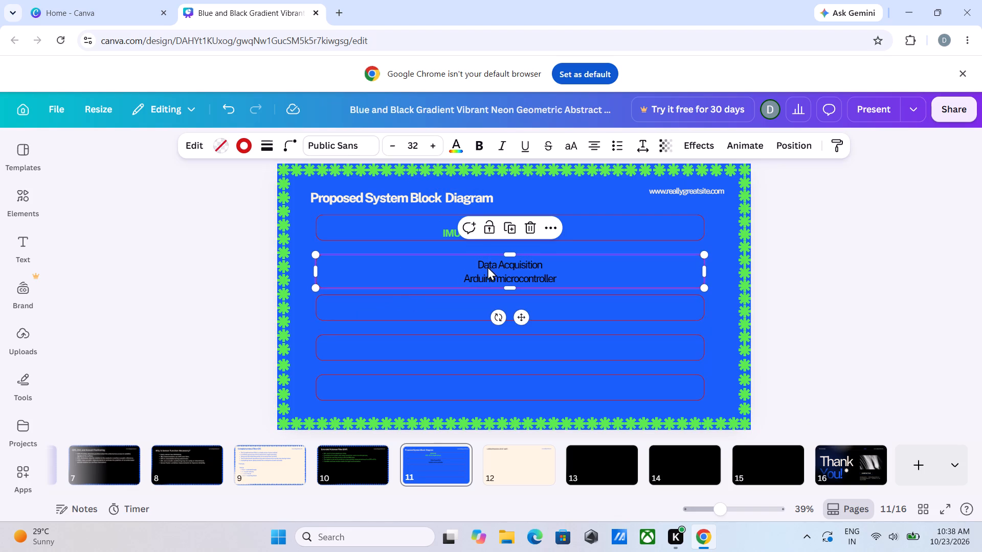
left_click(456, 149)
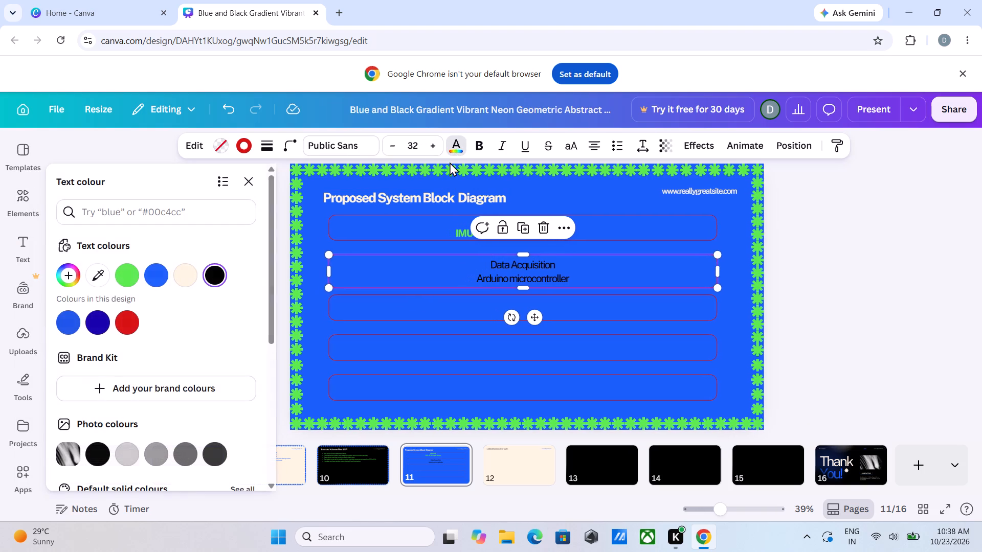
left_click(130, 277)
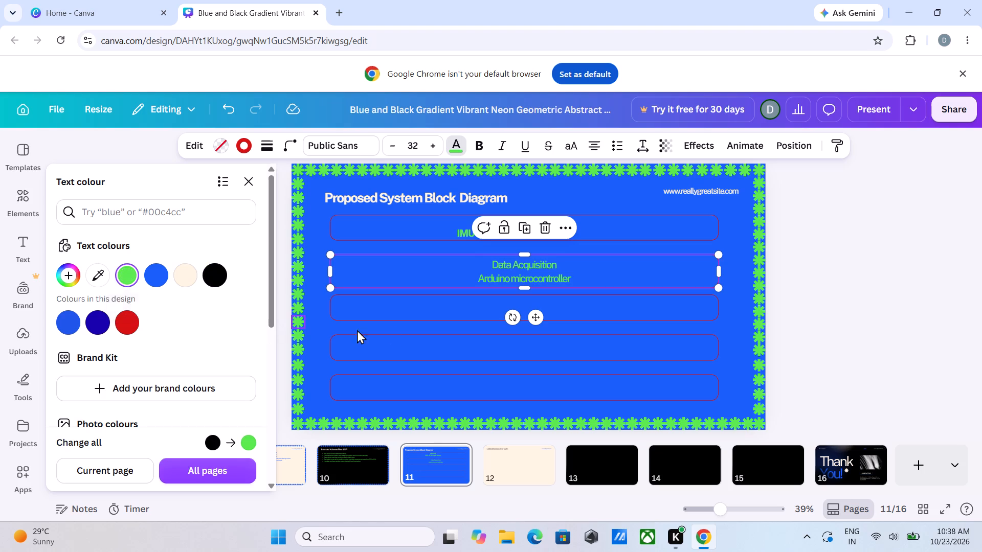
left_click(405, 325)
left_click(521, 326)
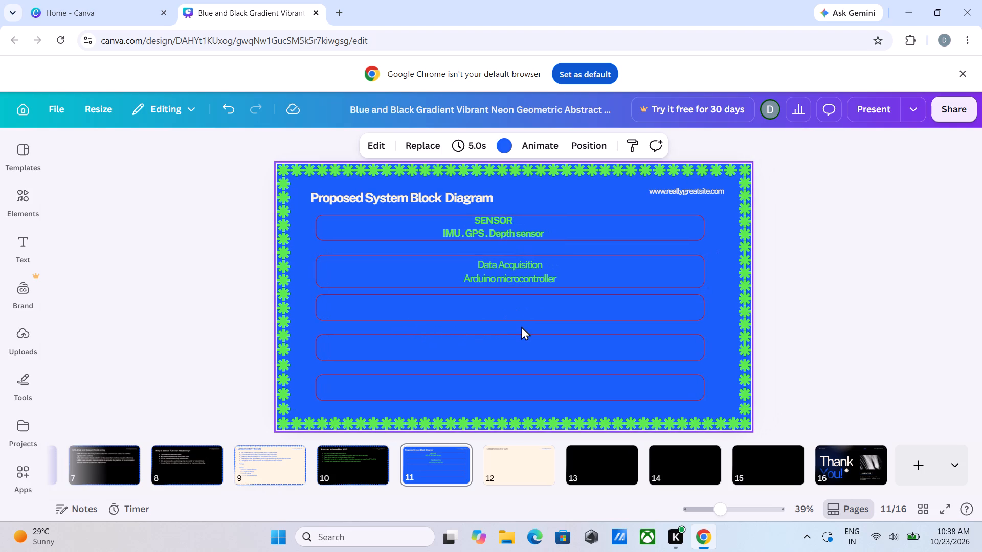
Label the empty box below Data Acquisition "Sensor Fusion Engine" at font size 32.
left_click(516, 310)
left_click(510, 300)
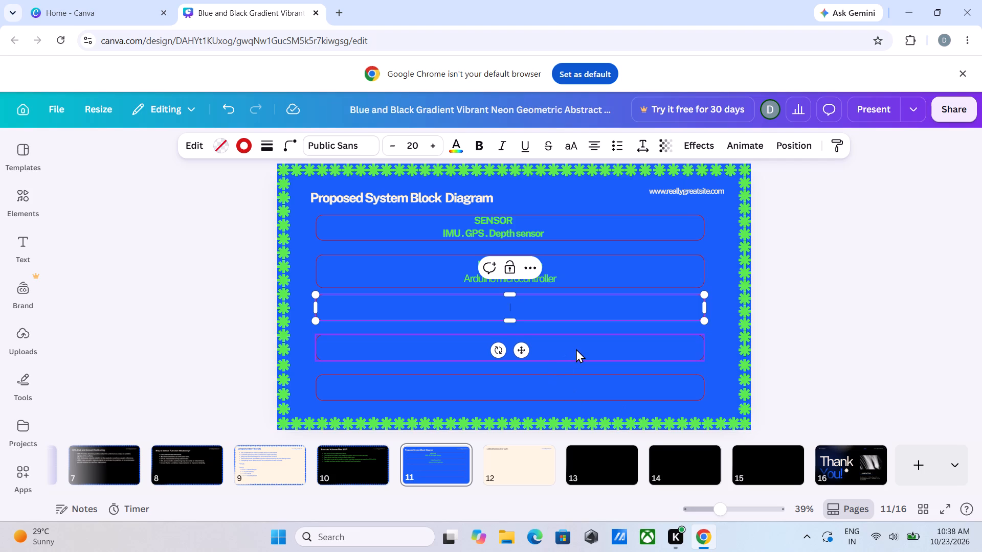
type("Senso")
key("r")
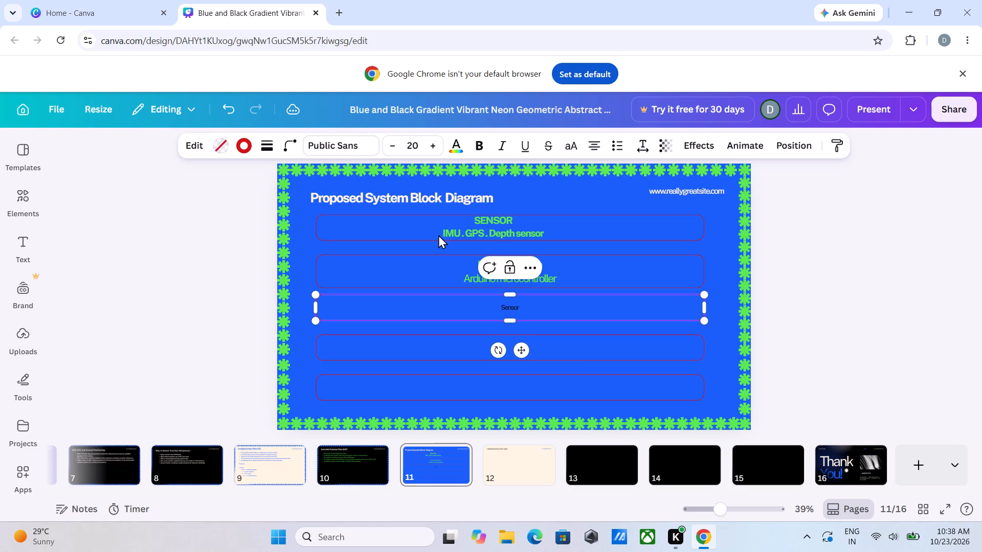
left_click(434, 148)
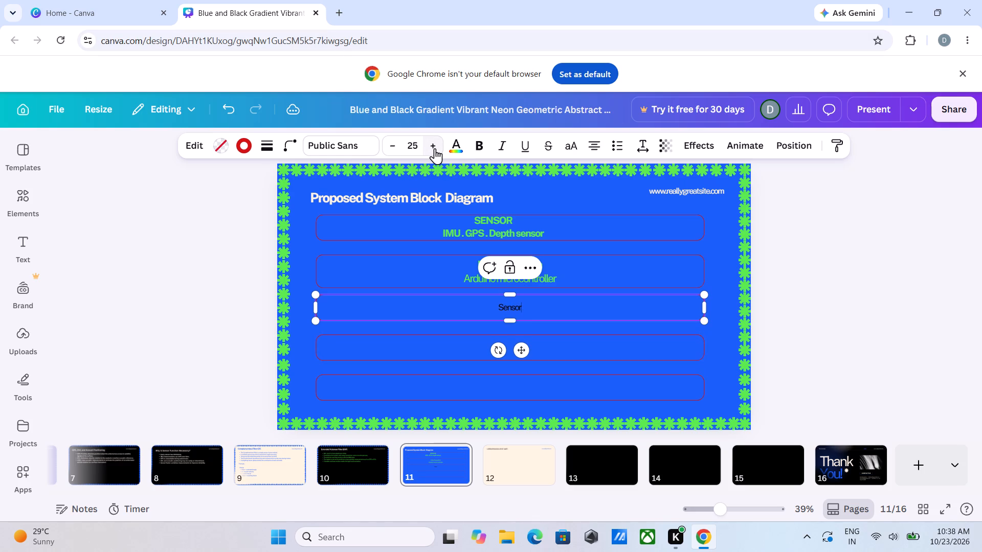
double_click(435, 148)
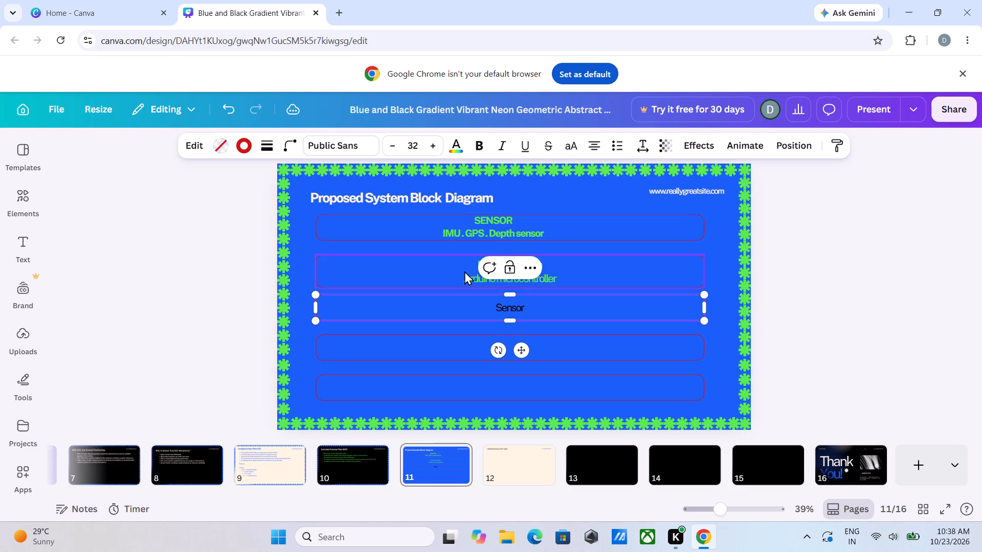
key("space")
type("Fu")
type("sion")
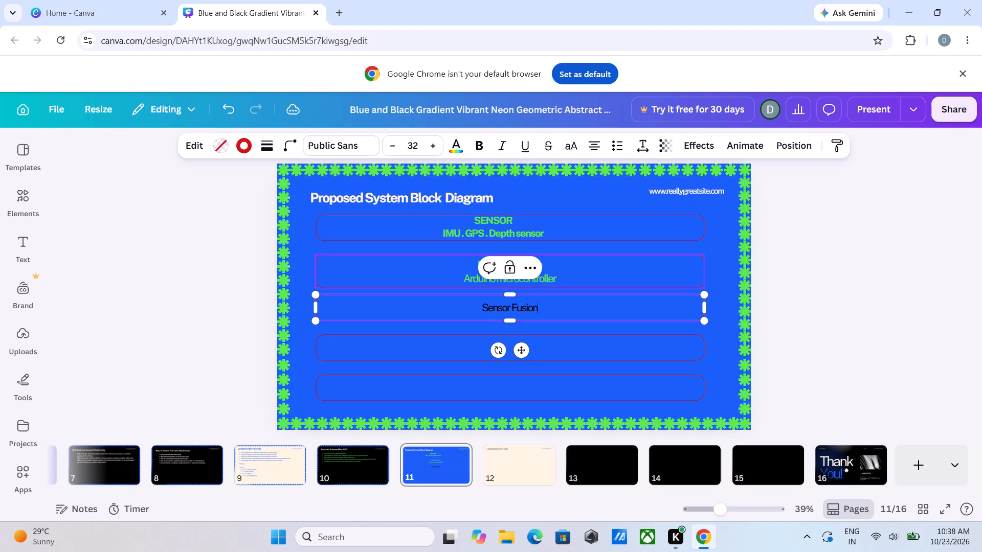
key("space")
key("shift+e")
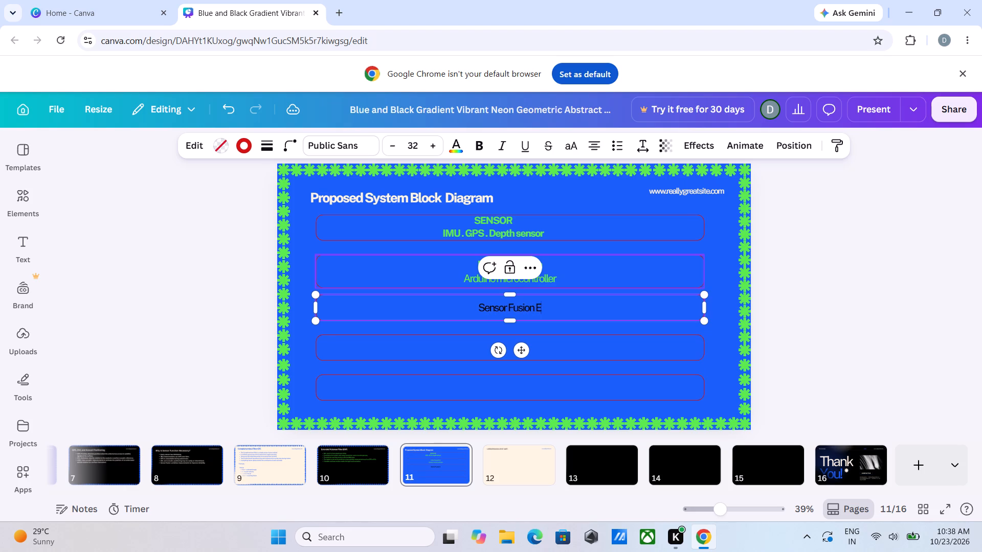
type("ng")
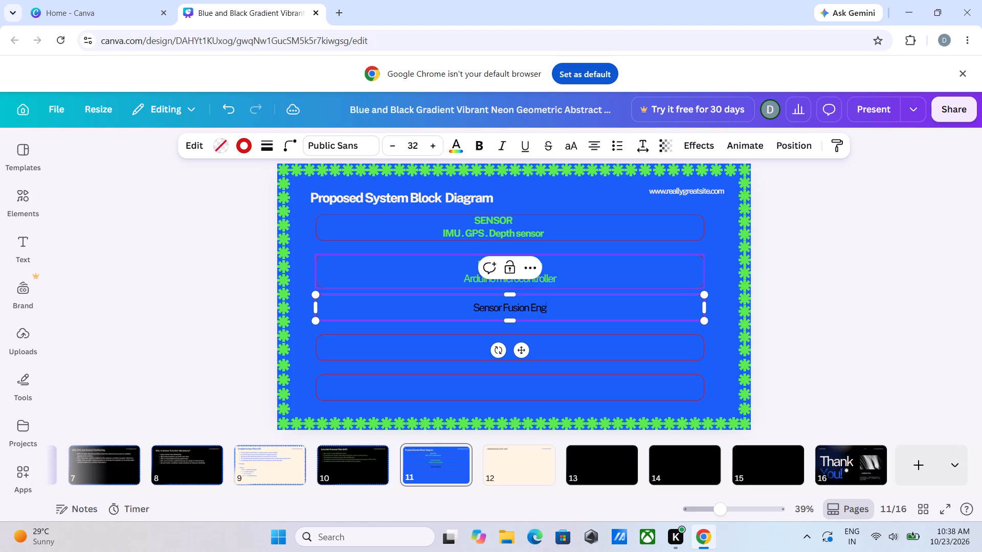
type("ine")
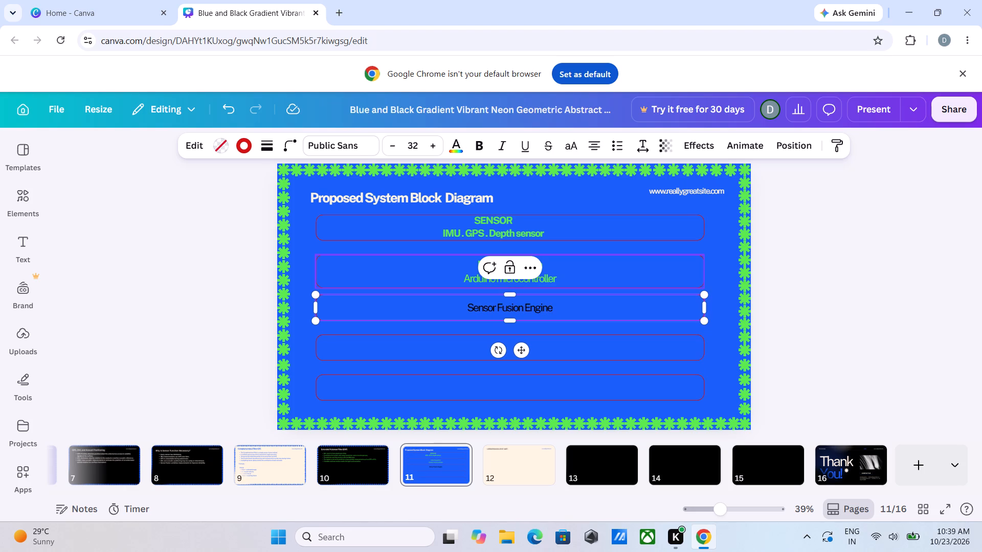
Add a second line reading "Complementary Filter / EKF" beneath "Sensor Fusion Engine" in the third box.
key("Return")
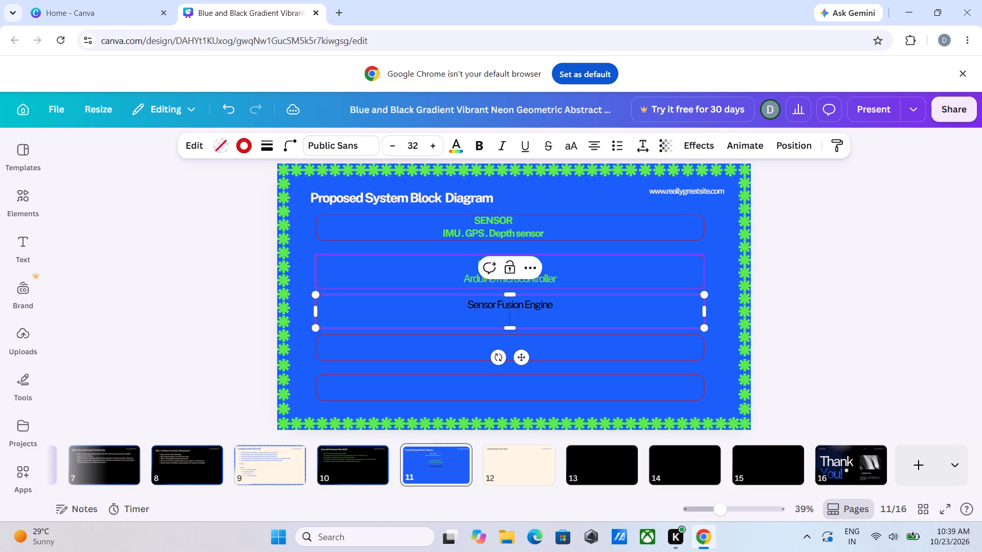
type("Co")
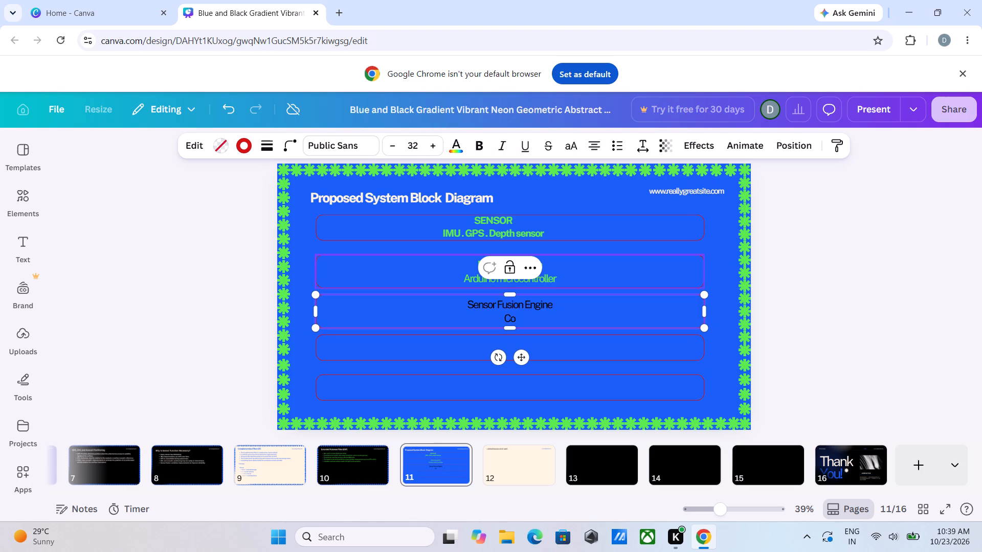
type("mpl")
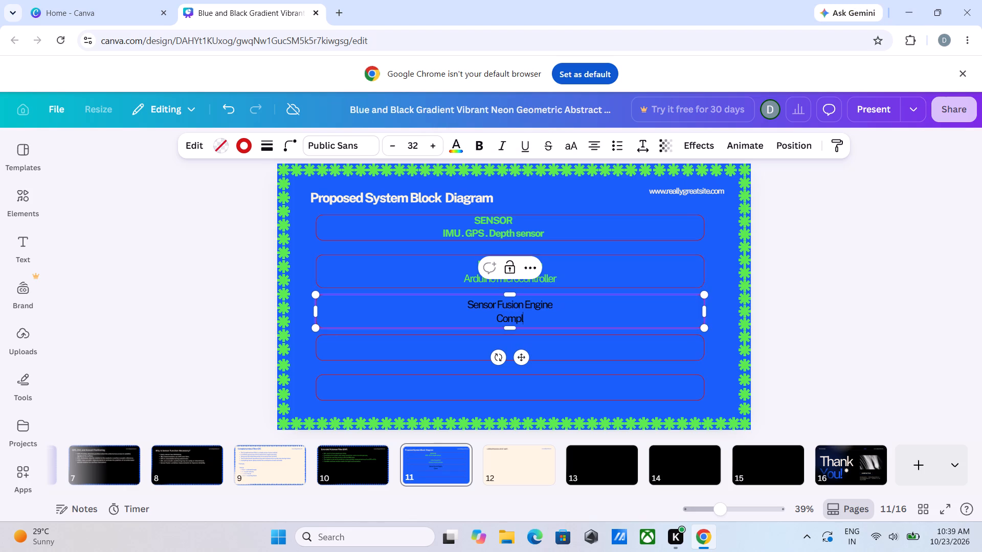
key("e")
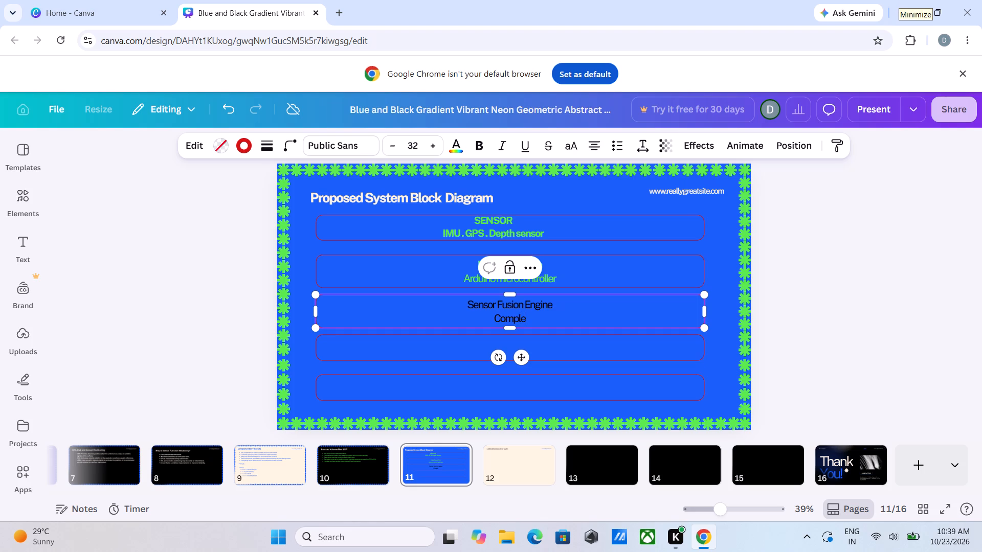
type("ment")
type("ary")
key("space")
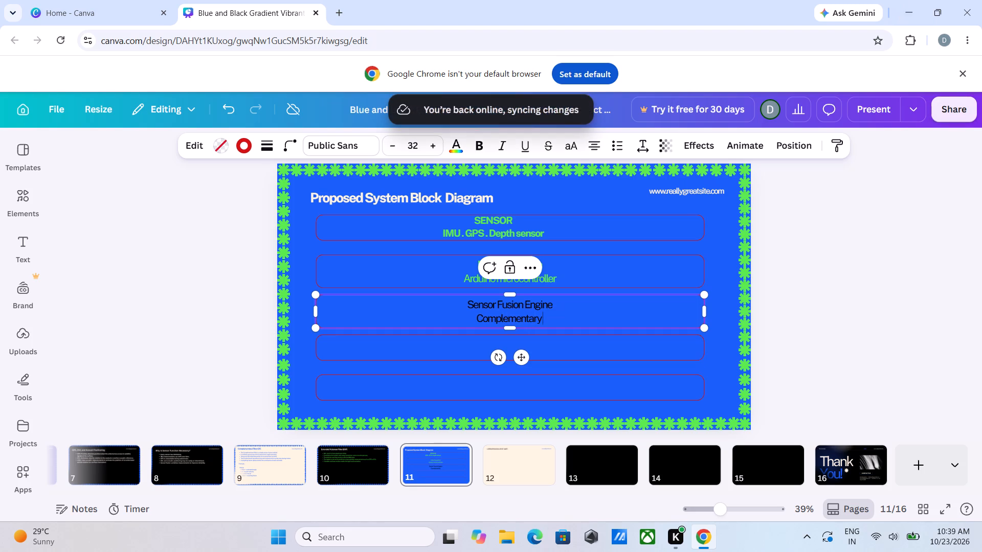
type("Filter")
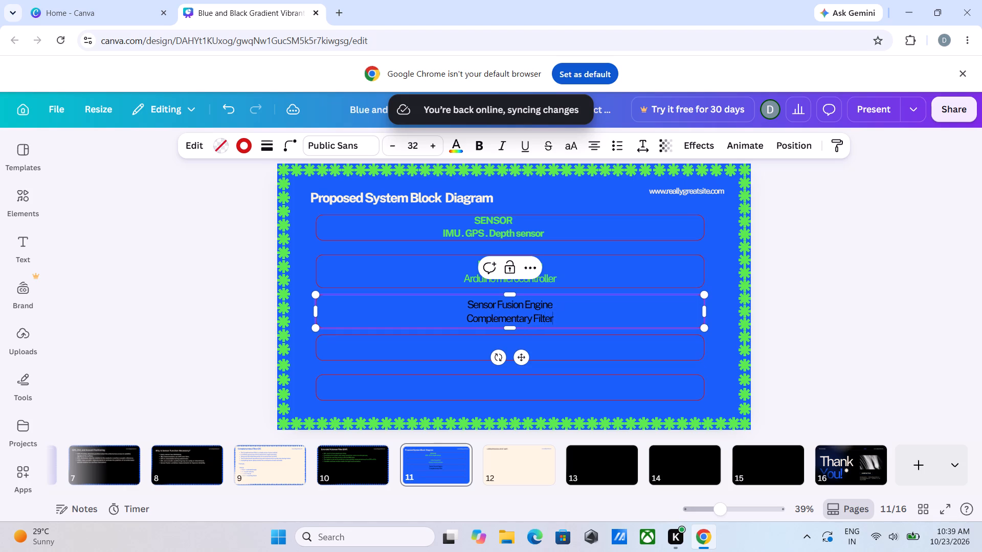
key("space")
key("slash")
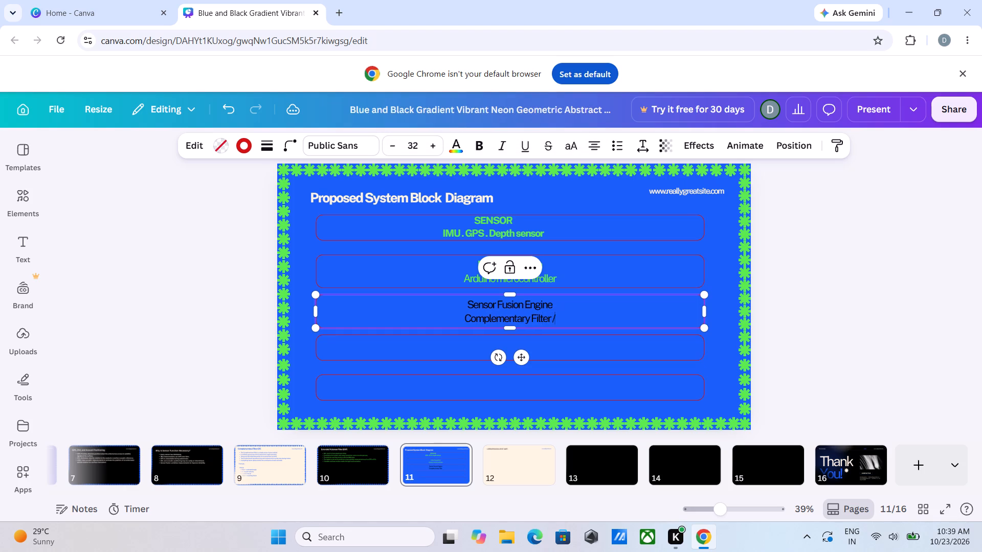
key("space")
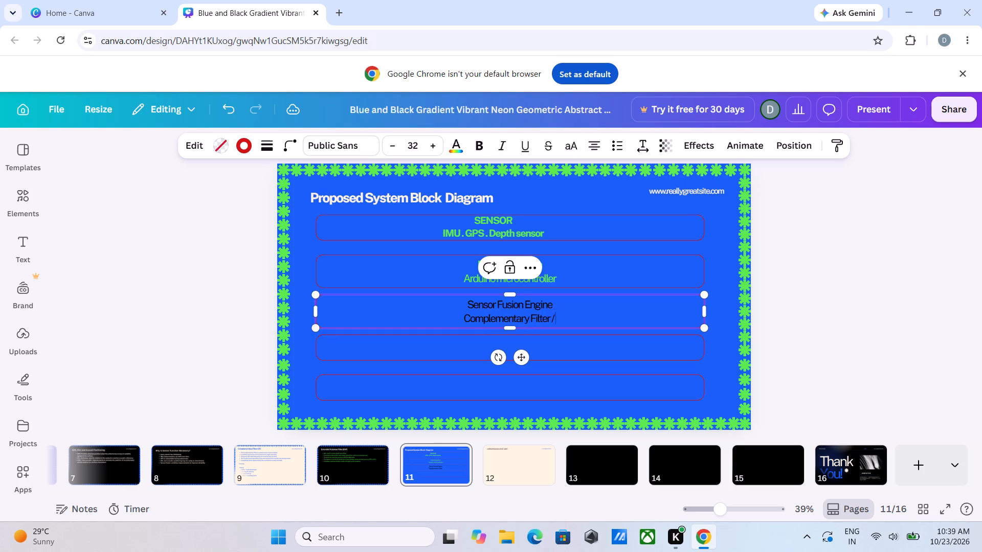
key("shift+e")
key("shift+k")
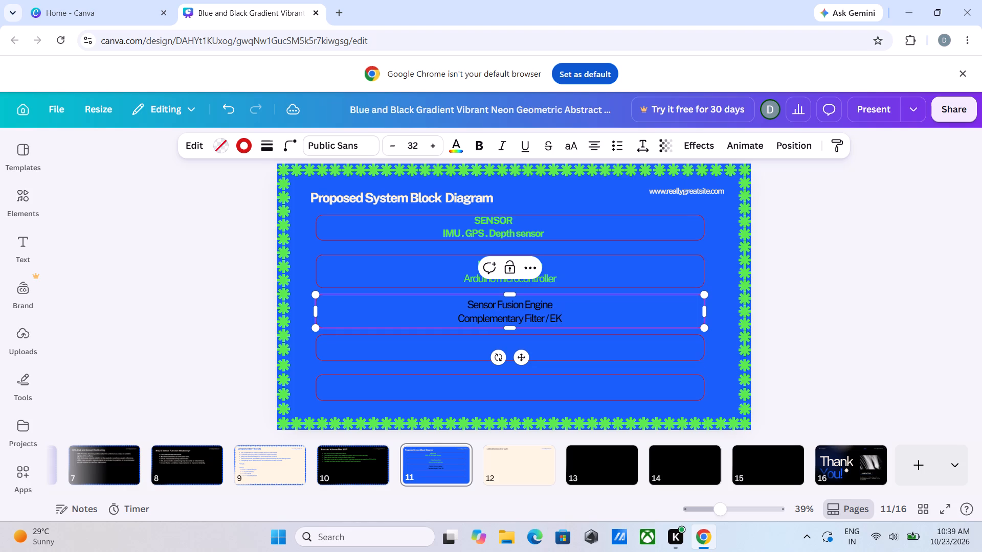
key("shift+f")
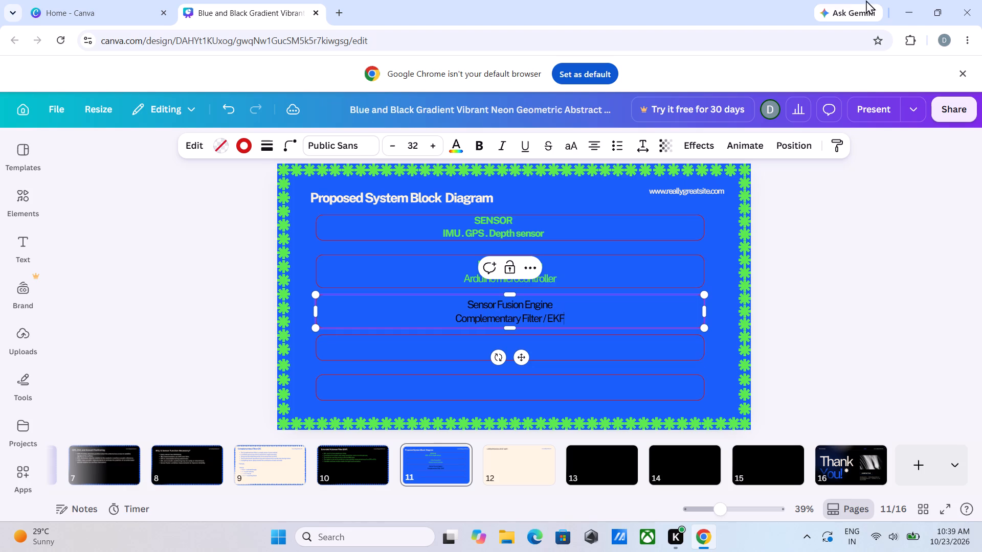
Recolour all text in the Sensor Fusion Engine box to the bright green #5AEB4E.
left_click(458, 152)
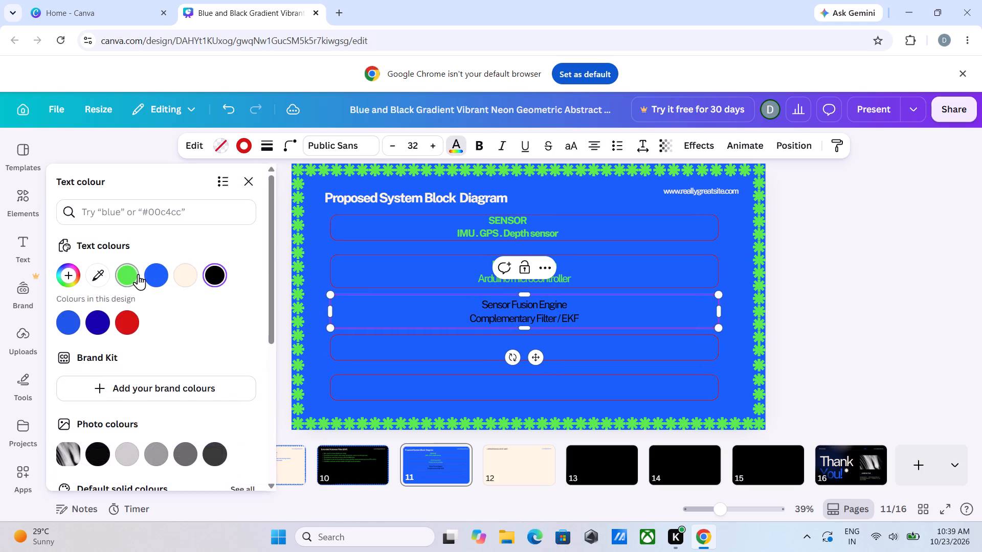
left_click(137, 274)
left_click(125, 272)
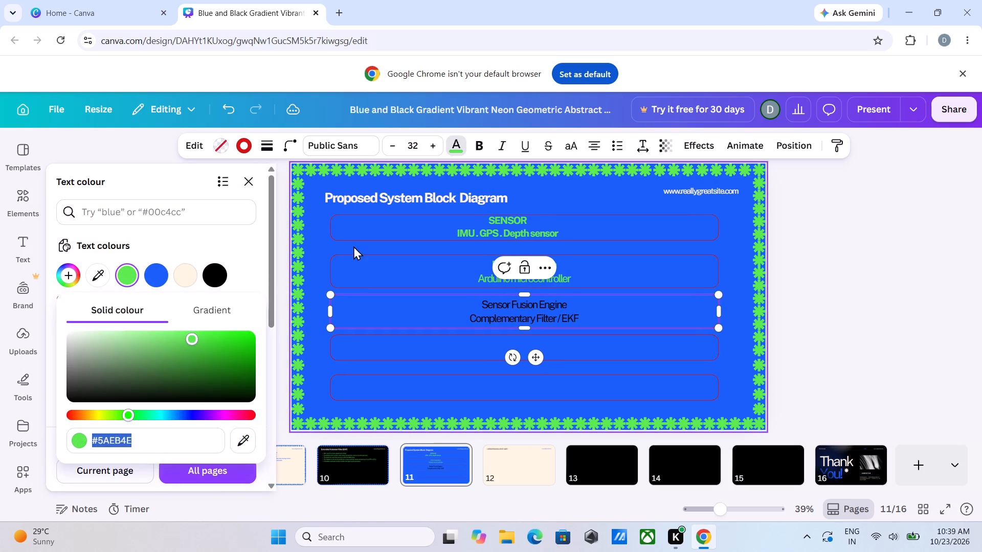
left_click(539, 325)
left_click(534, 318)
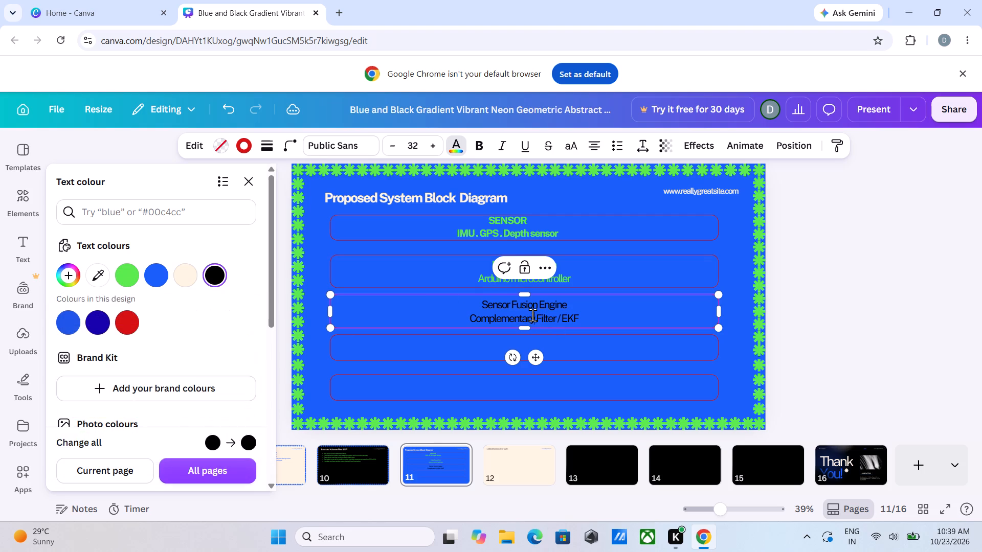
left_click(316, 362)
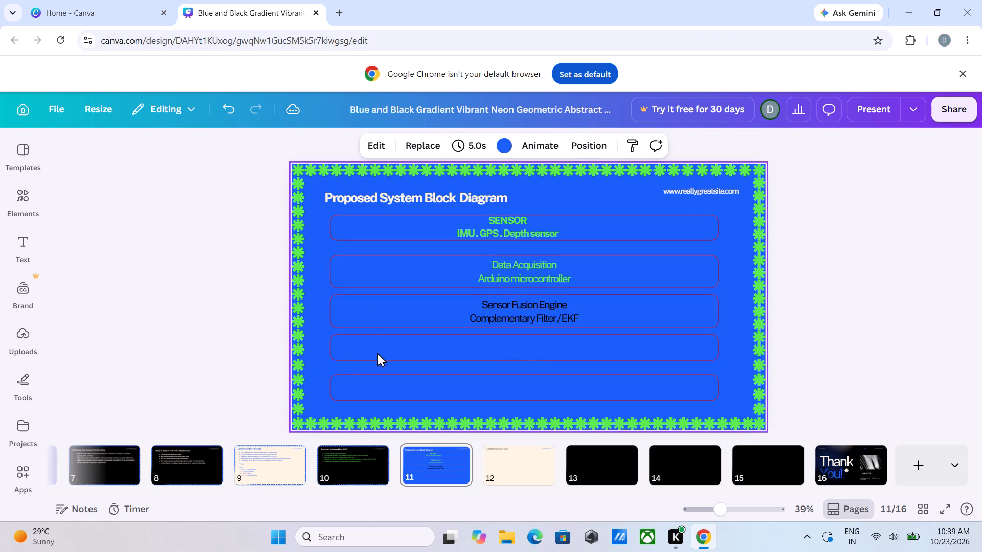
left_click(505, 312)
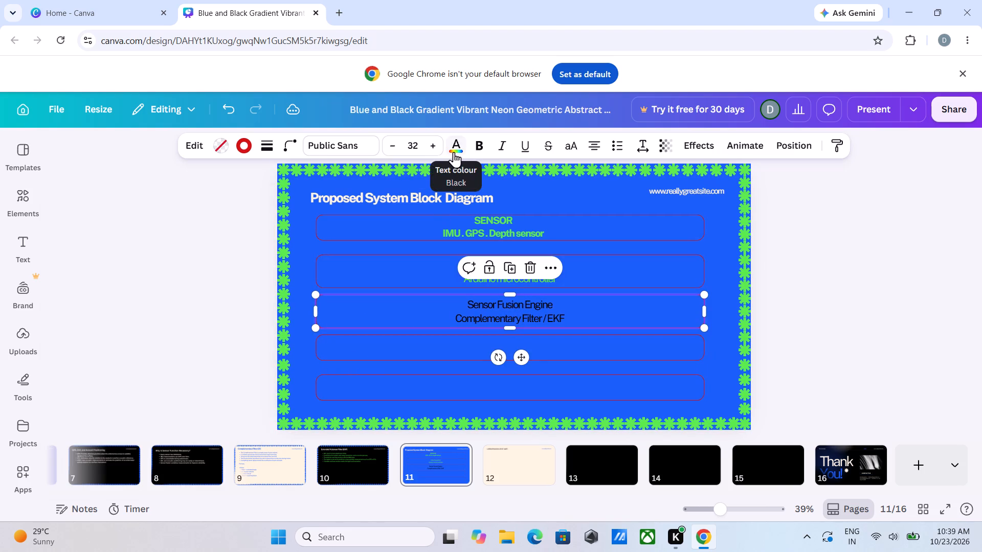
left_click(458, 149)
left_click(129, 273)
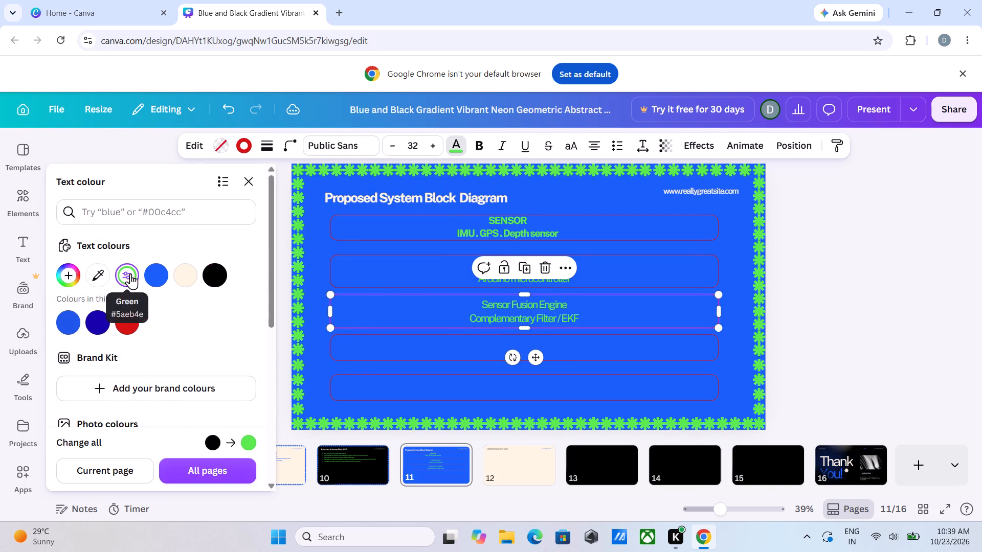
Label the empty box below Sensor Fusion Engine "Navigation State Estimate".
left_click(482, 348)
left_click(518, 347)
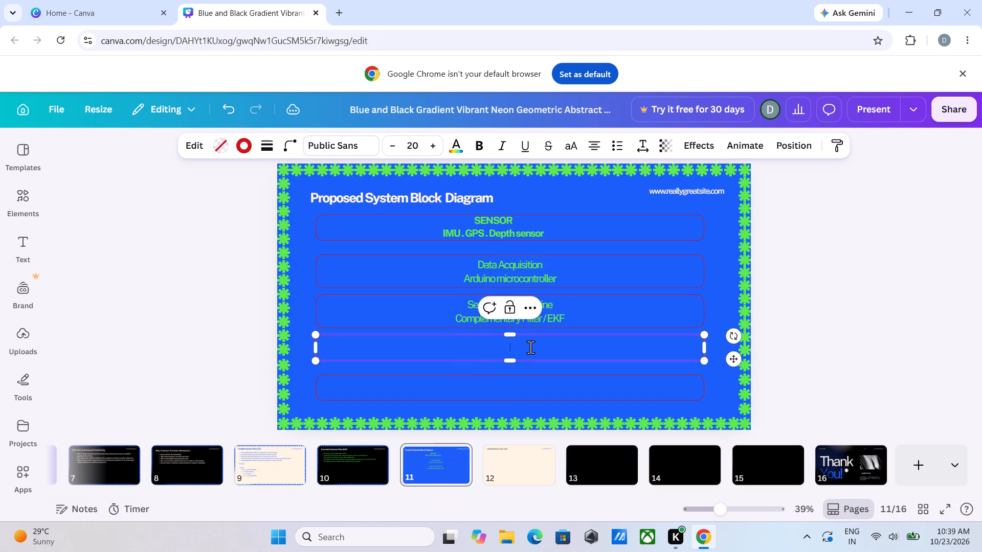
type("Navi")
type("gatio")
key("n")
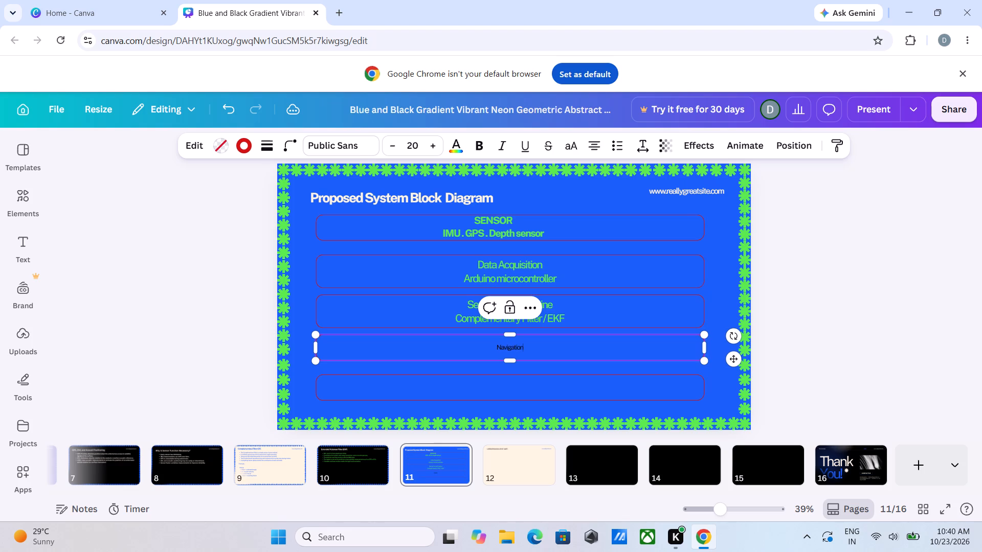
key("space")
type("Sta")
type("te")
key("space")
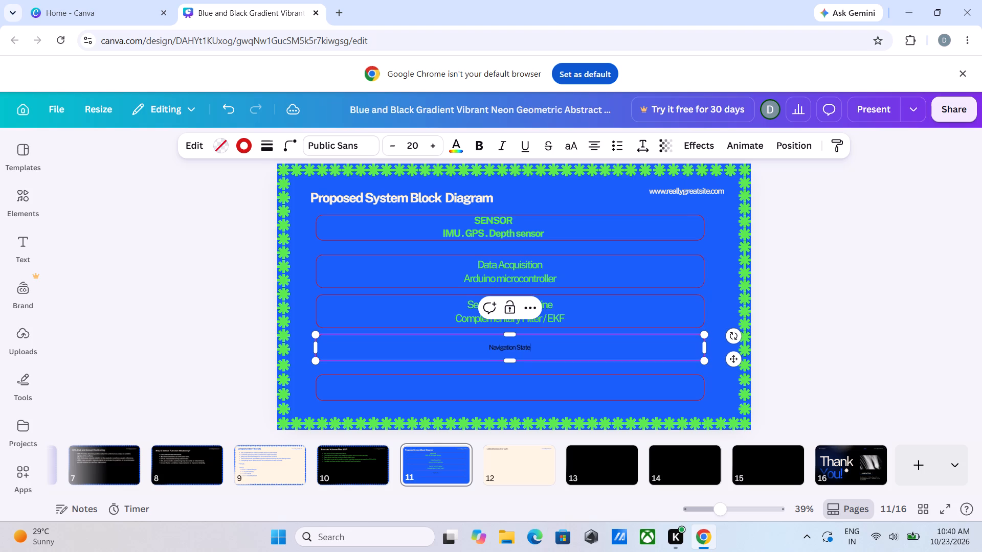
type("Es")
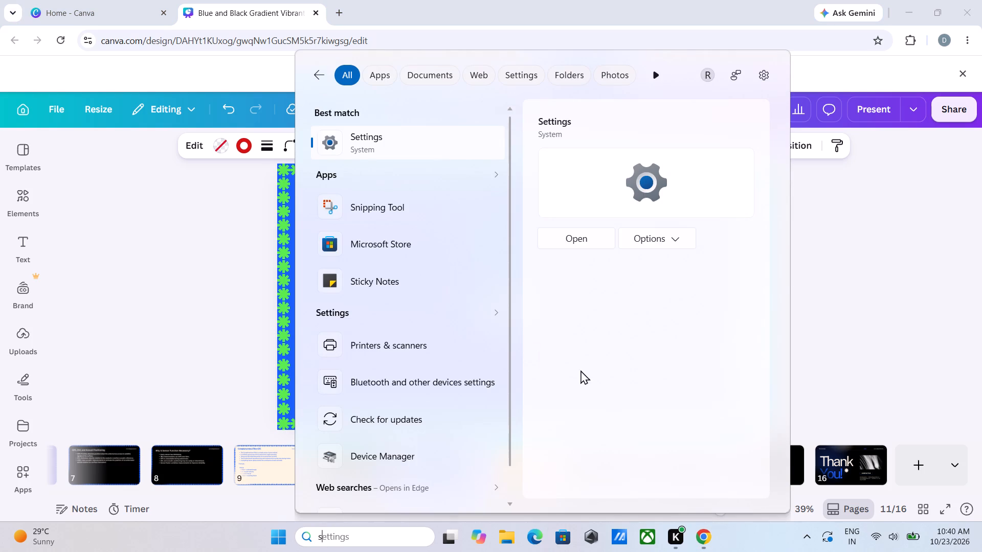
left_click(315, 76)
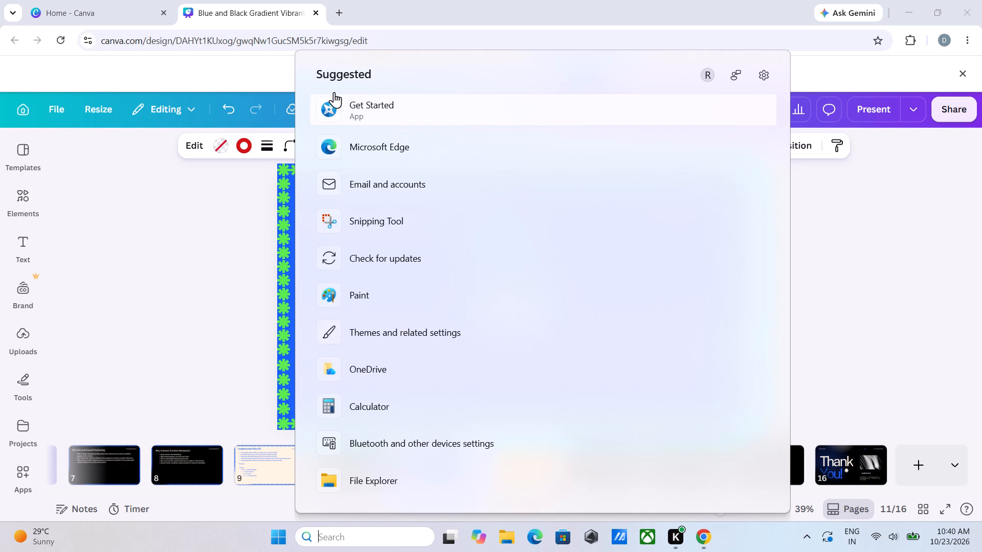
left_click(877, 243)
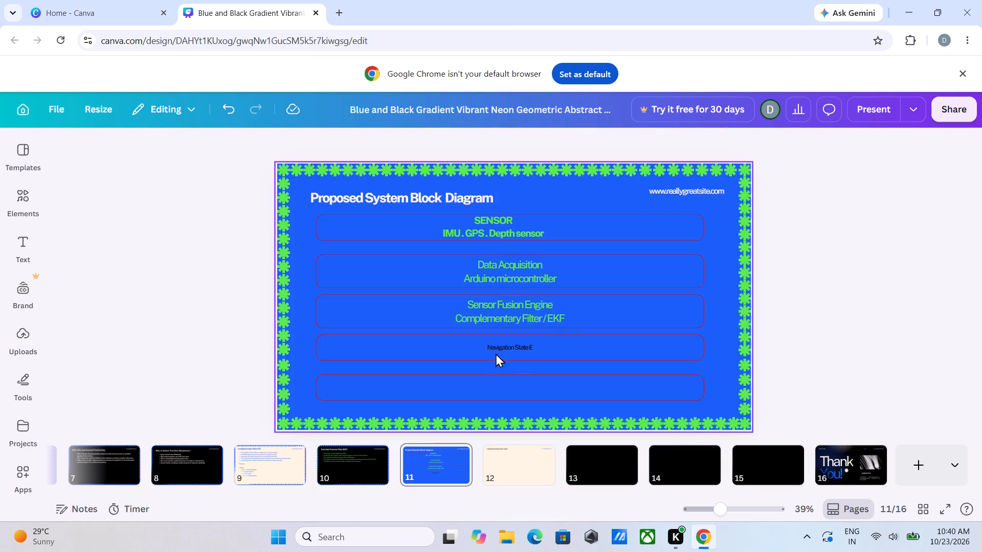
left_click(540, 348)
left_click(543, 345)
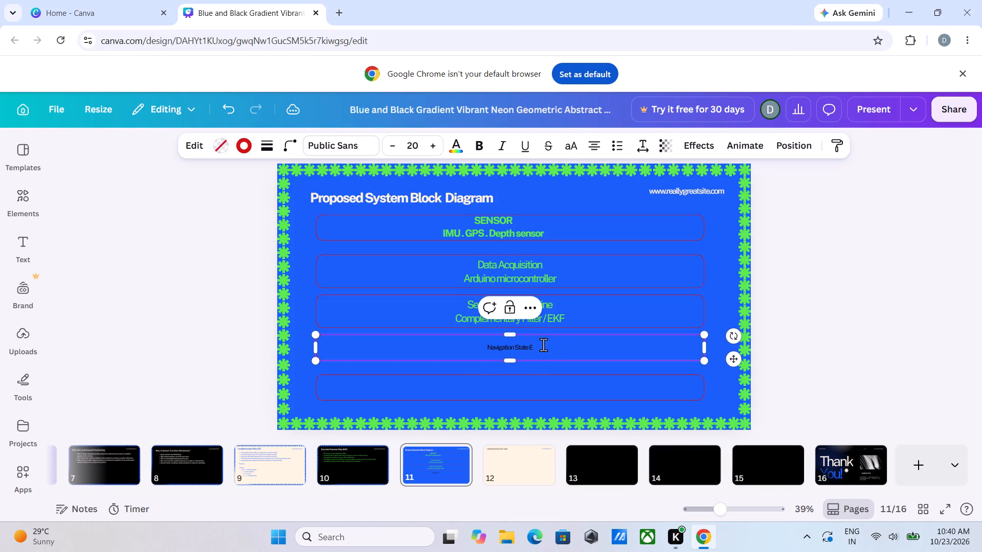
type("sti")
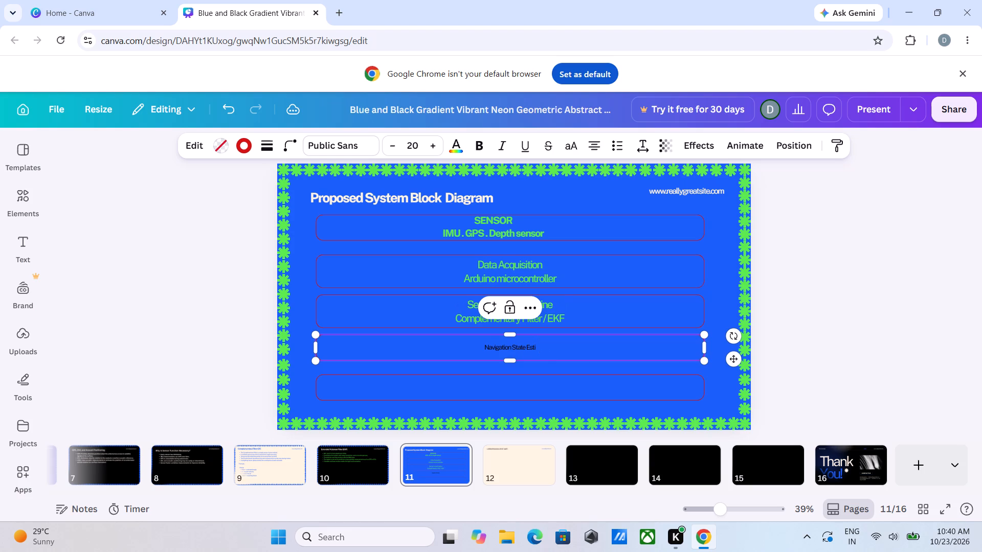
type("mate")
Add a second line reading "Position . Velocity . Orientation" beneath "Navigation State Estimate" in the fourth box.
key("Return")
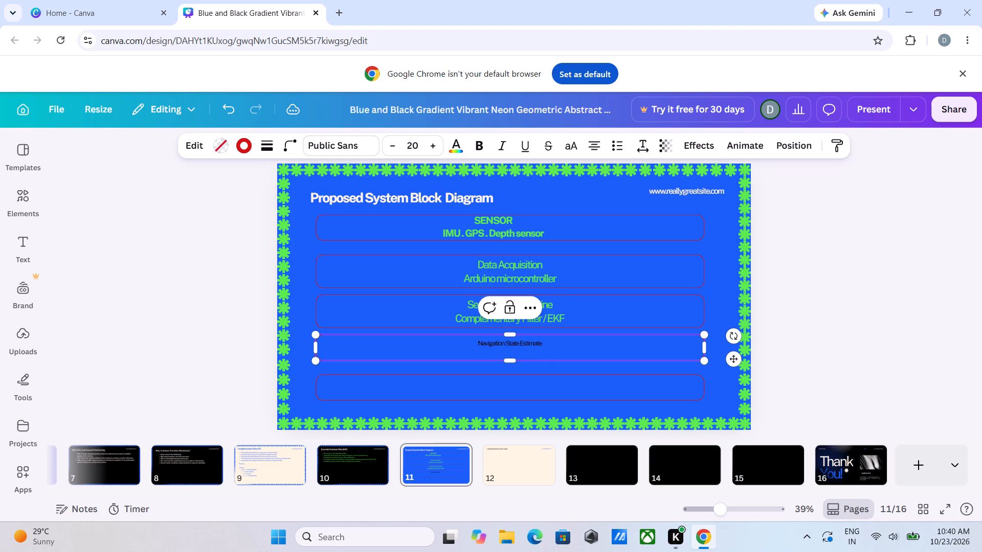
type("Po")
type("sit")
type("ion")
key("space")
type(".")
key("space")
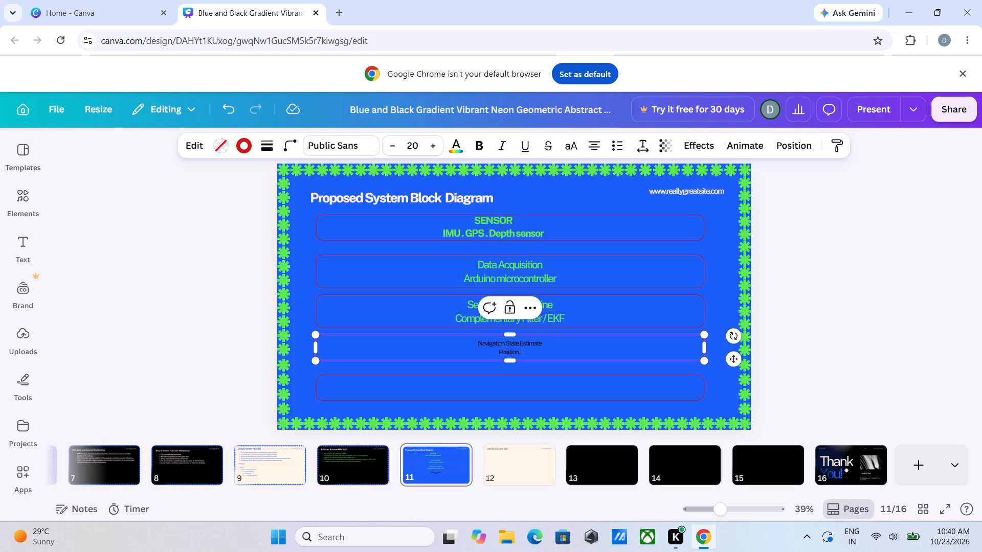
type("Velocity")
key("space")
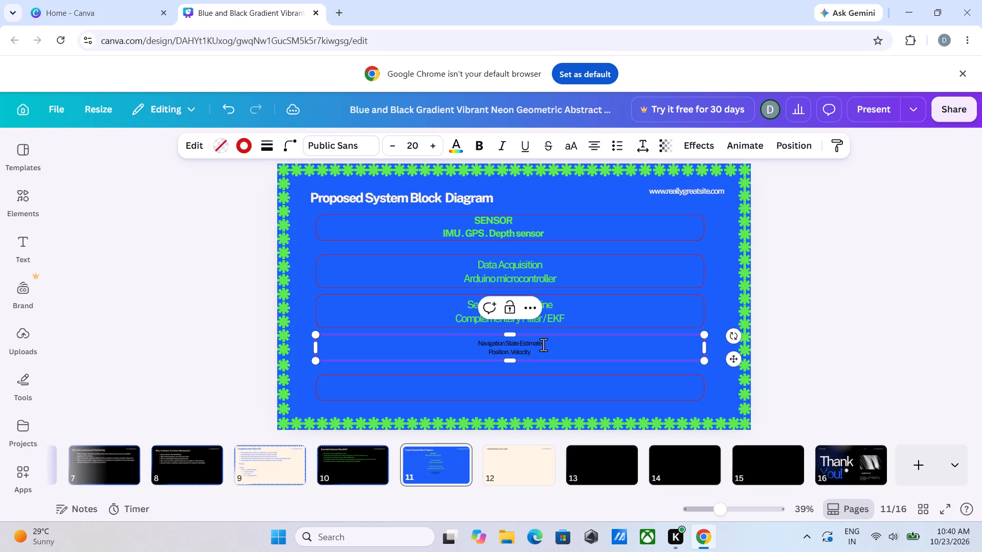
type(".")
key("space")
type("Or")
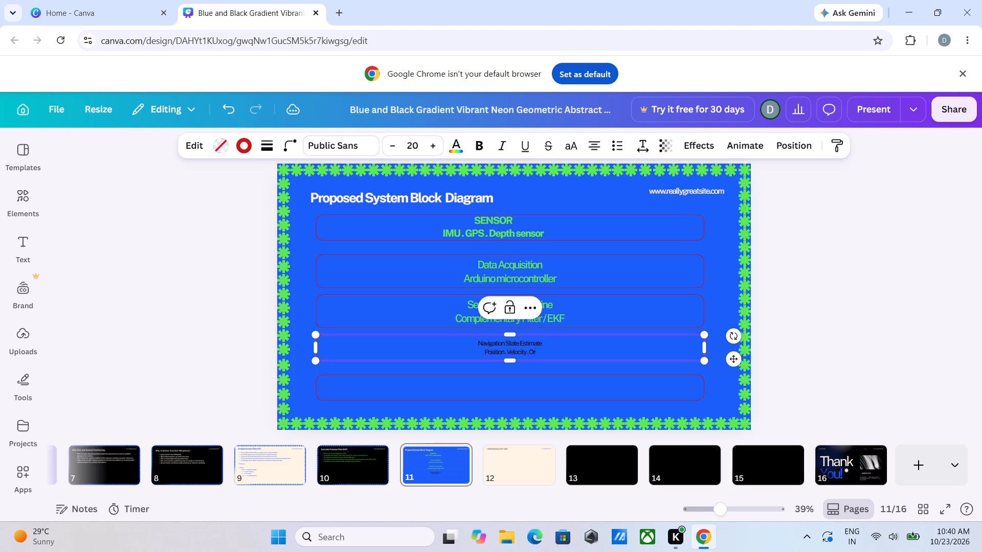
type("ie")
type("nta")
type("tion")
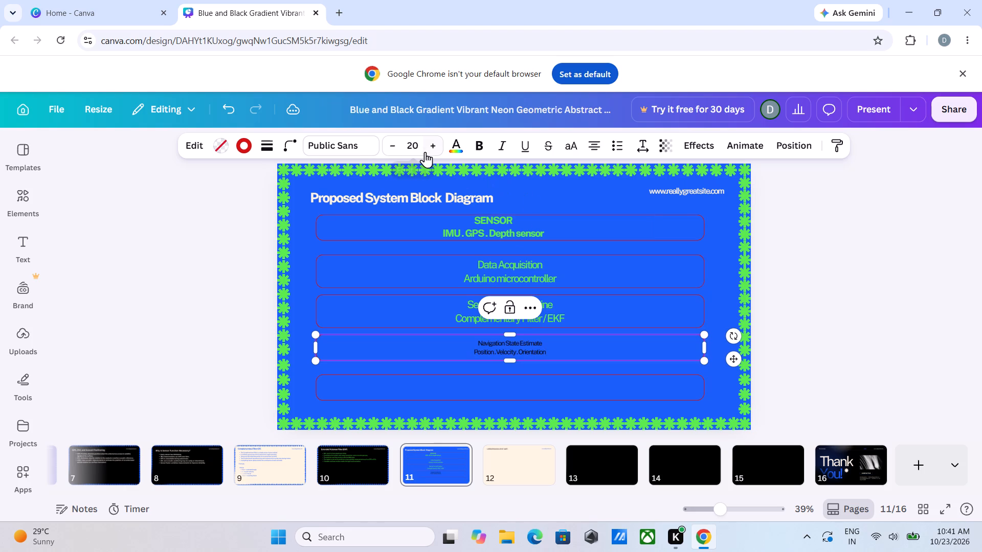
Set the "Position . Velocity . Orientation" line to font size 32.
left_click_drag(431, 145, 435, 146)
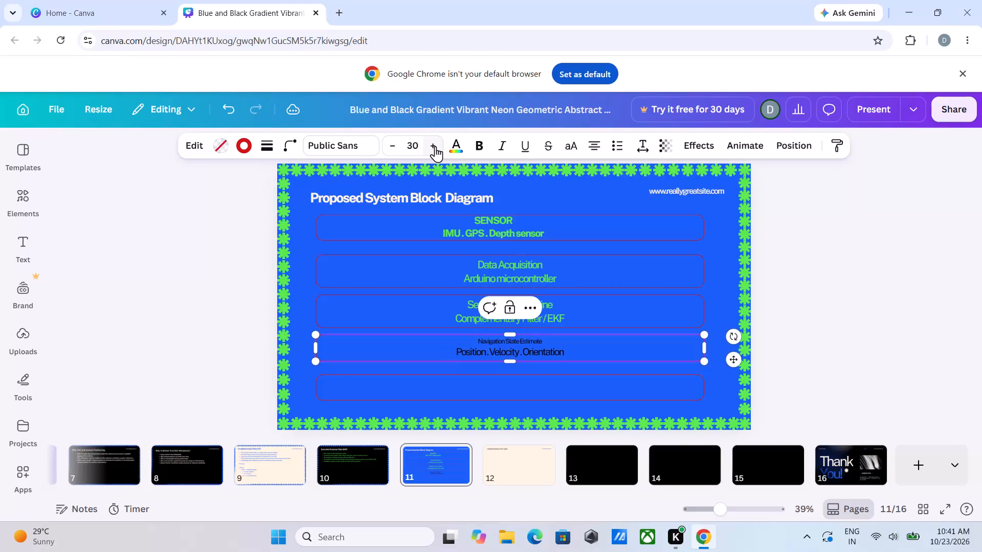
double_click(435, 146)
Recolour all text in the Navigation State Estimate box to the same bright green as the boxes above.
left_click(458, 152)
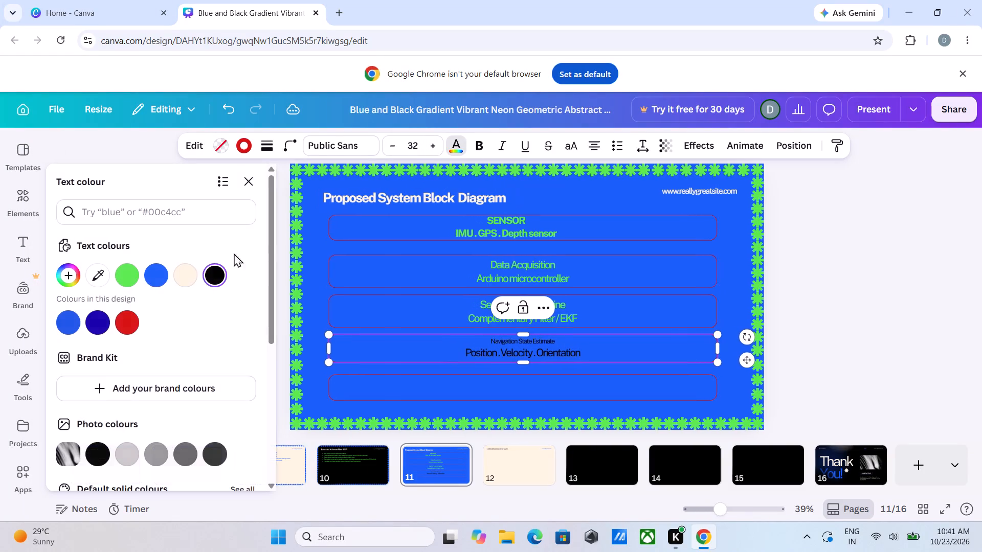
left_click(124, 274)
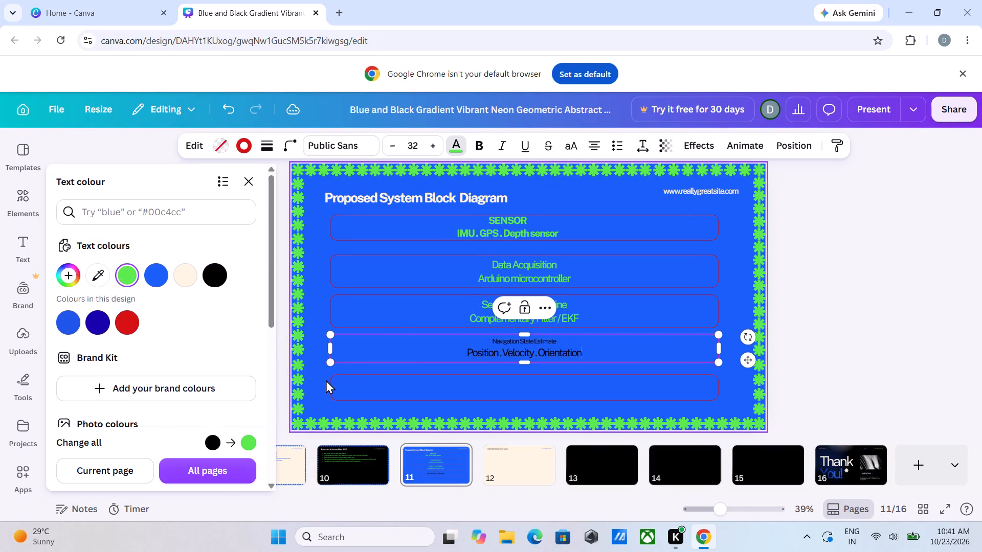
left_click(320, 380)
left_click(418, 356)
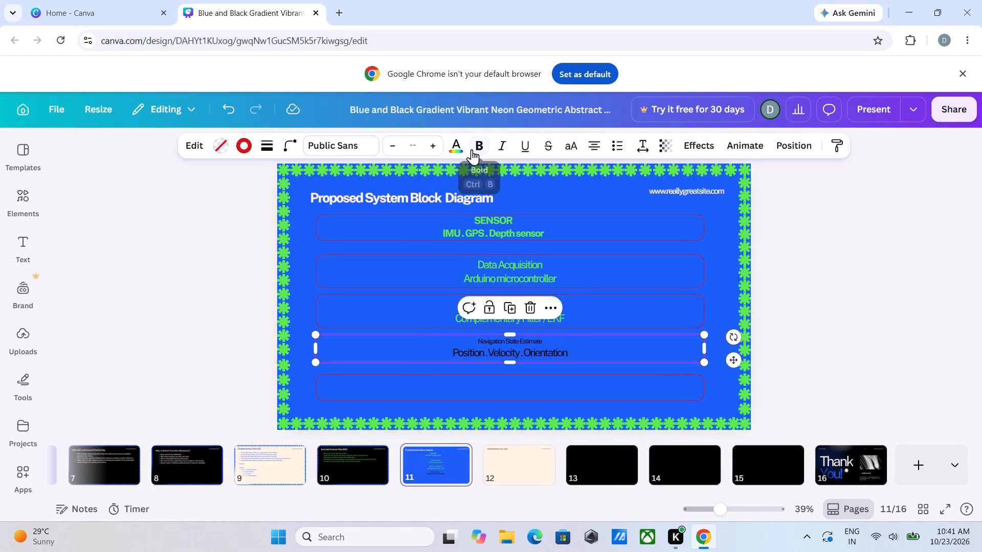
left_click(457, 151)
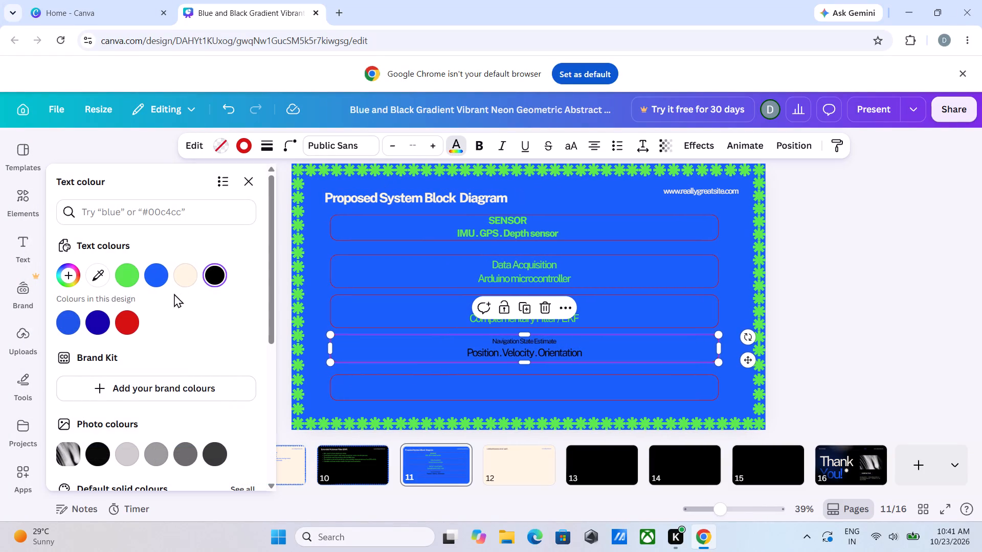
left_click(125, 281)
Enlarge the "Navigation State Estimate" line to match the font size of the line beneath it.
left_click(532, 338)
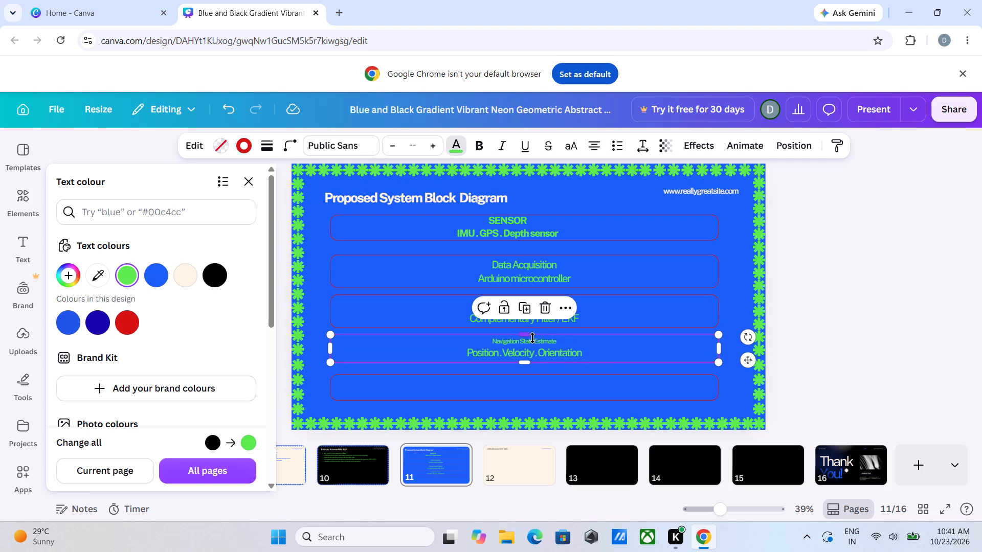
left_click(538, 341)
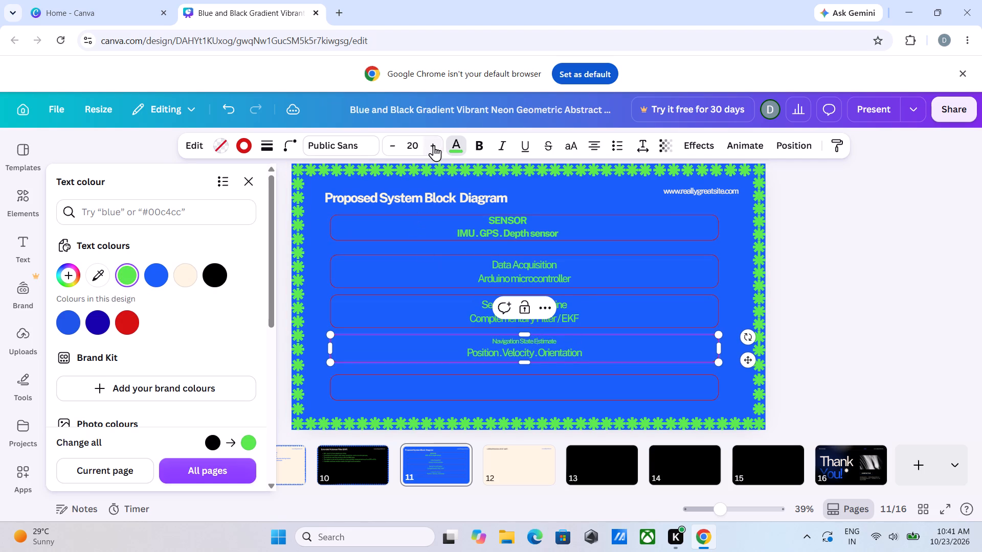
left_click(434, 145)
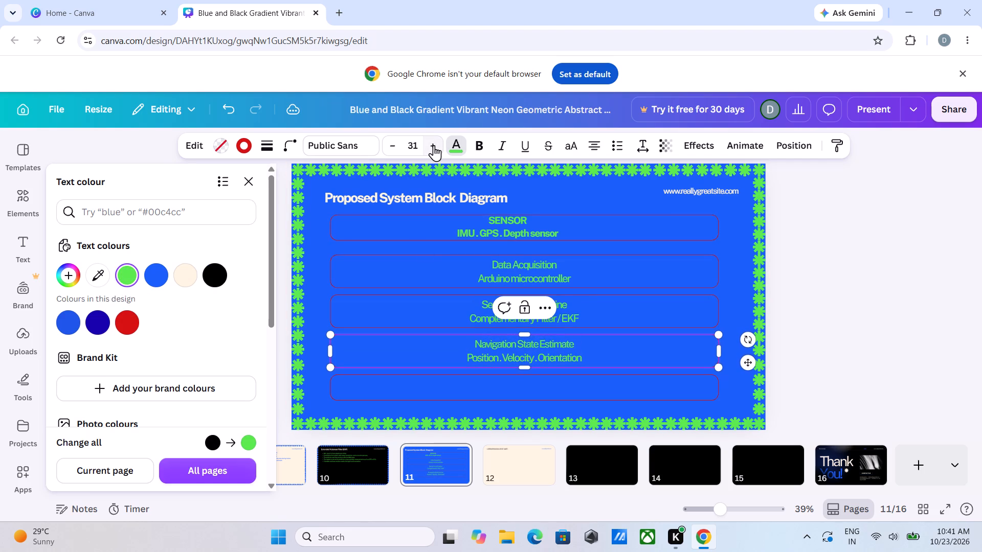
left_click(433, 145)
Label the empty fifth box "Navigation and Control" in bright green at font size 32.
left_click(433, 385)
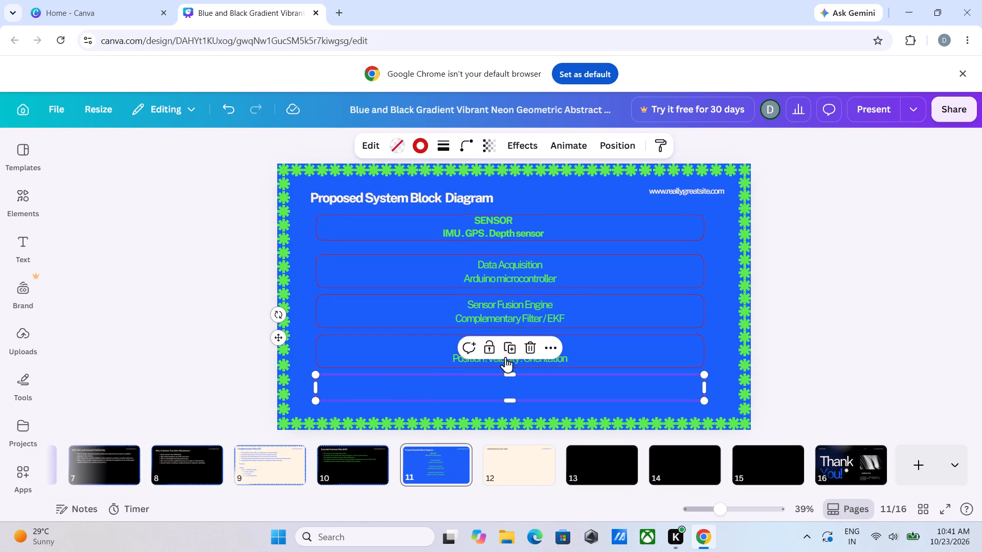
left_click(514, 395)
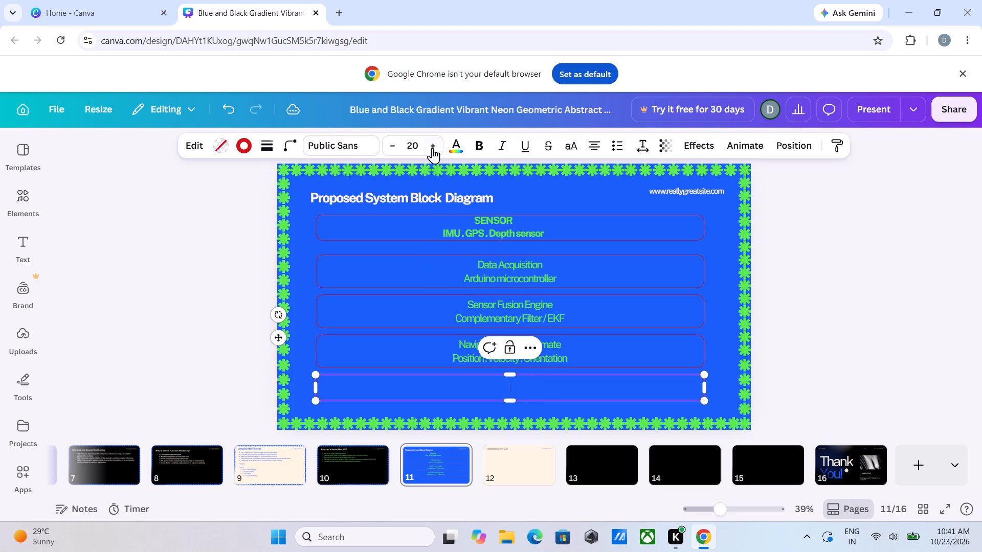
left_click(432, 146)
left_click(461, 149)
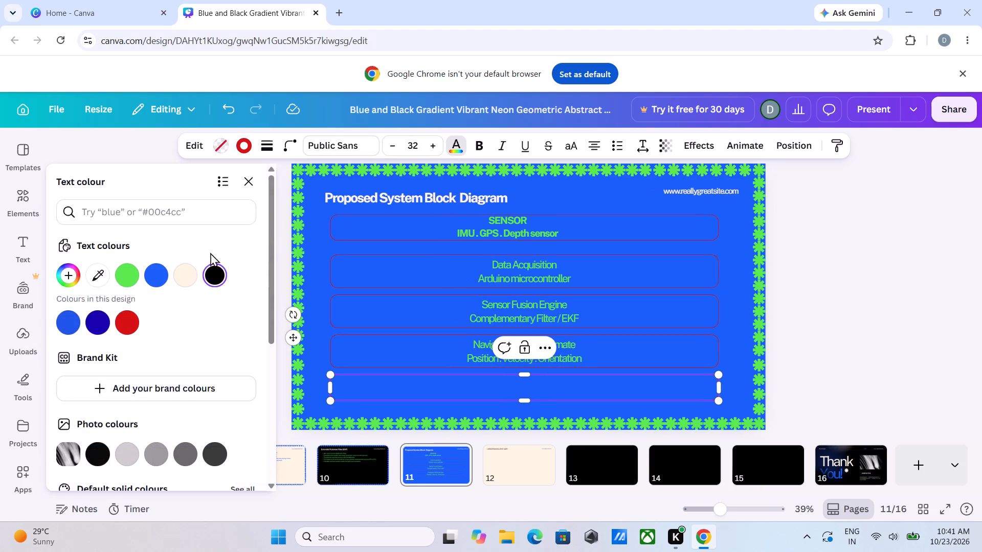
left_click(126, 277)
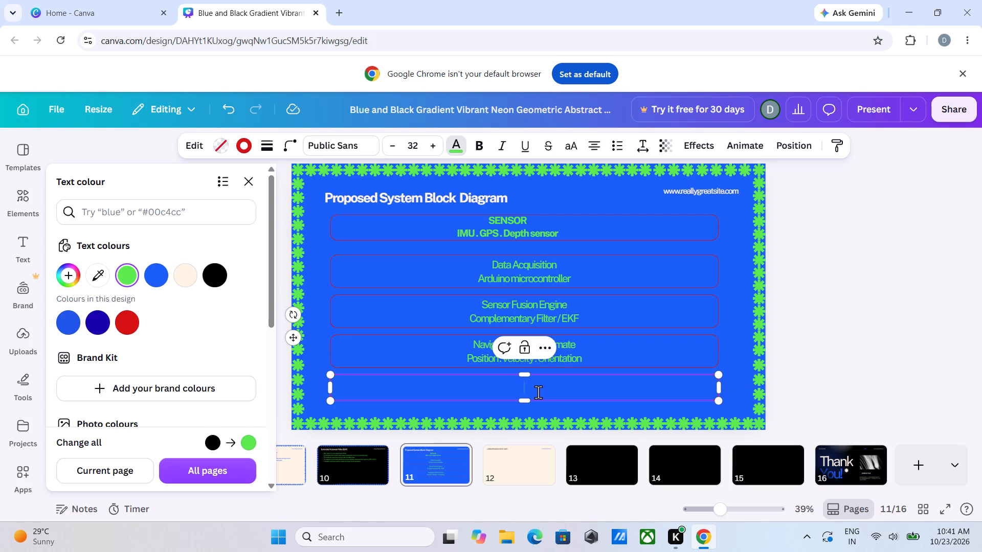
type("Navigation")
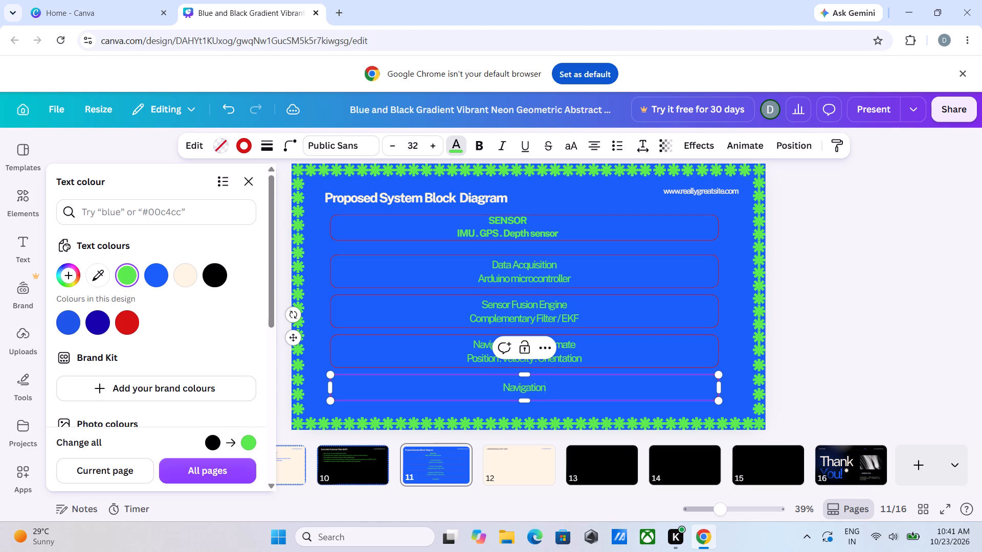
key("space")
type("and")
key("space")
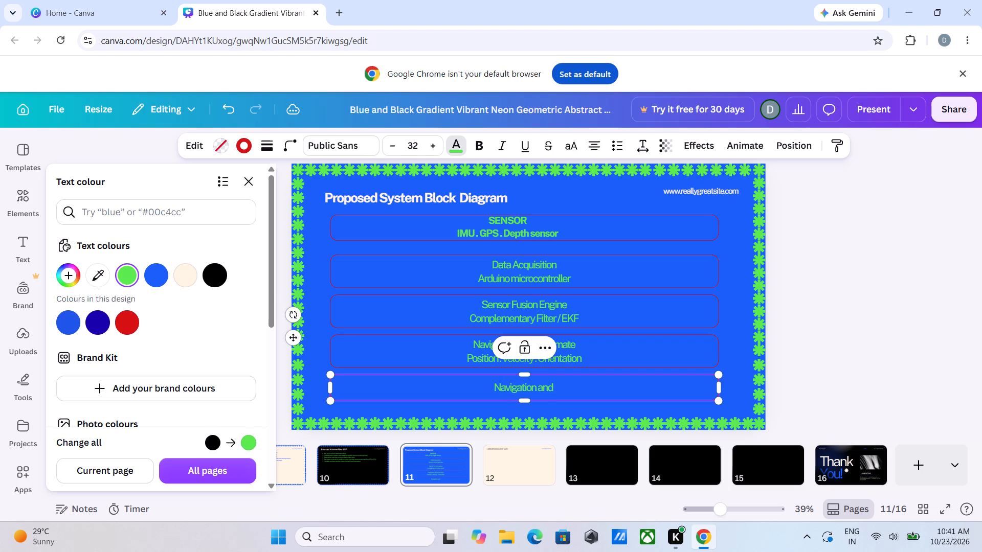
type("Control")
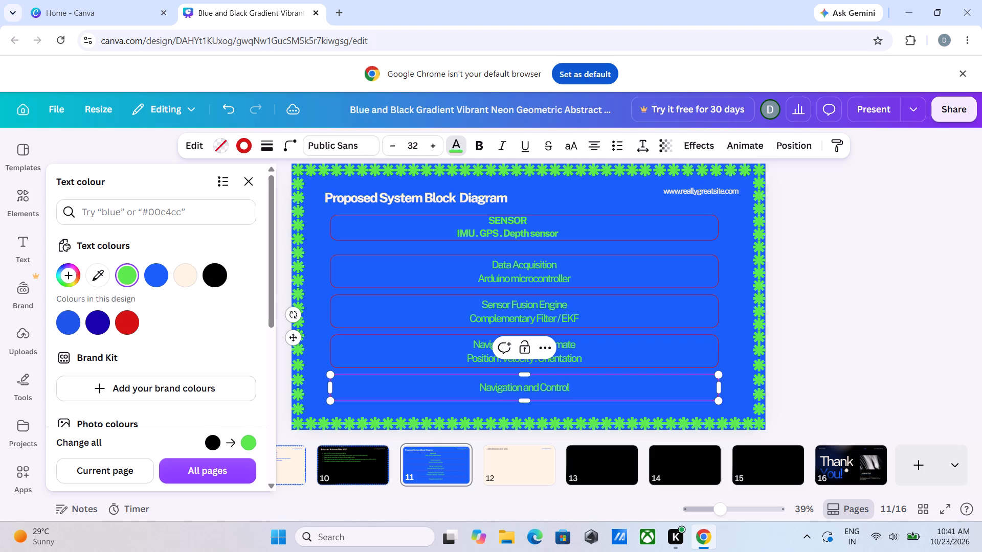
key("space")
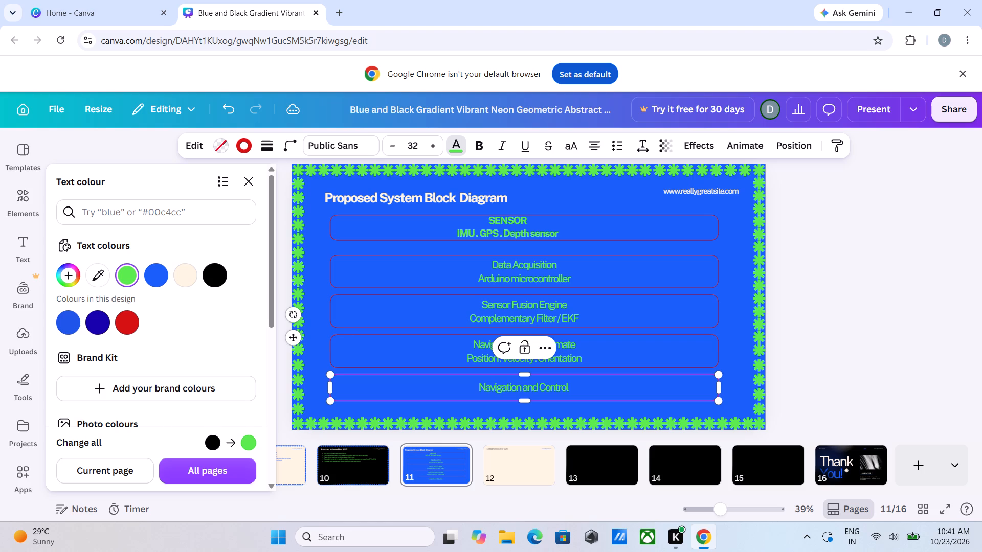
type("Bo")
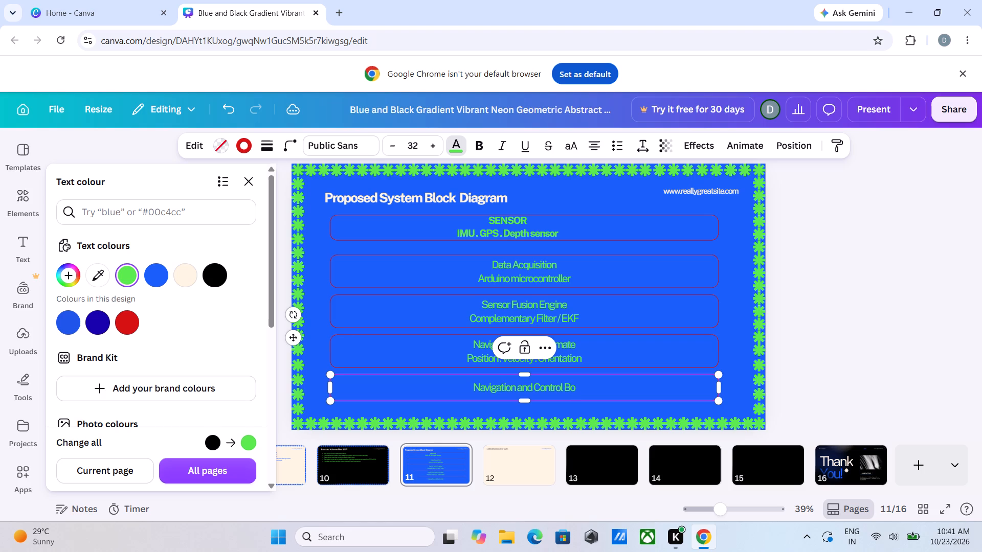
key("BackSpace")
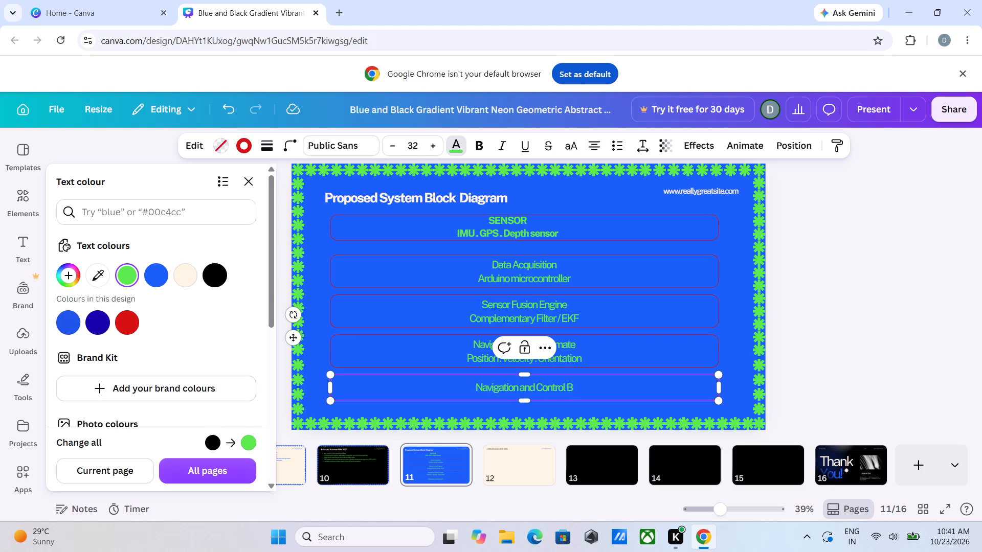
key("BackSpace")
Add a second line reading "Buoyancy engine" beneath "Navigation and Control" in the fifth box.
key("Return")
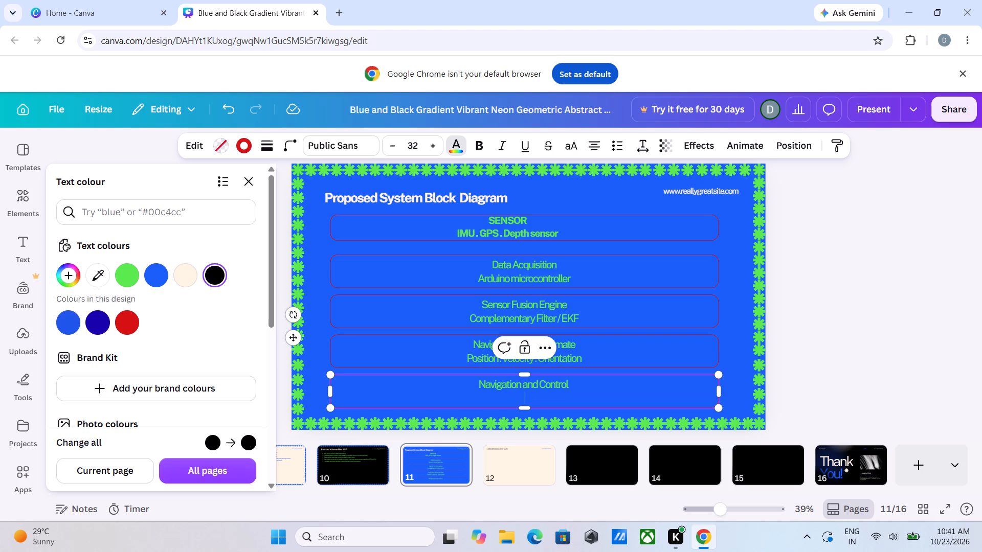
type("Bu")
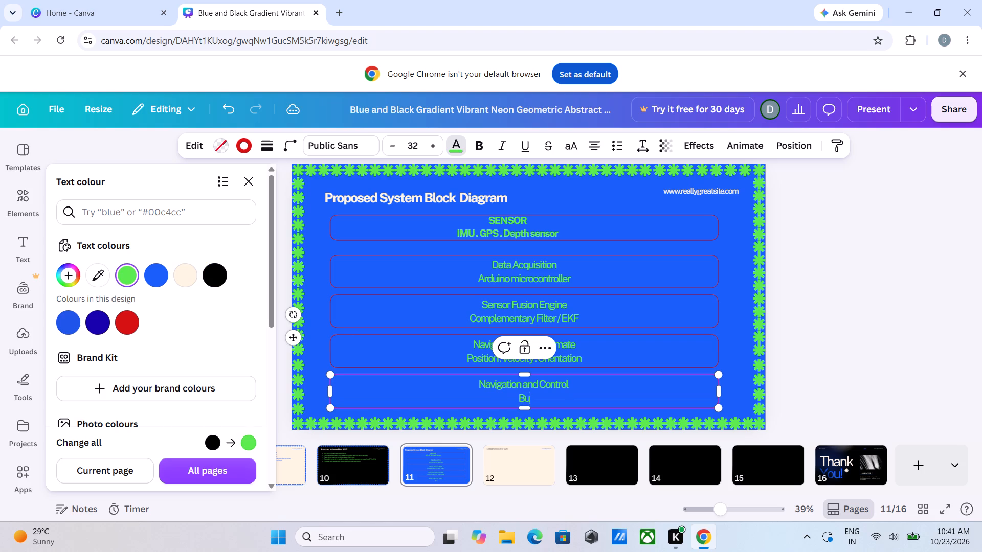
key("o")
type("ya")
type("ncy")
key("space")
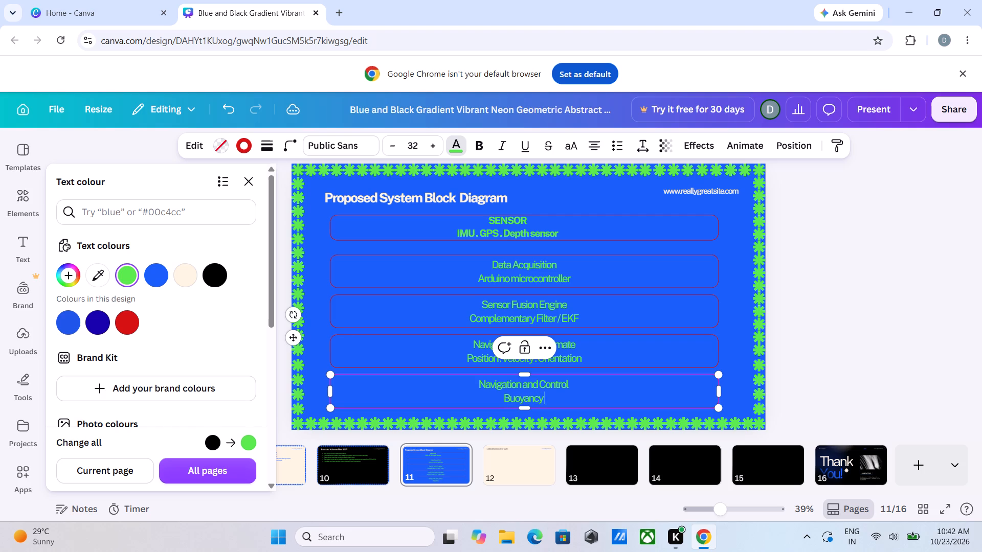
type("e")
type("ng")
type("ine")
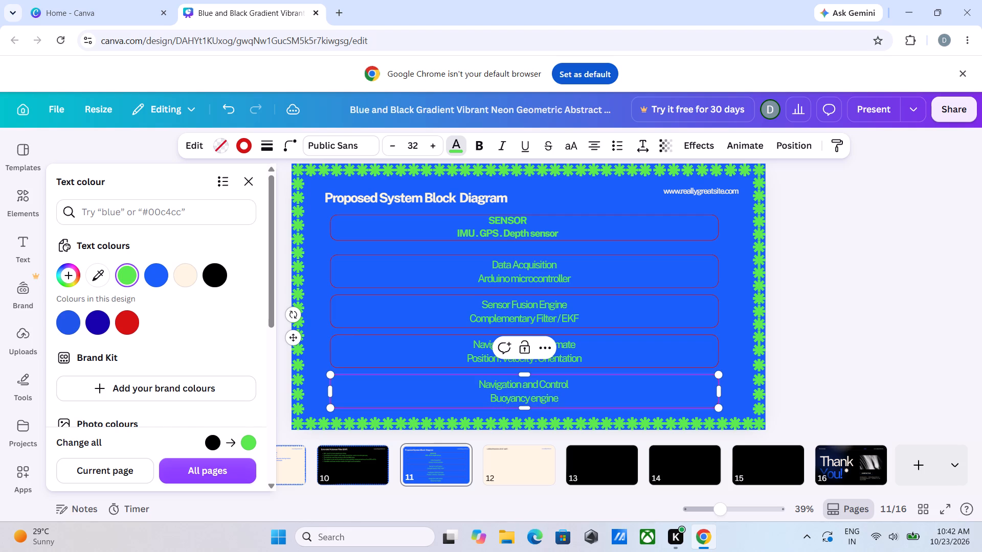
Extend the "Buoyancy engine" line in the fifth box with " . Rudder / fins".
key("space")
key("period")
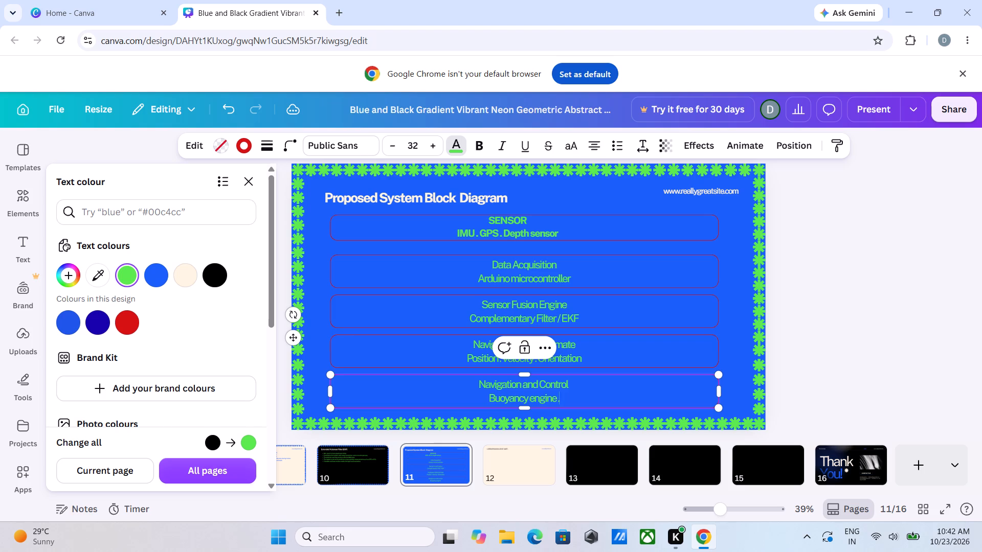
key("space")
key("shift+r")
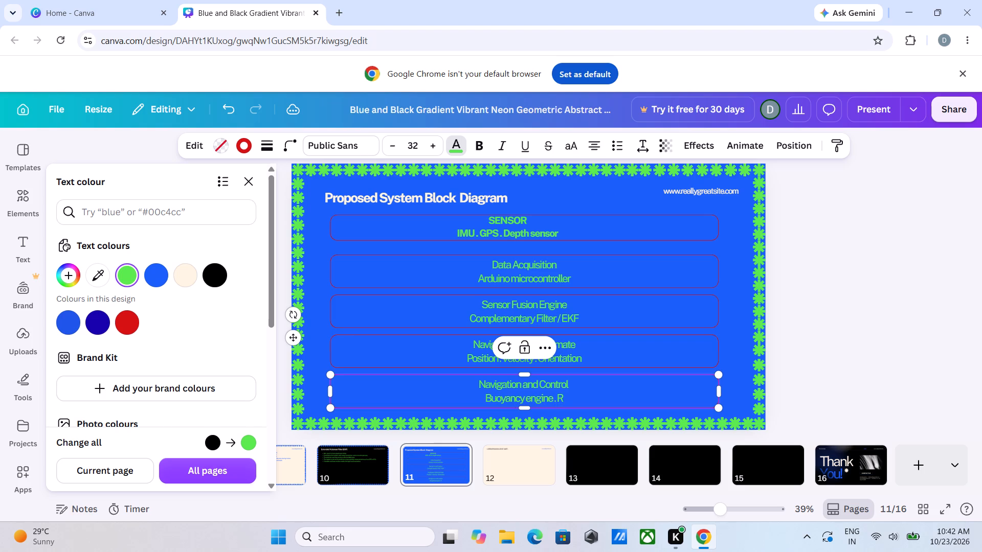
key("u")
type("dde")
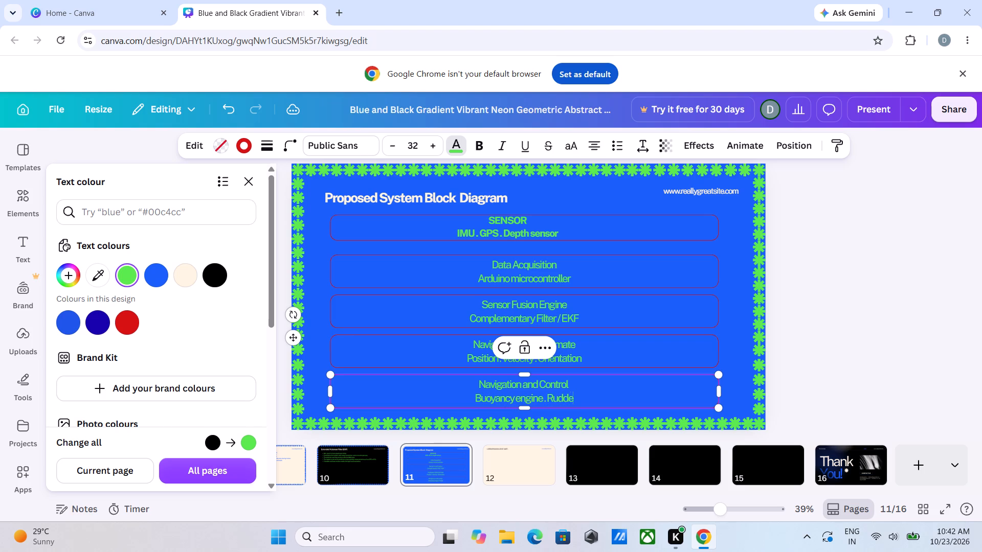
type("r /")
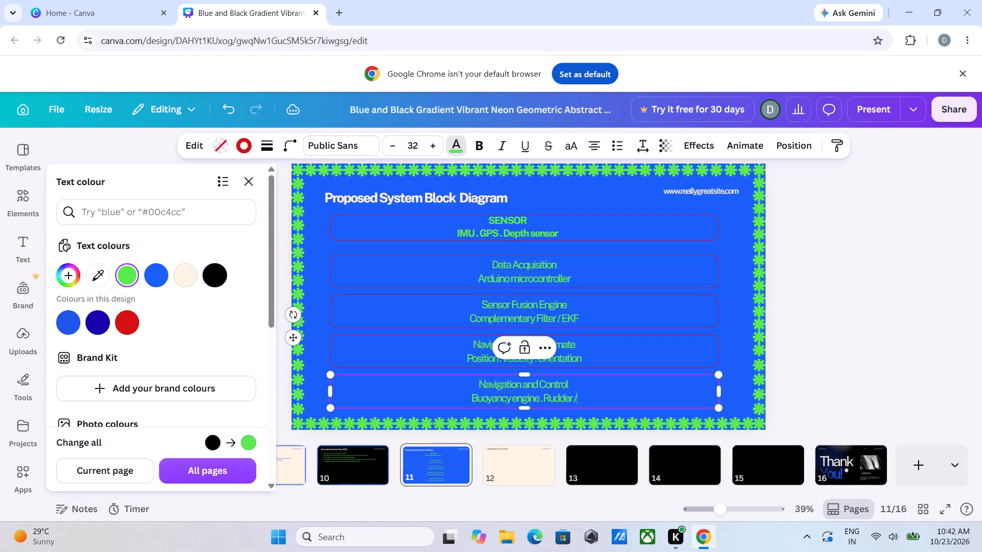
key("space")
key("f")
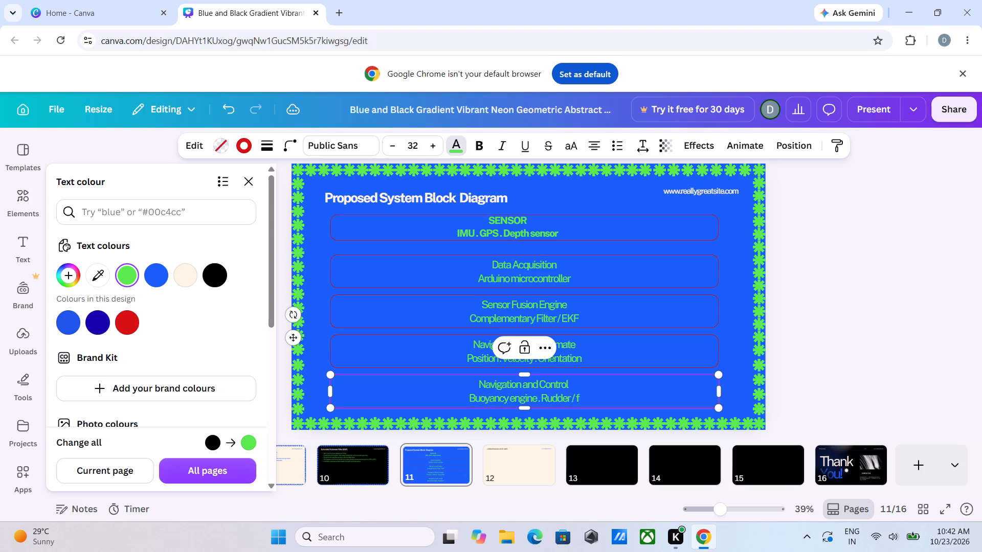
type("ins")
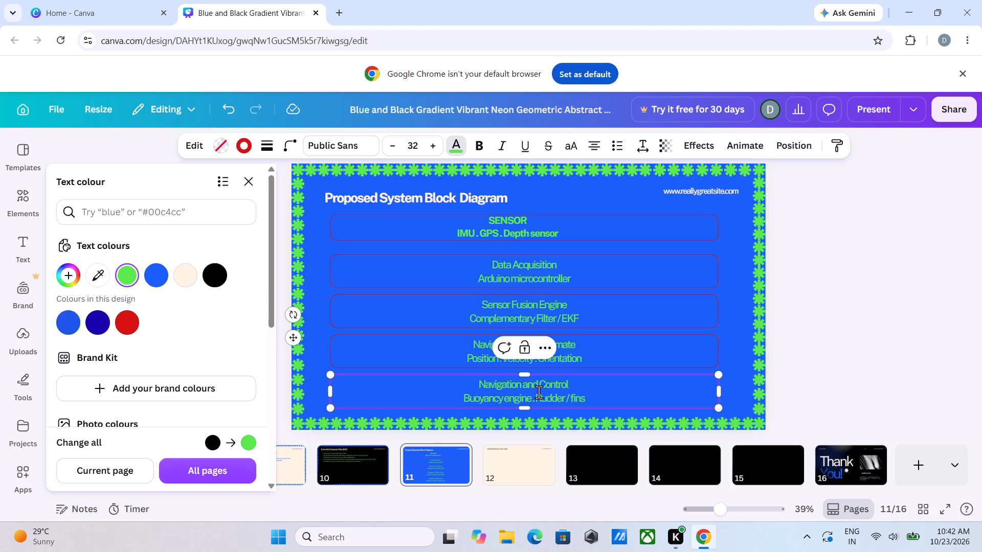
left_click(629, 195)
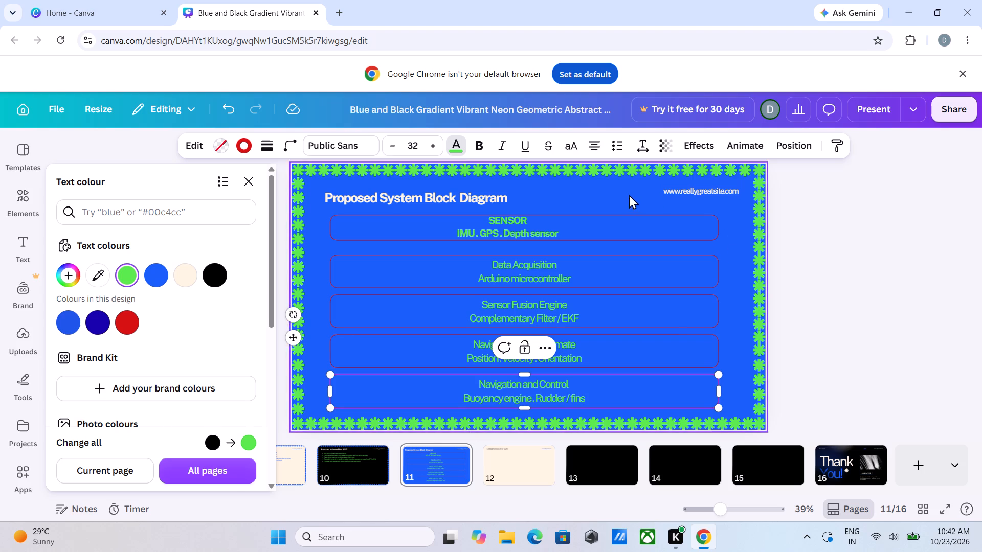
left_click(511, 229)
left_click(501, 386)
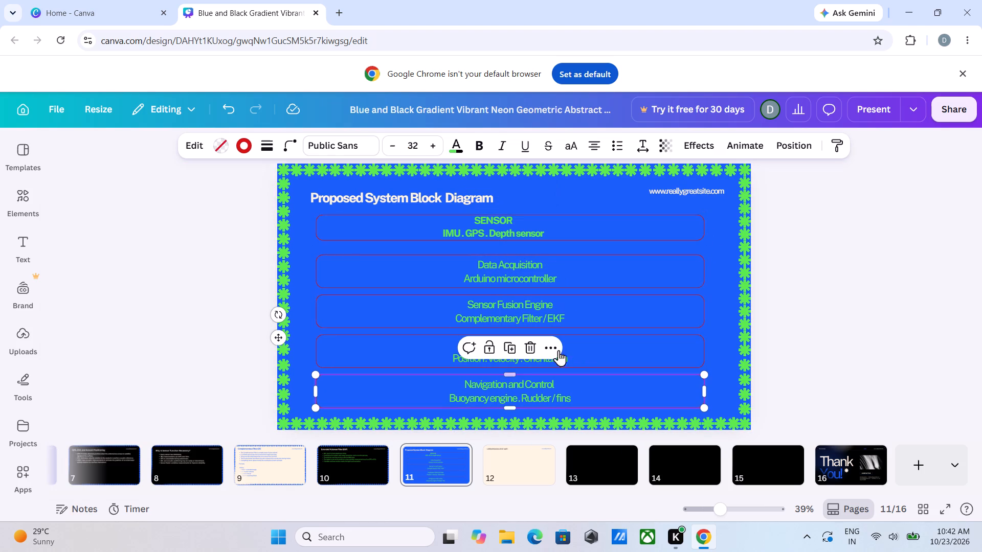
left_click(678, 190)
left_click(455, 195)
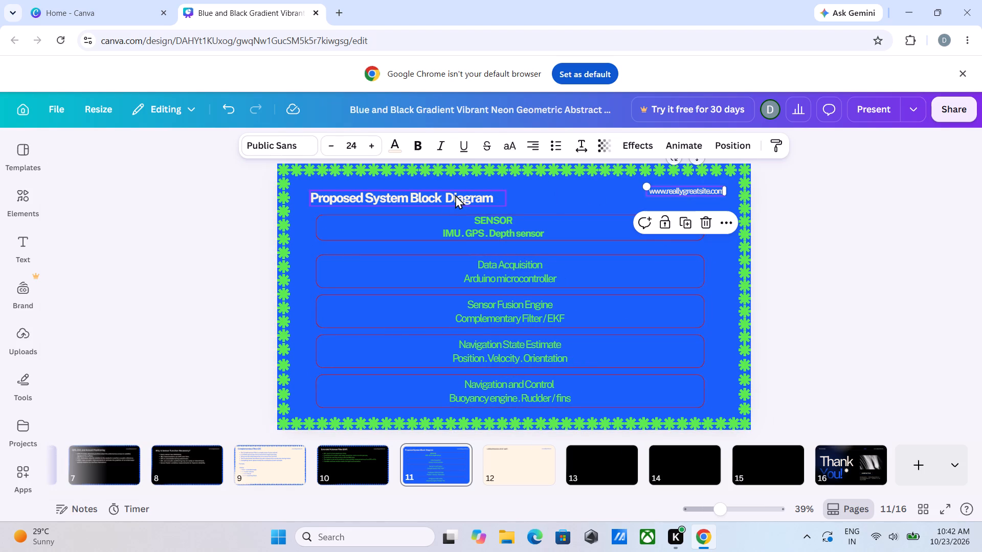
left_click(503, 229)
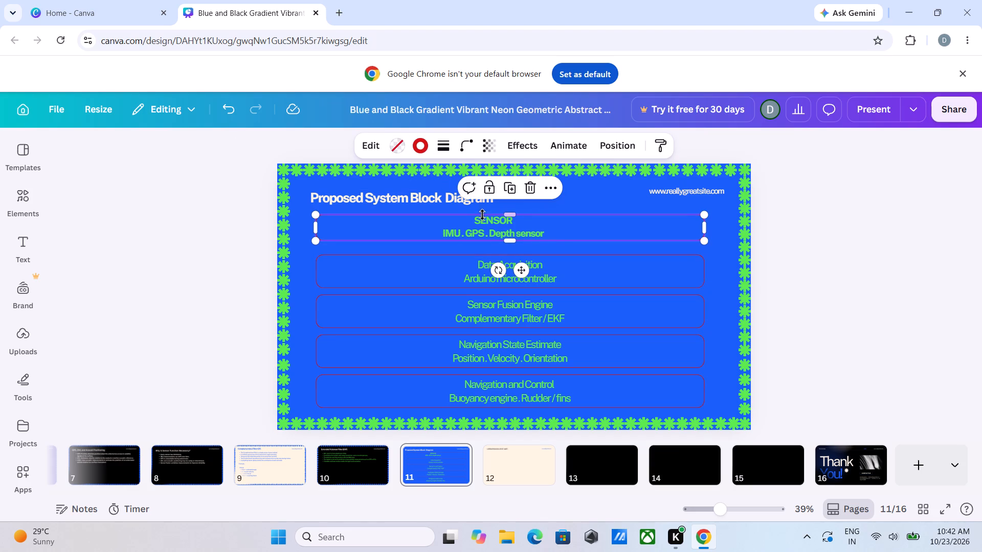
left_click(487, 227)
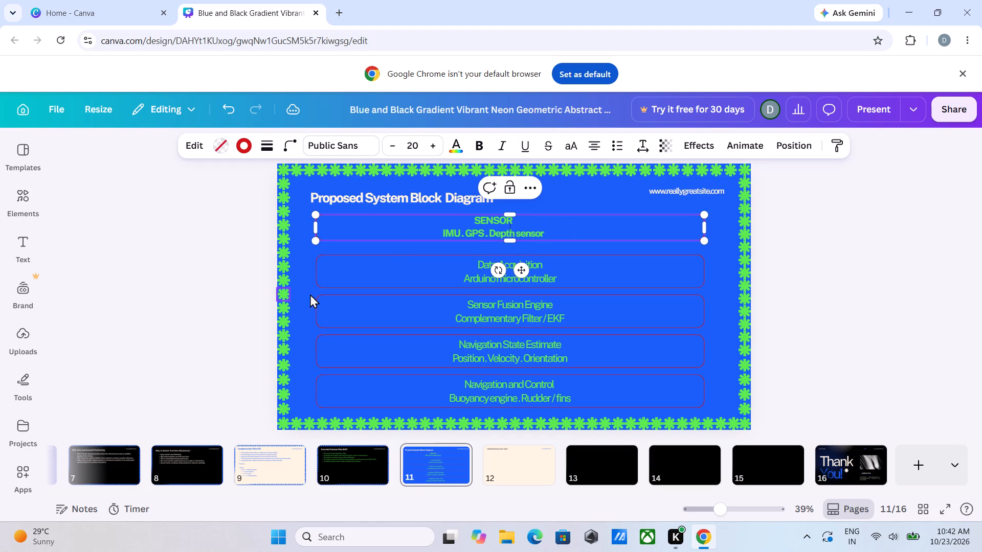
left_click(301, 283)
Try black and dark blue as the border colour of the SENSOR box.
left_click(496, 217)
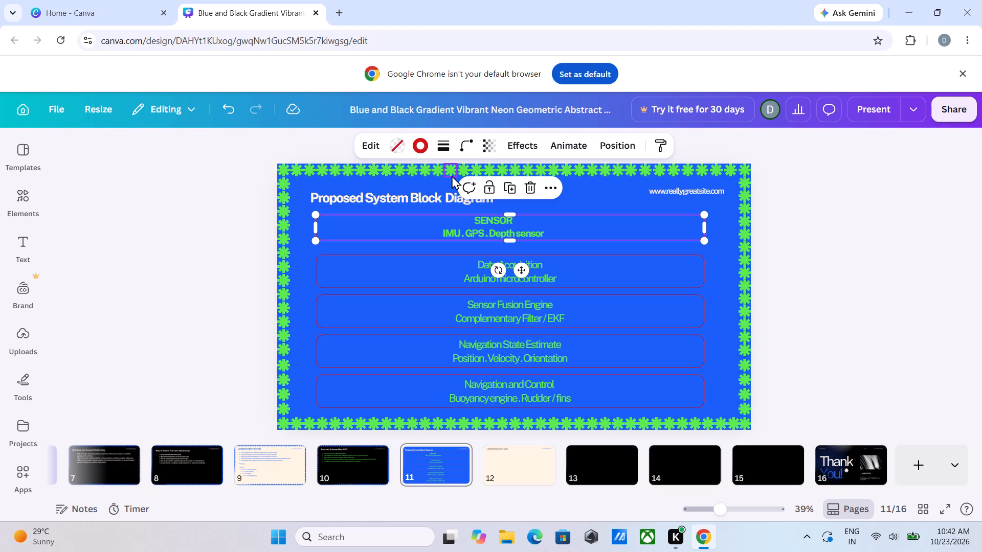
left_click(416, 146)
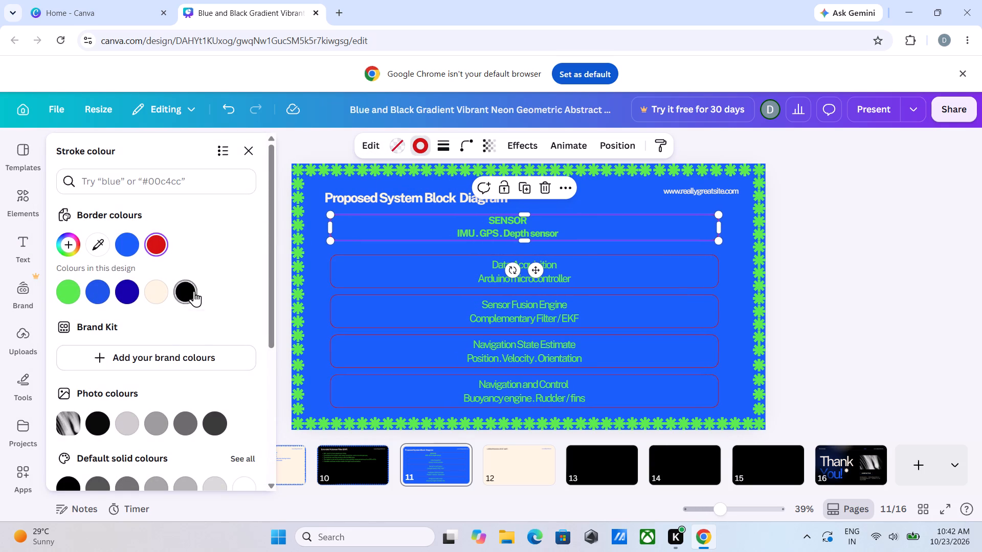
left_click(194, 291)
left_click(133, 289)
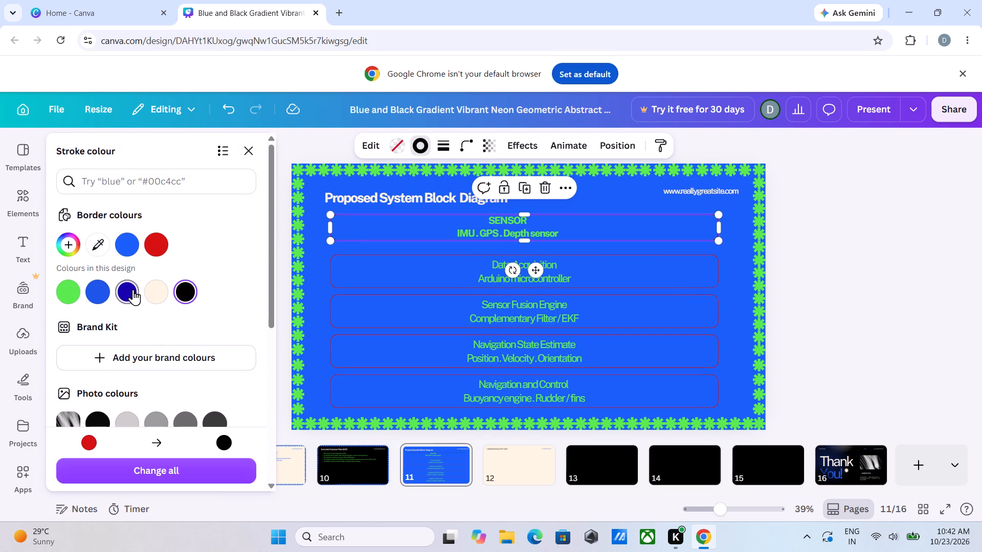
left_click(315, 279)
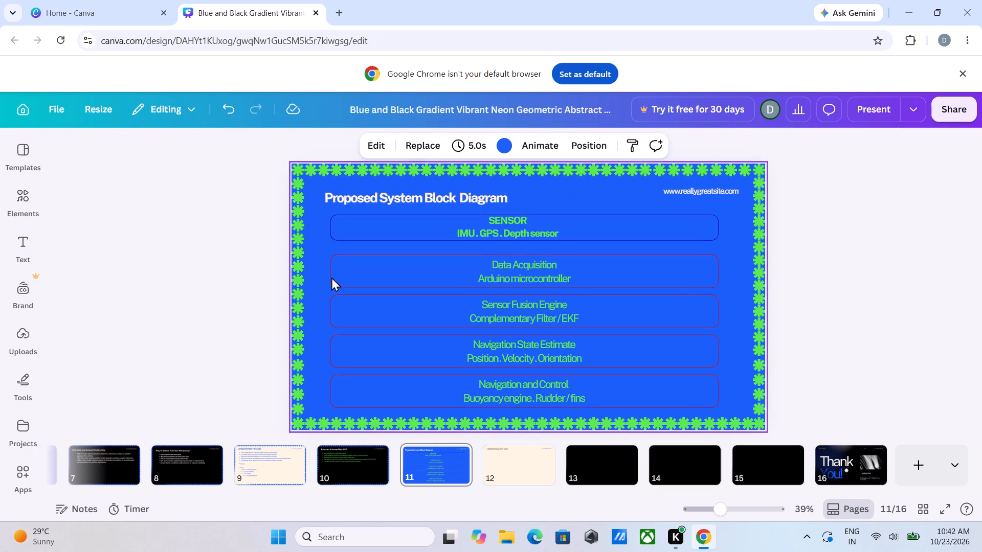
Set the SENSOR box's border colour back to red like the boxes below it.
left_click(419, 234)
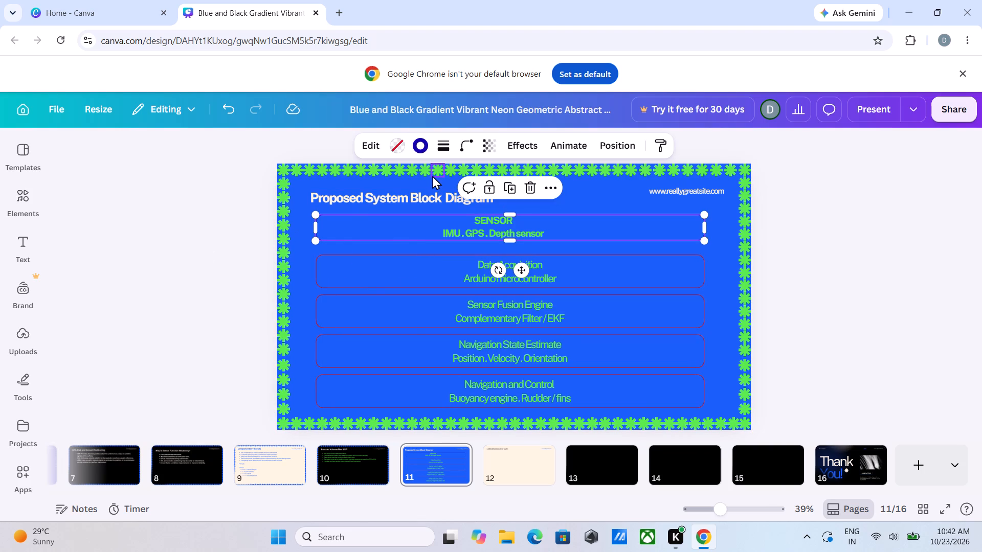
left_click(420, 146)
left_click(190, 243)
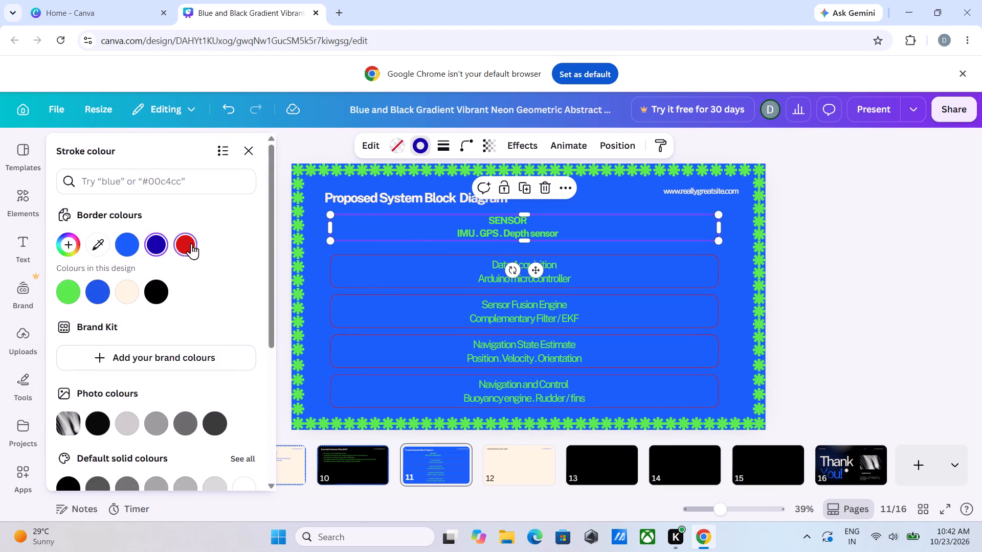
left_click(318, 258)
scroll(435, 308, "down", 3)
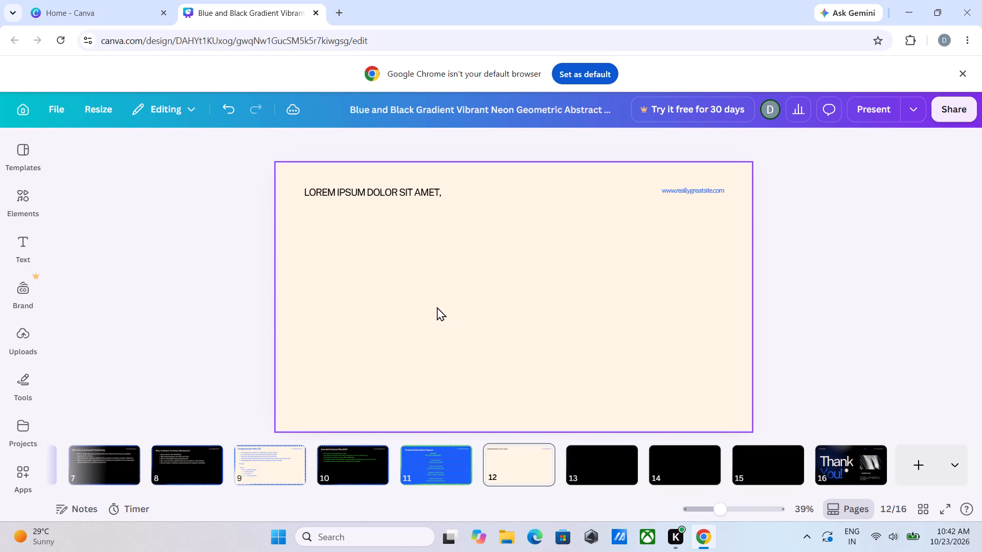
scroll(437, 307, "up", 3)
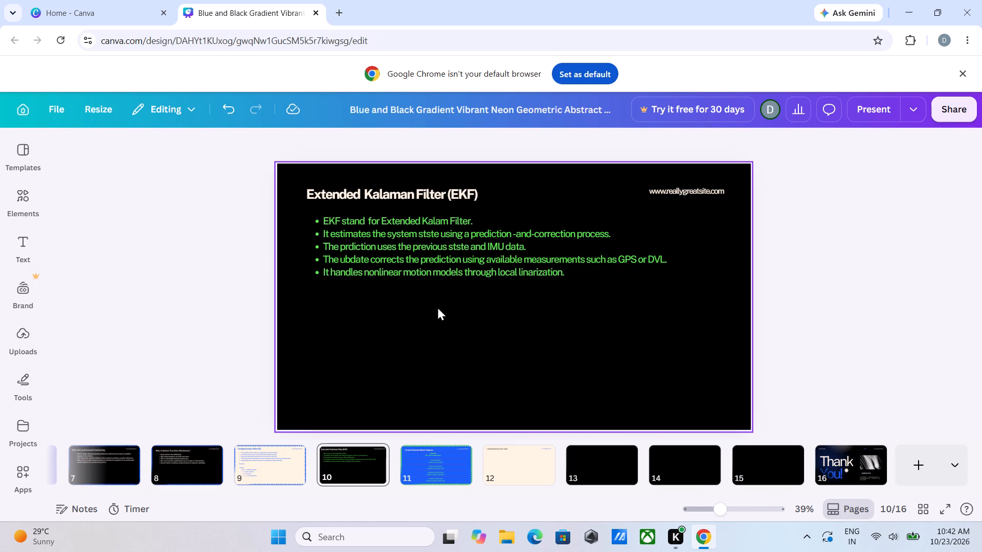